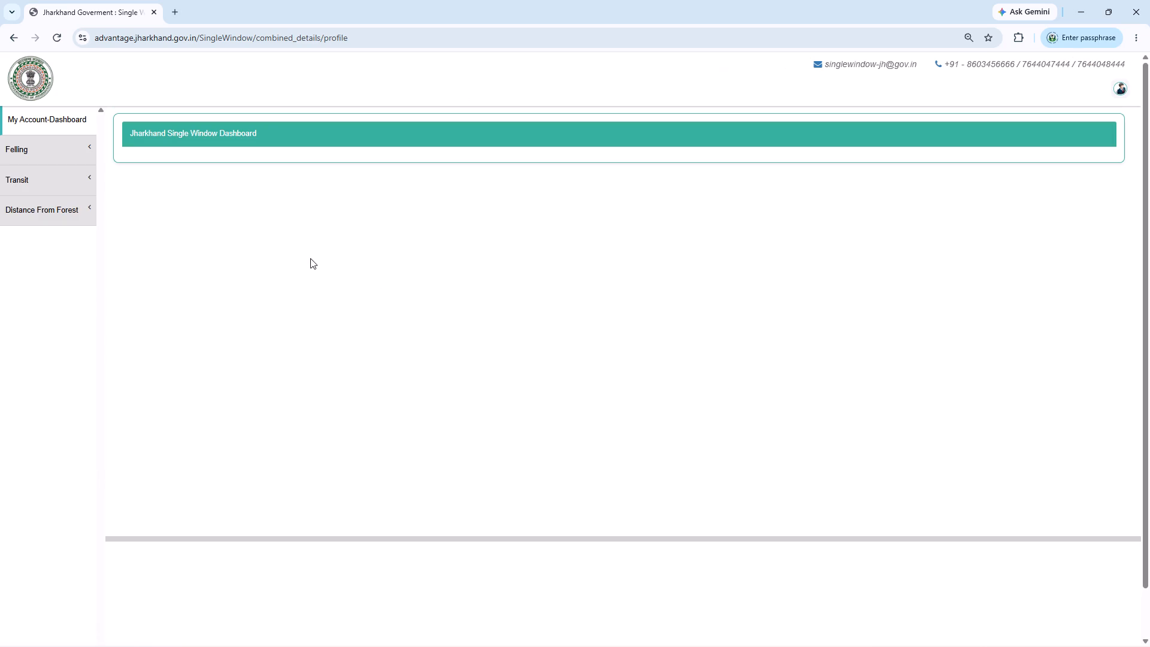
# Check the Distance From Forest list of fresh applications.
pyautogui.click(35, 205)
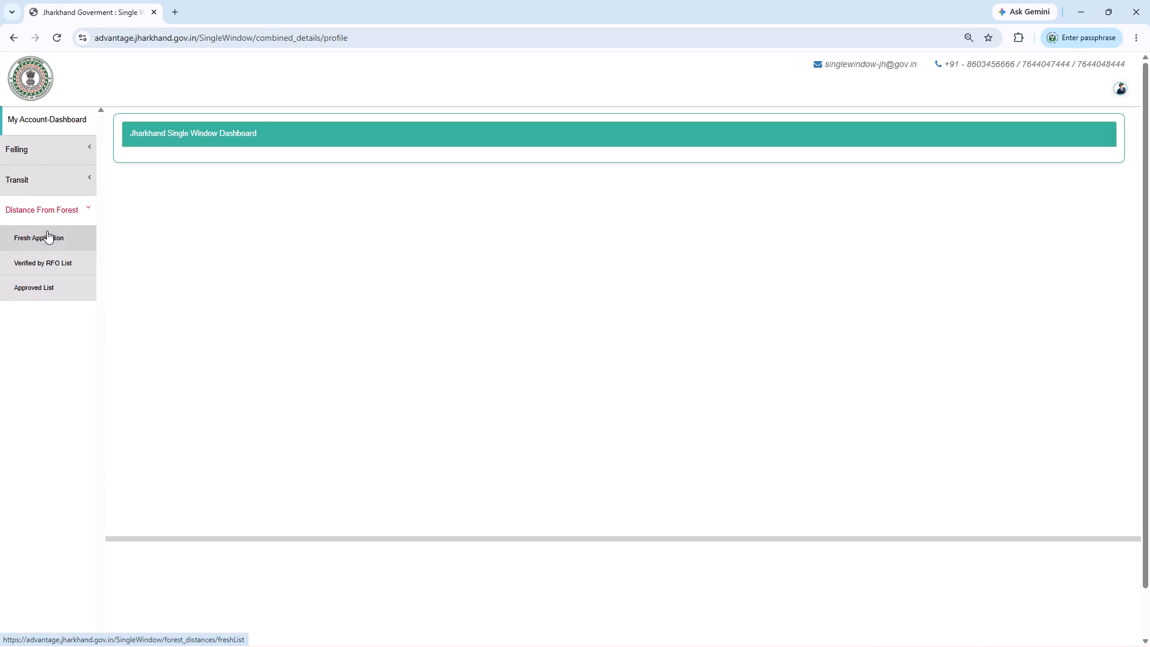
pyautogui.click(46, 231)
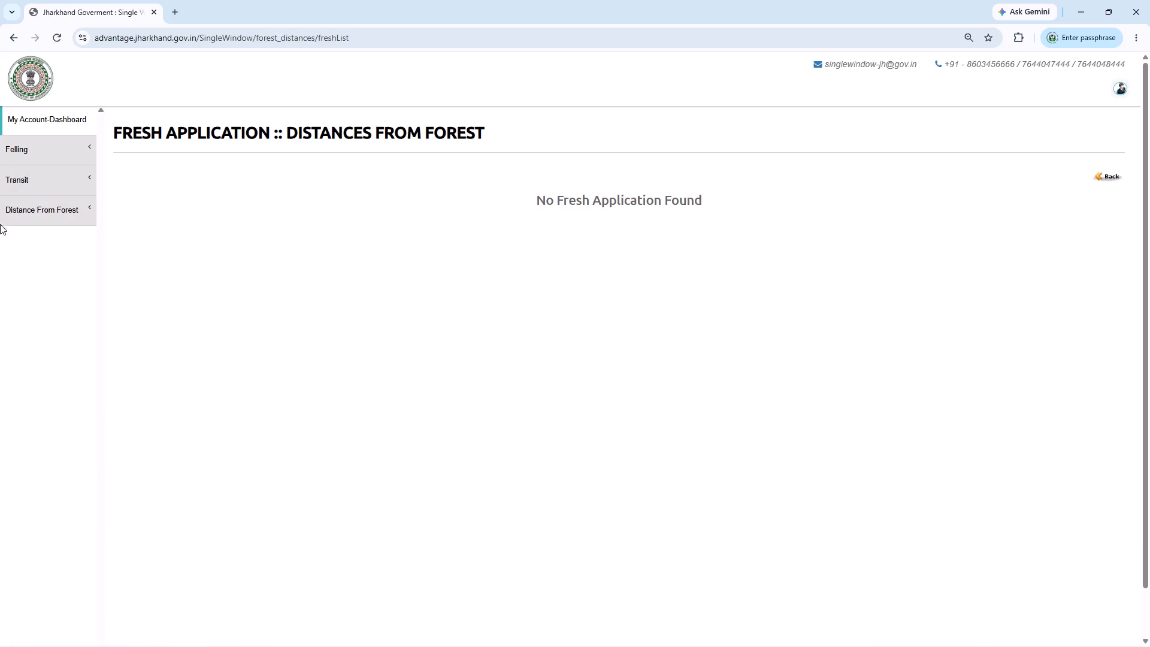
pyautogui.click(54, 206)
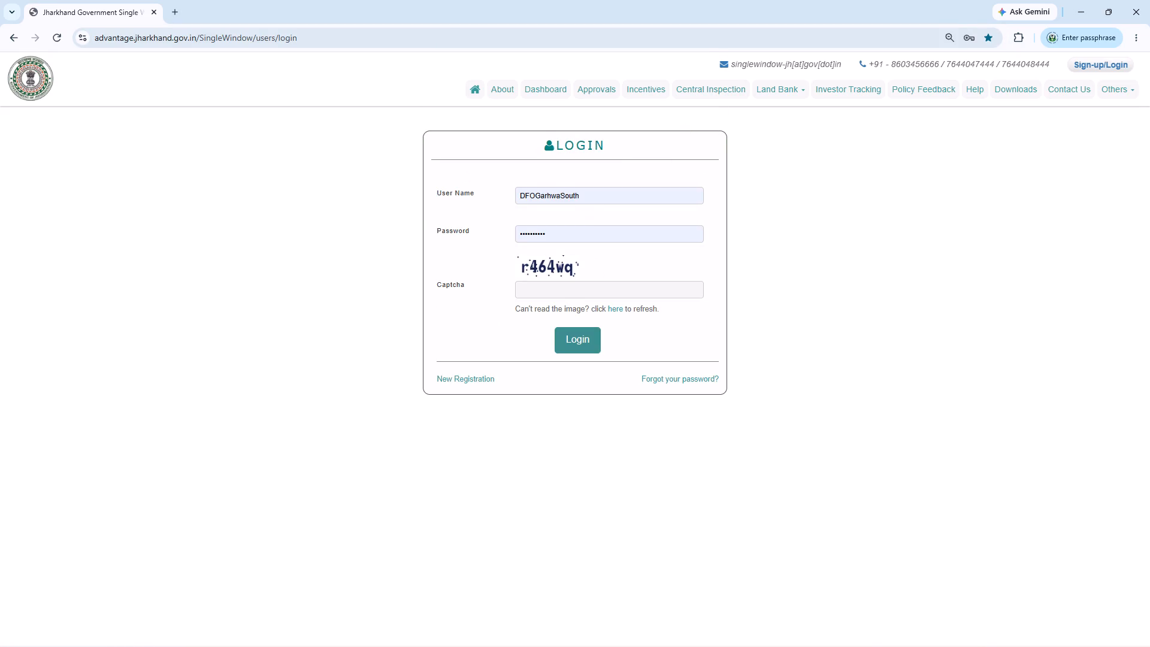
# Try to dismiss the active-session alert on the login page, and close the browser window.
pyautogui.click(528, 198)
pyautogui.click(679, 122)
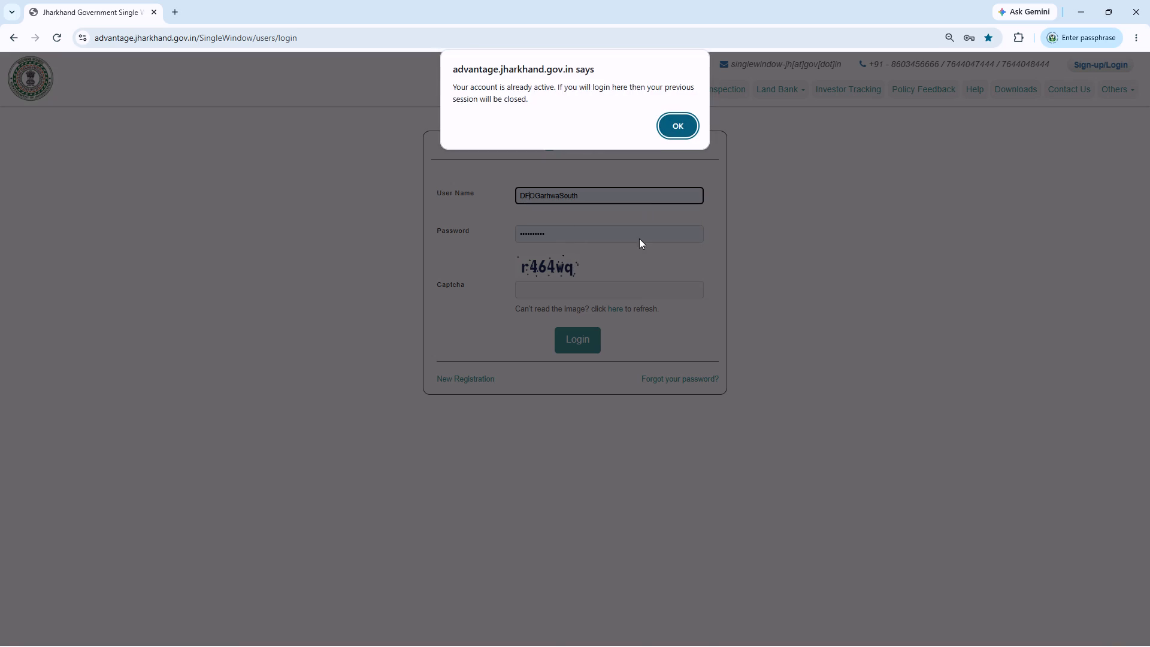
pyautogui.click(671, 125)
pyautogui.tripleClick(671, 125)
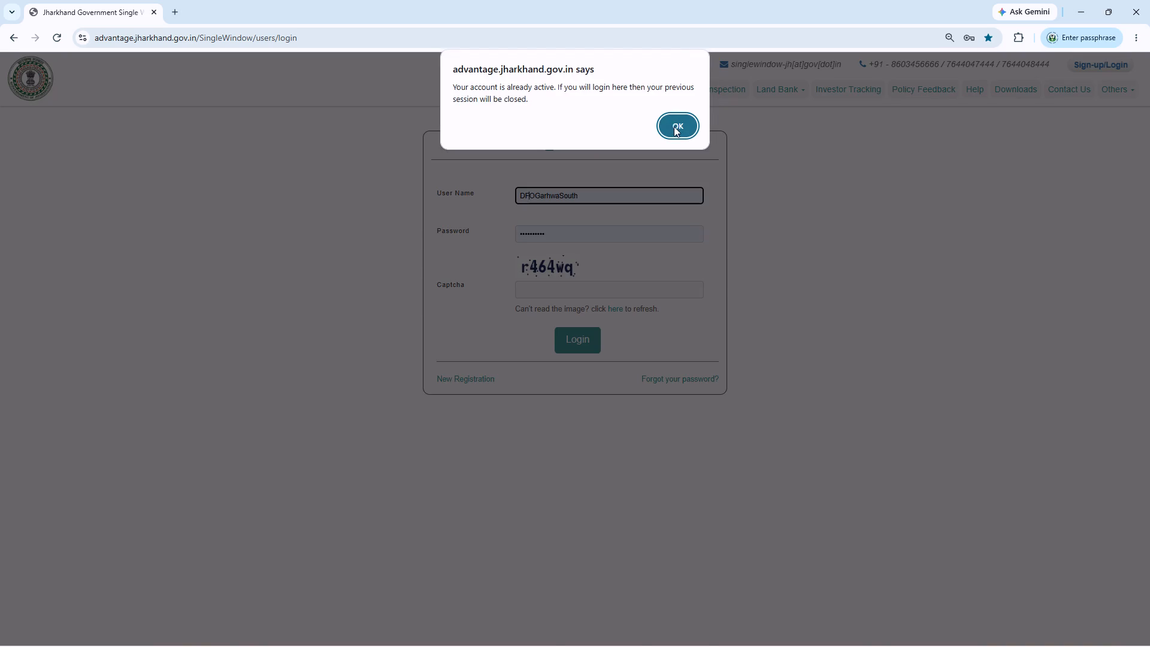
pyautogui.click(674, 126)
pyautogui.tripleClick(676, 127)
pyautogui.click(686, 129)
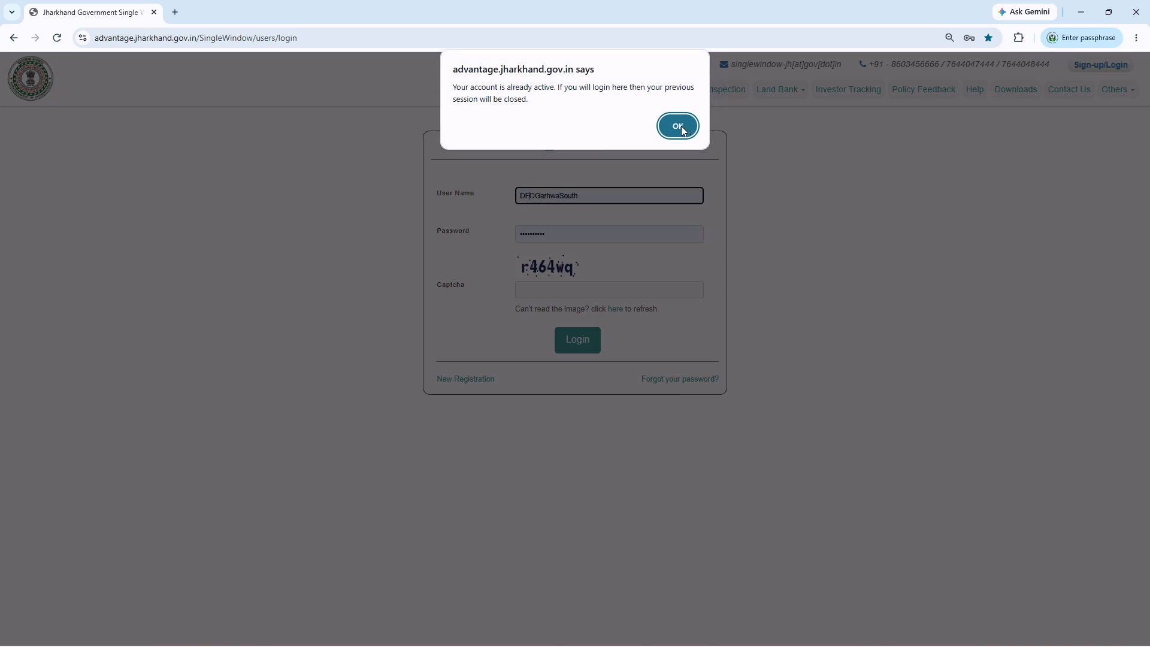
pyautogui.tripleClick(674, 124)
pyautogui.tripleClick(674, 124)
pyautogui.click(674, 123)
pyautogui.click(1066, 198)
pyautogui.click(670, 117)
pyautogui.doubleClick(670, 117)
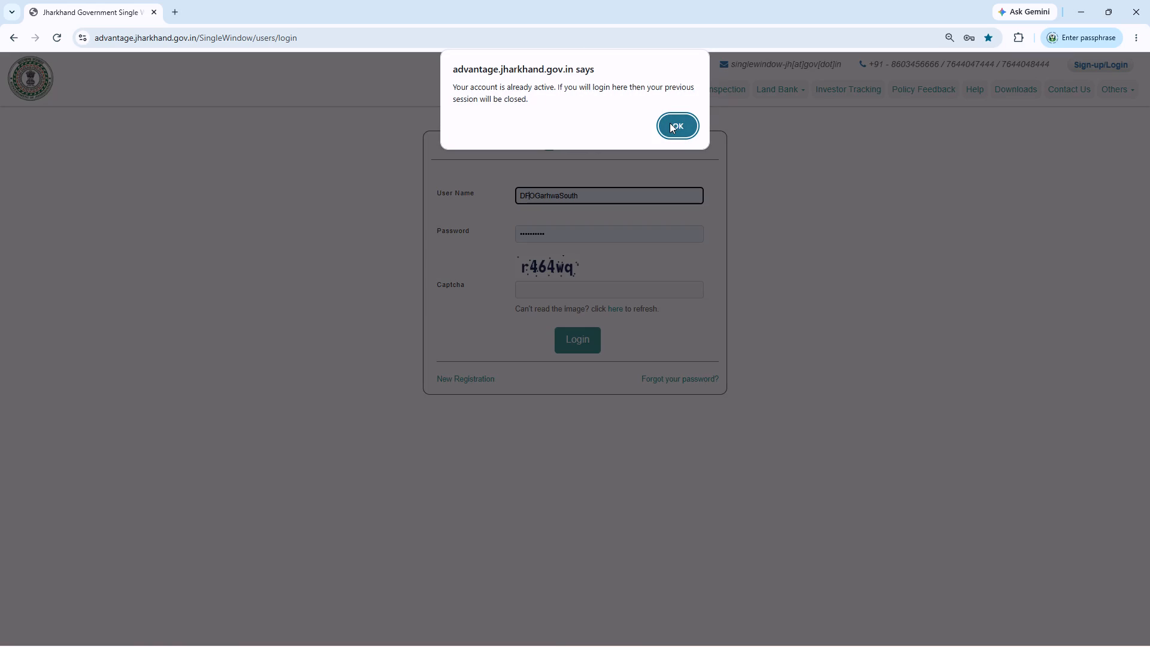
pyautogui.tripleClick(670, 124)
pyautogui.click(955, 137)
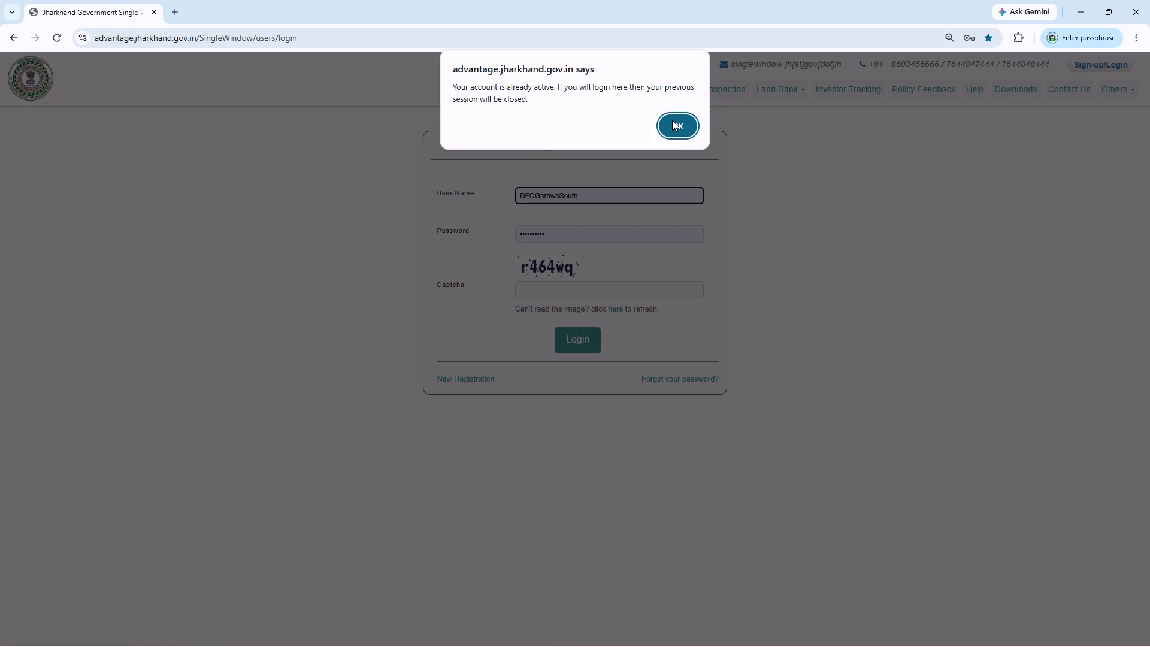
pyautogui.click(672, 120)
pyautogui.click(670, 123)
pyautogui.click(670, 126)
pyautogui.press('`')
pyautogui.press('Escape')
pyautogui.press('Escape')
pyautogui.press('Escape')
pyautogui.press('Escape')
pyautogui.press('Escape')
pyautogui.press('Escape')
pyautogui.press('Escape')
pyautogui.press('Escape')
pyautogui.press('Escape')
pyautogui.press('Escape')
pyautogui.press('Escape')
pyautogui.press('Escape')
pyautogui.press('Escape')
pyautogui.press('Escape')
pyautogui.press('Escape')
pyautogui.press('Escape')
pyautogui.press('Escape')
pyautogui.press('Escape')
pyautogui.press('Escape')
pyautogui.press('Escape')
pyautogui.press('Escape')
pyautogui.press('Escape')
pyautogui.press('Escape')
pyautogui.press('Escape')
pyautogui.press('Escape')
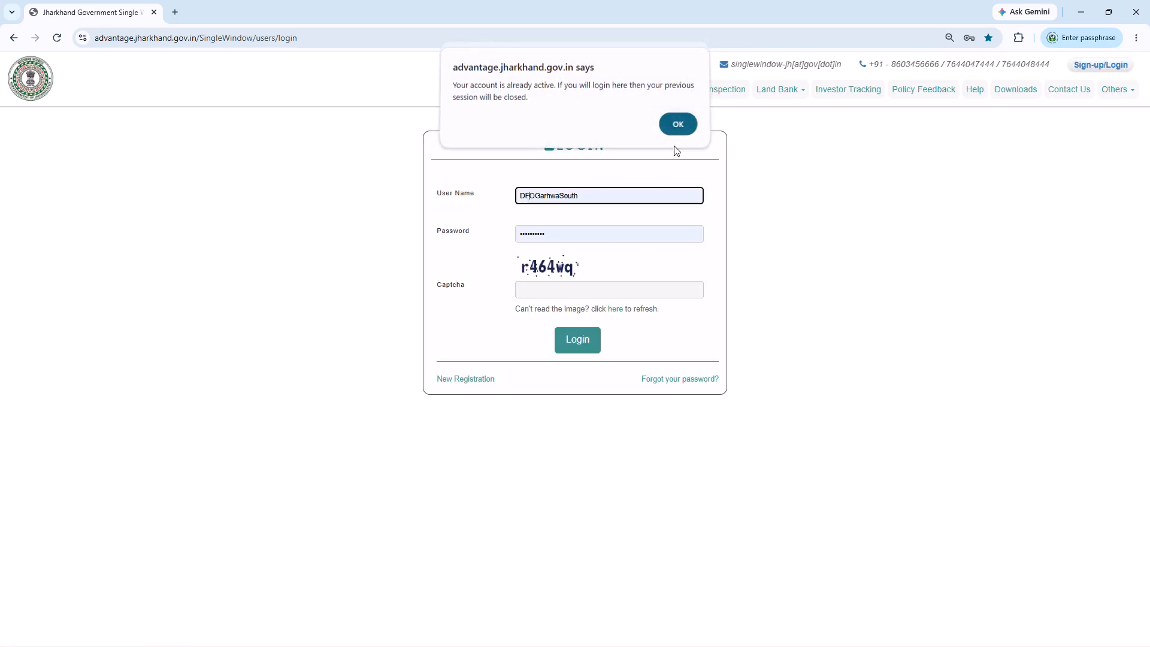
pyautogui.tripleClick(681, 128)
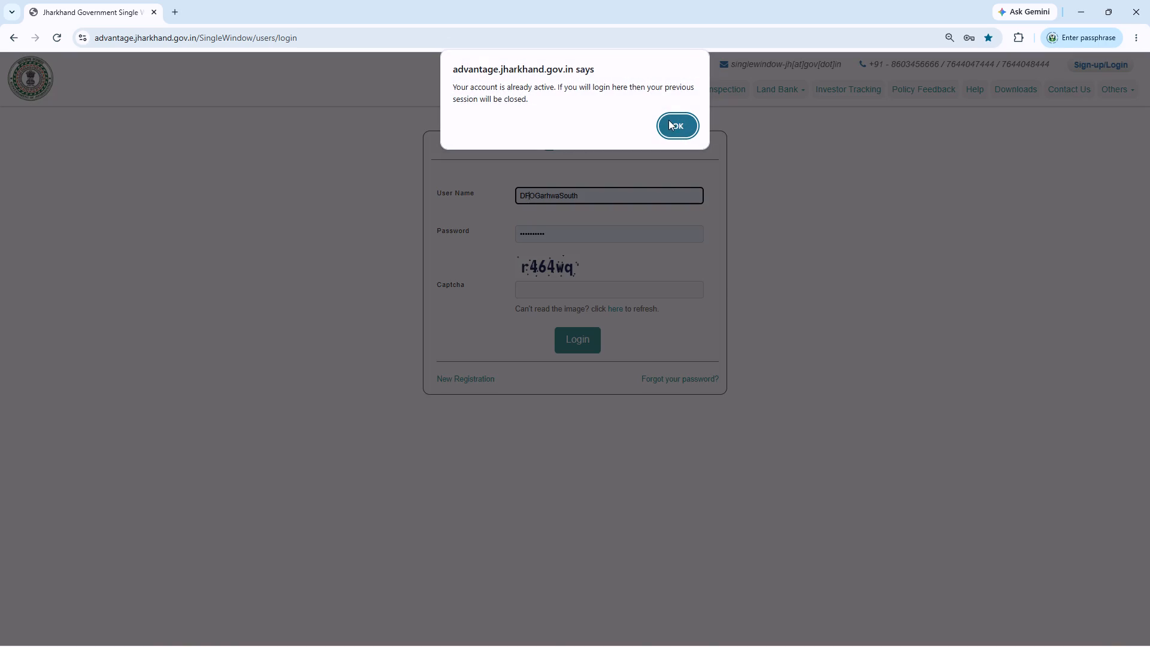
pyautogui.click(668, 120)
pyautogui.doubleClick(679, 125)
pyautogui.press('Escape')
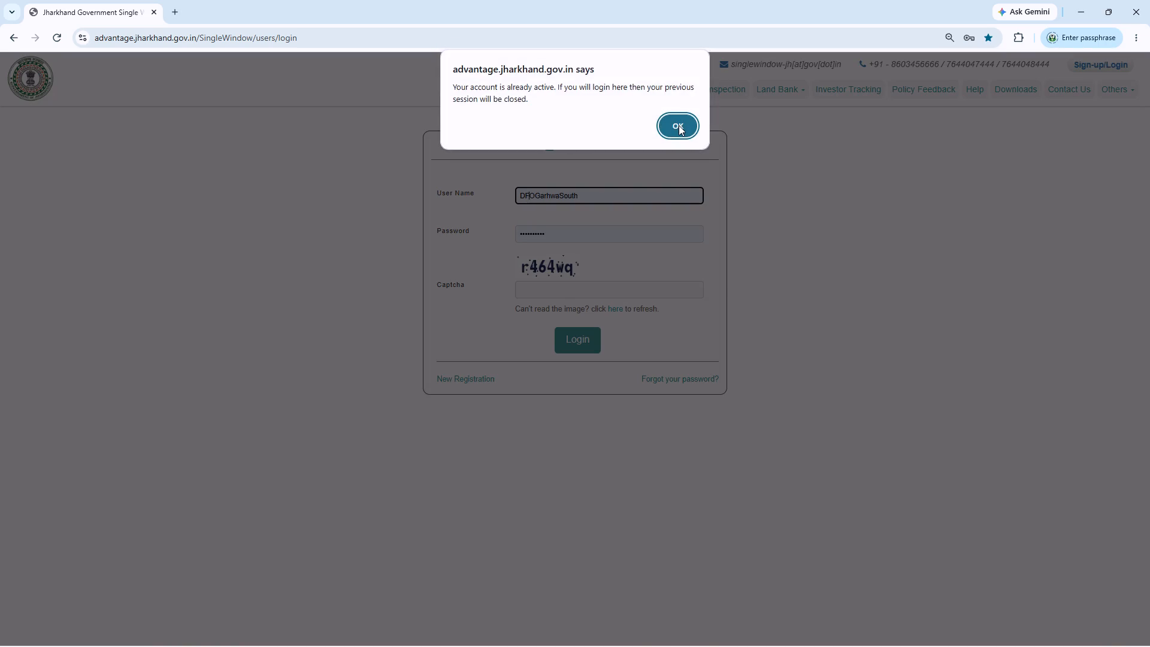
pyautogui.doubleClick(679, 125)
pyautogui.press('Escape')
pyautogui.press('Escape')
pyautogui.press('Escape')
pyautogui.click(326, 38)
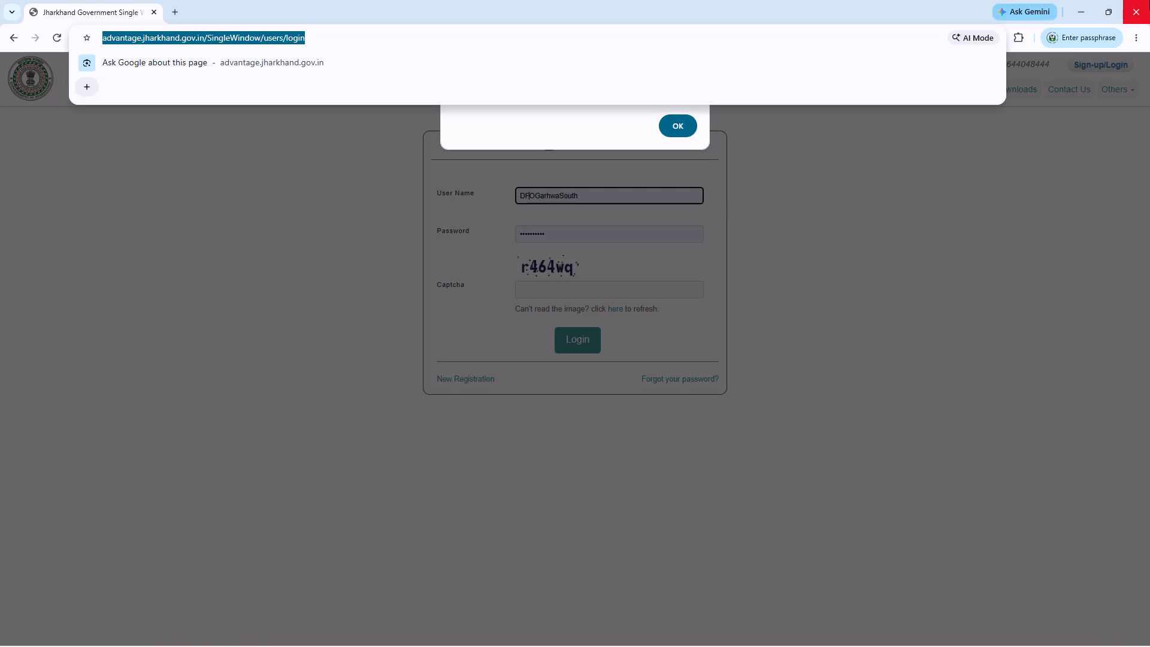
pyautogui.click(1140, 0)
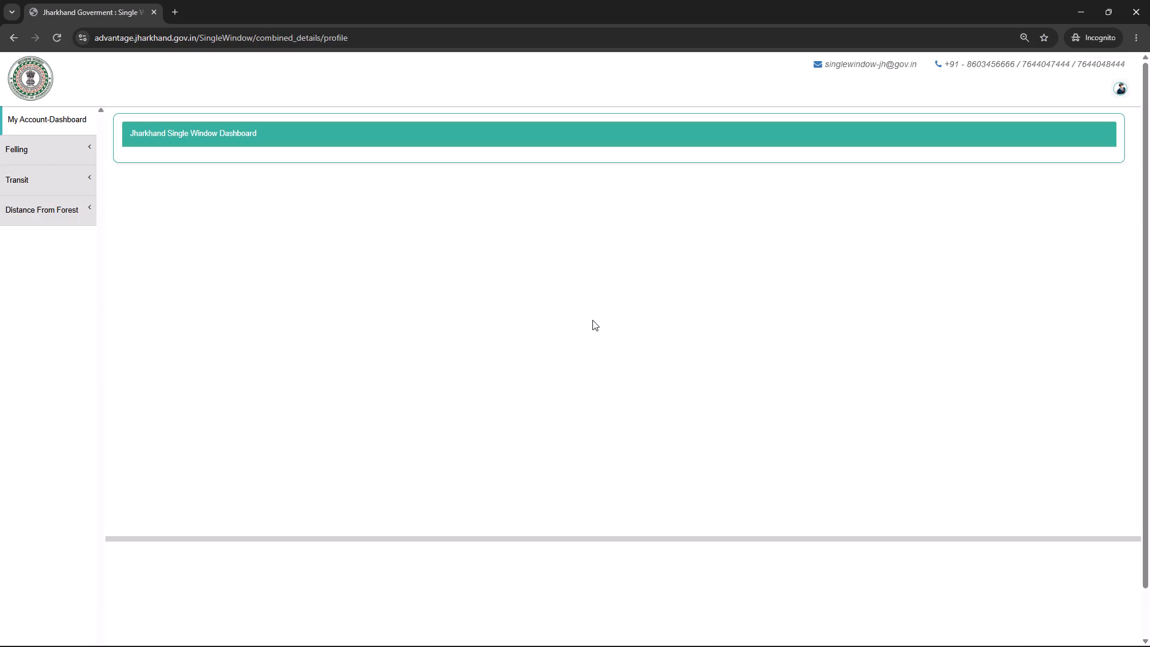
# From the Distance From Forest fresh applications, open the Om enterprises application submitted on 25-06-2026 for verification.
pyautogui.click(47, 216)
pyautogui.click(45, 236)
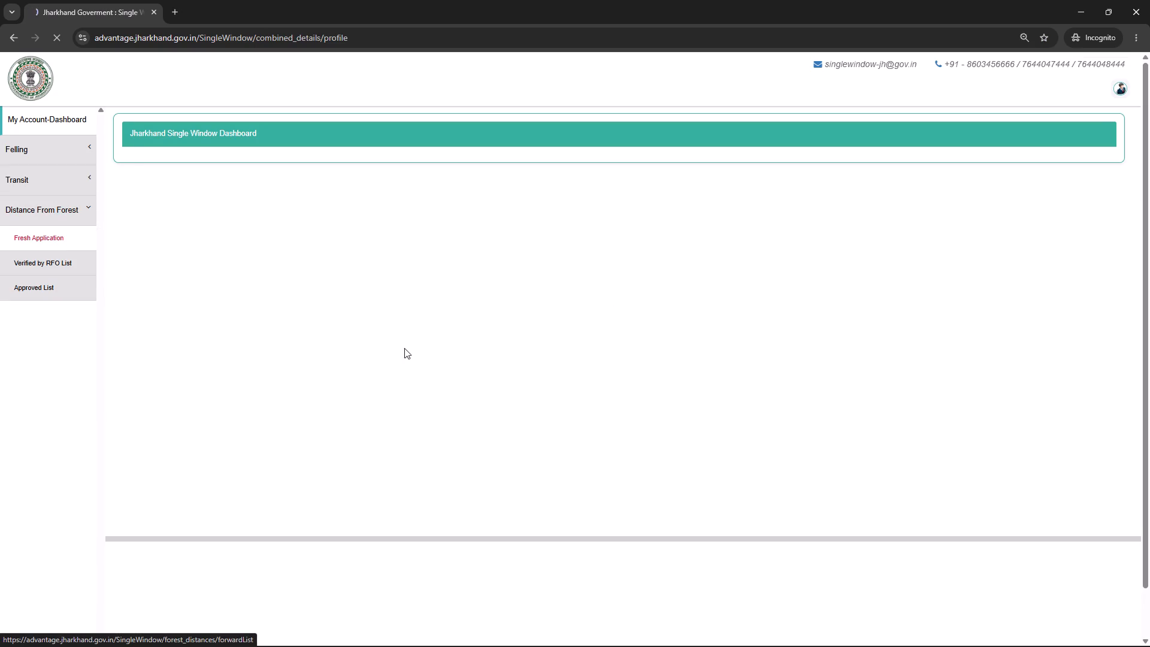
pyautogui.click(725, 536)
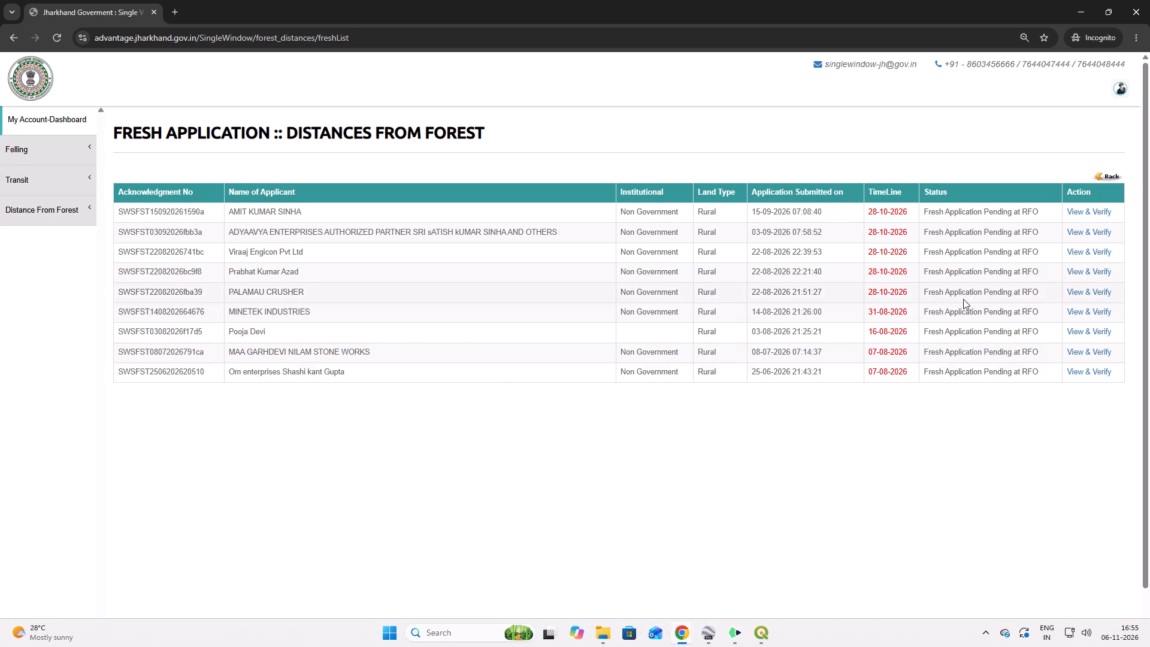
pyautogui.click(1089, 370)
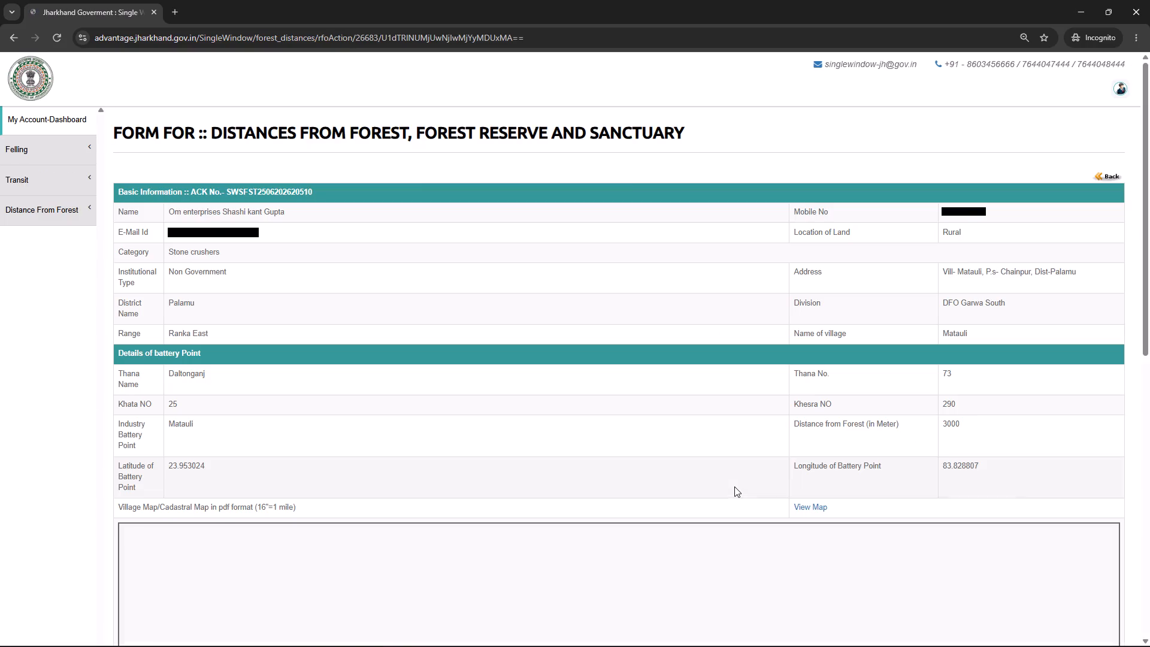
# Save the application's village/cadastral map PDF to the Downloads folder as village_map_path.
pyautogui.scroll(-1, 804, 441)
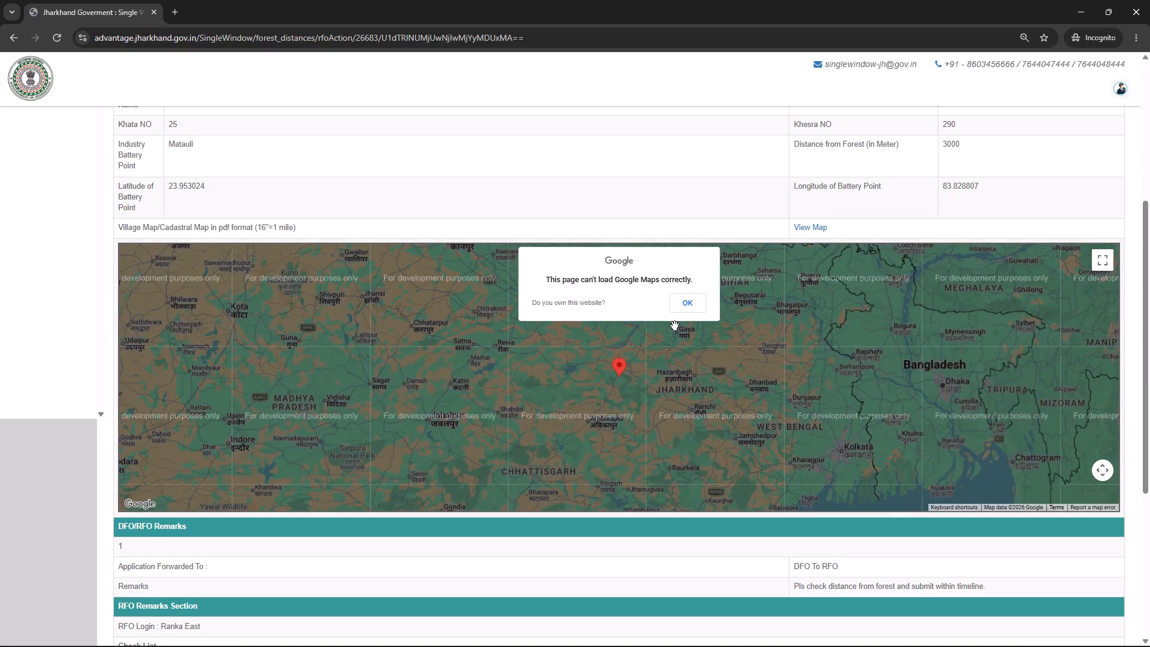
pyautogui.scroll(-3, 647, 325)
pyautogui.scroll(2, 675, 329)
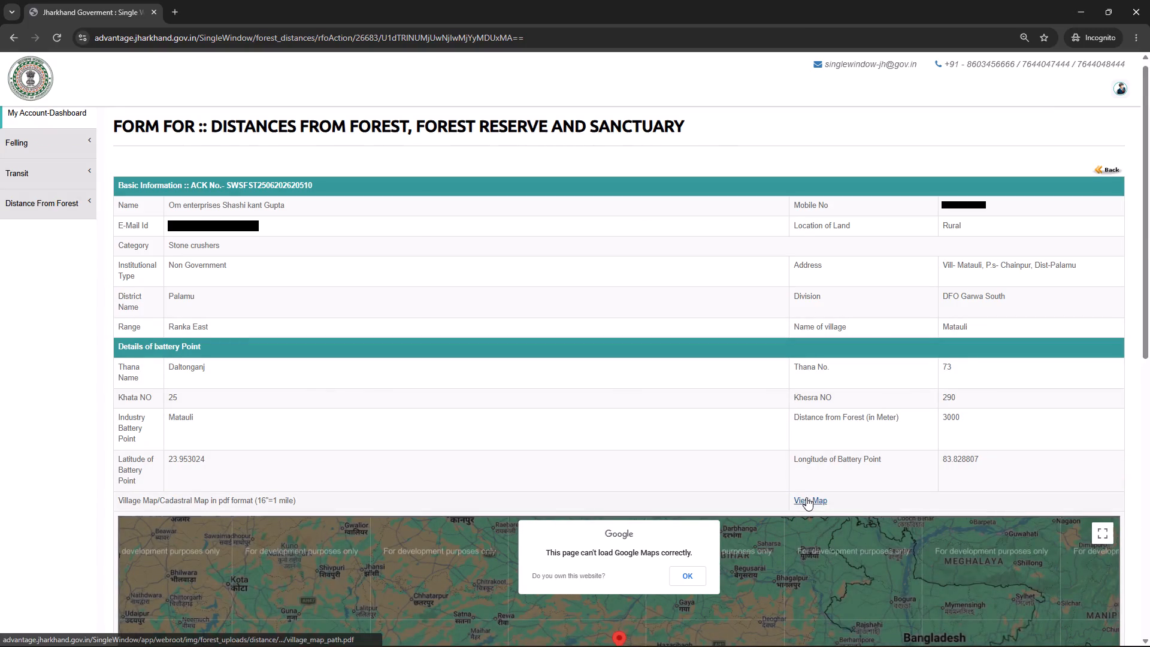
pyautogui.click(806, 497)
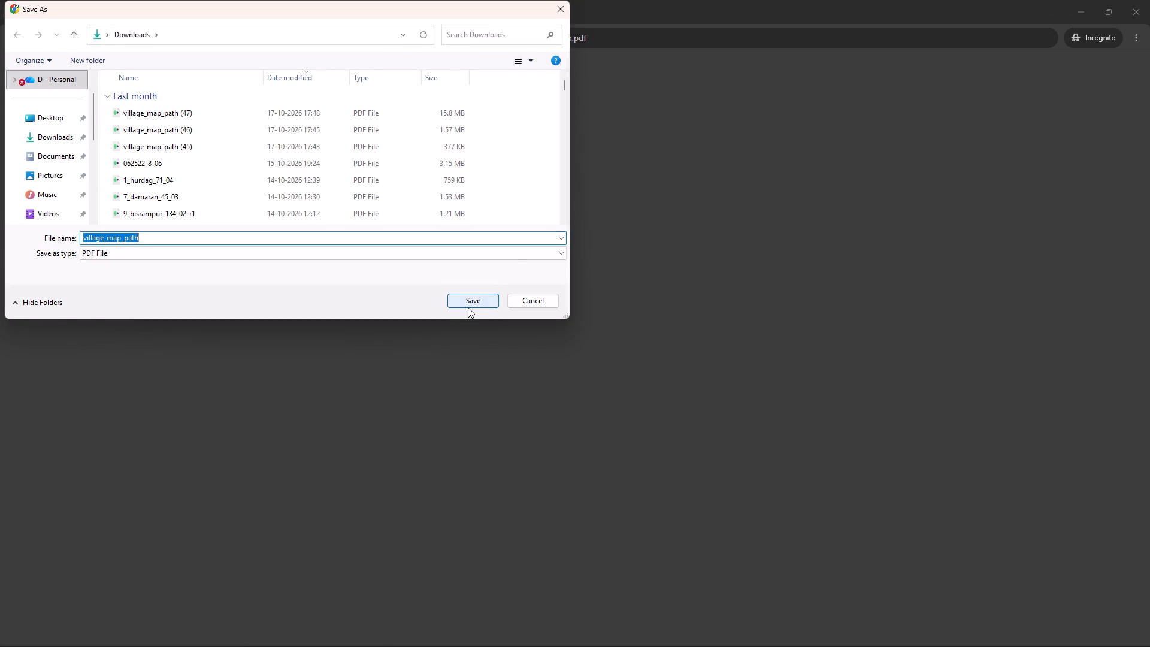
pyautogui.click(468, 307)
pyautogui.click(596, 325)
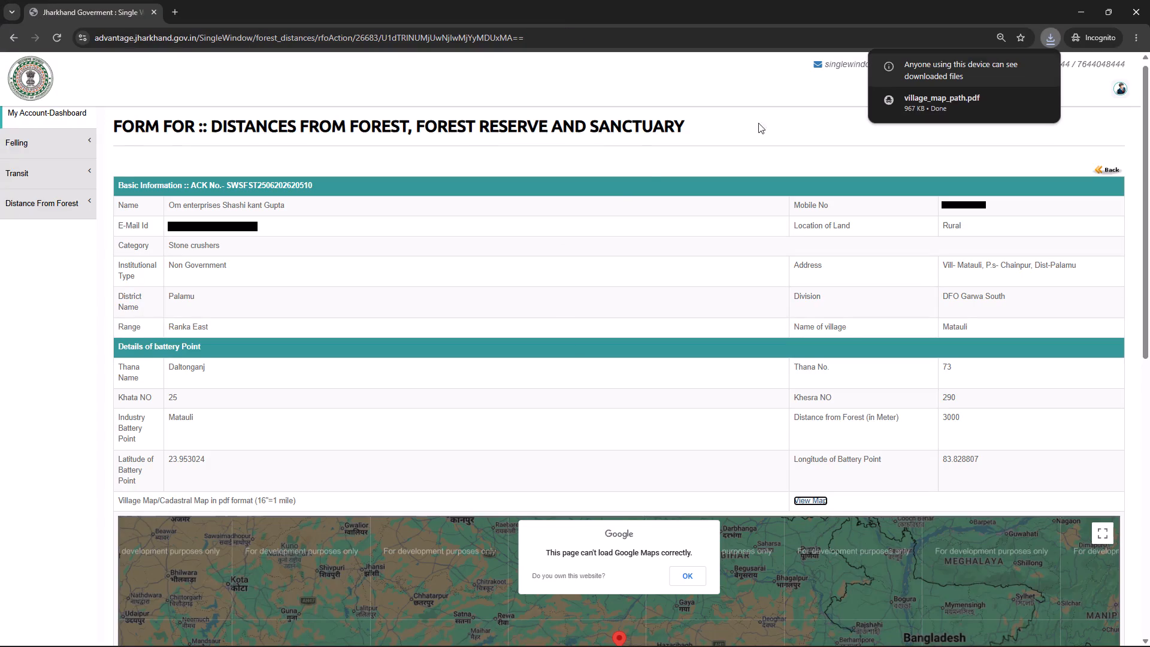
# Open the downloaded village map and examine the title details, the red-outlined plot and its surroundings on page 2.
pyautogui.click(958, 68)
pyautogui.click(936, 99)
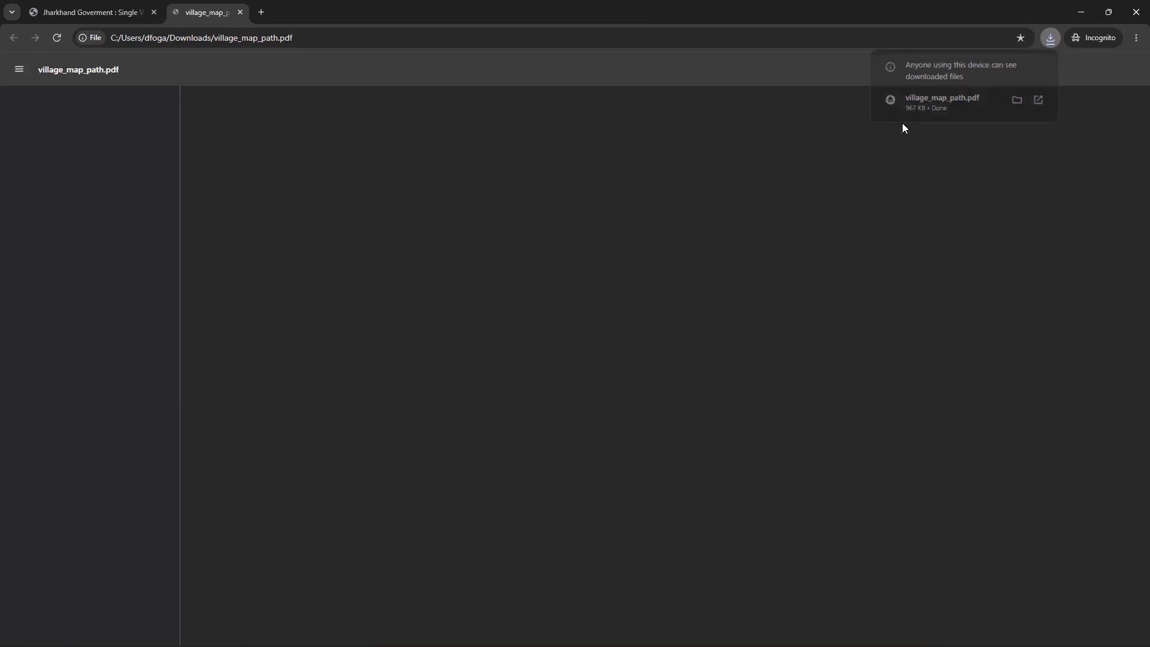
pyautogui.scroll(-2, 701, 280)
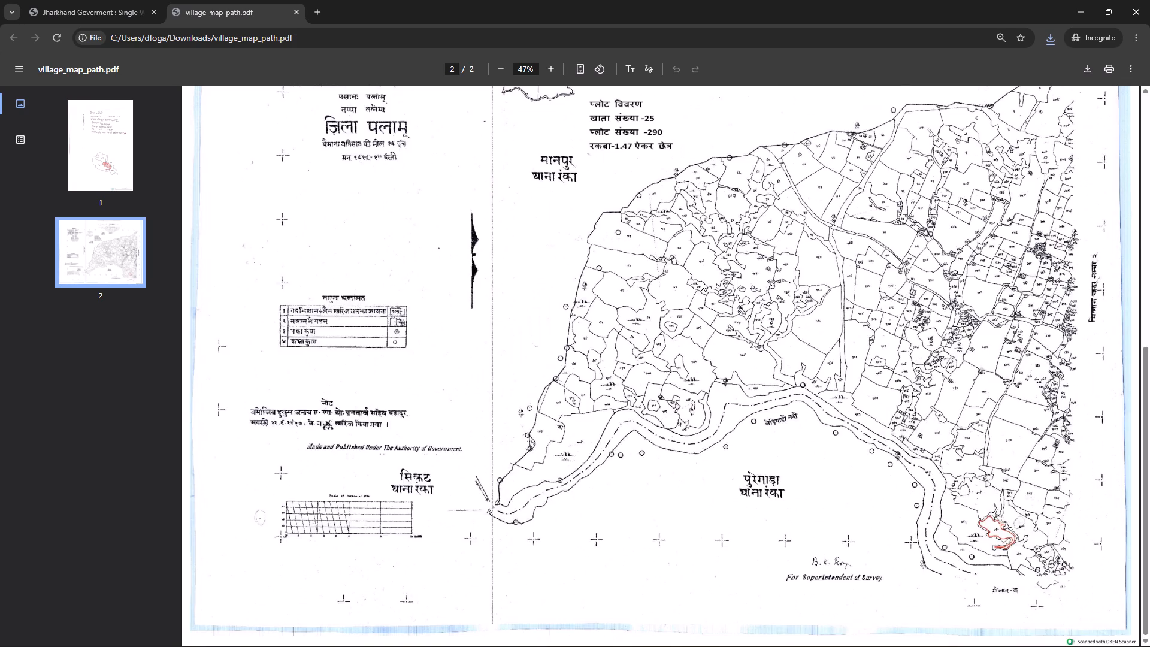
pyautogui.scroll(1, 701, 280)
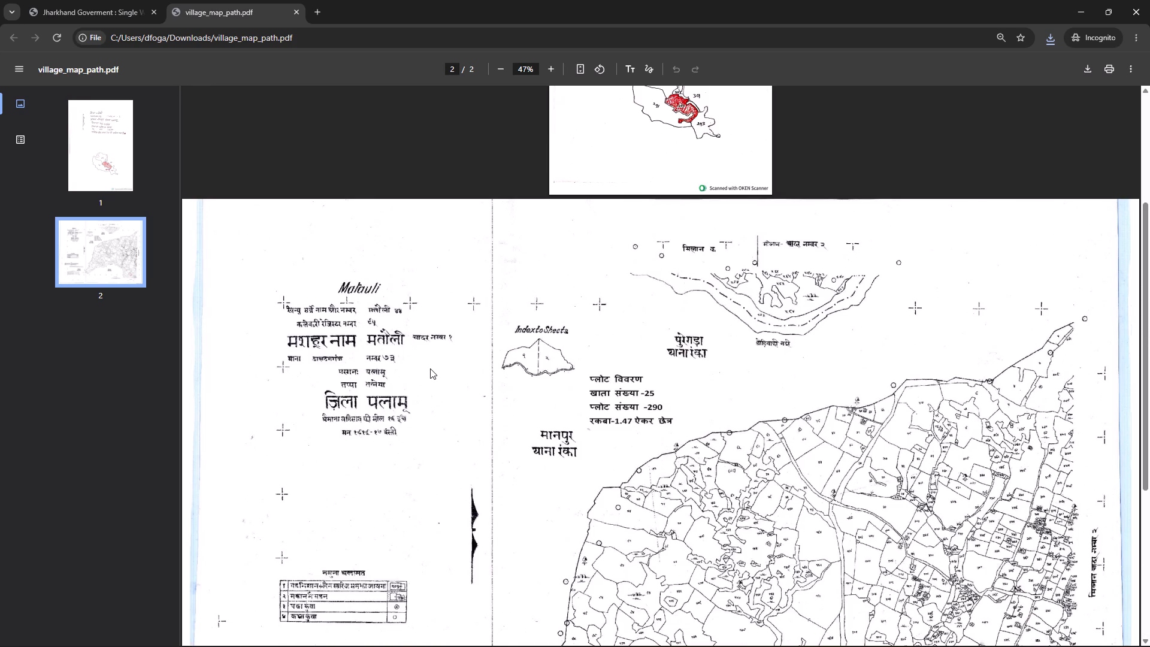
pyautogui.scroll(-2, 1082, 638)
pyautogui.click(845, 403)
pyautogui.scroll(-2, 845, 403)
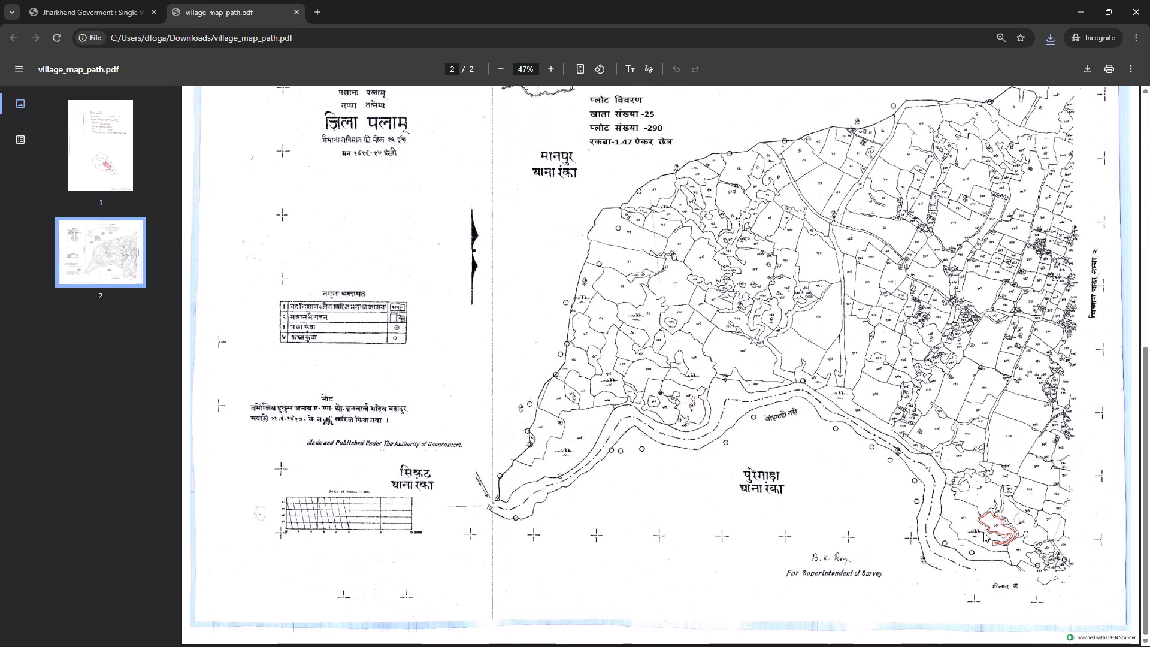
pyautogui.keyDown('ctrl'); pyautogui.scroll(3, 983, 532); pyautogui.keyUp('ctrl')
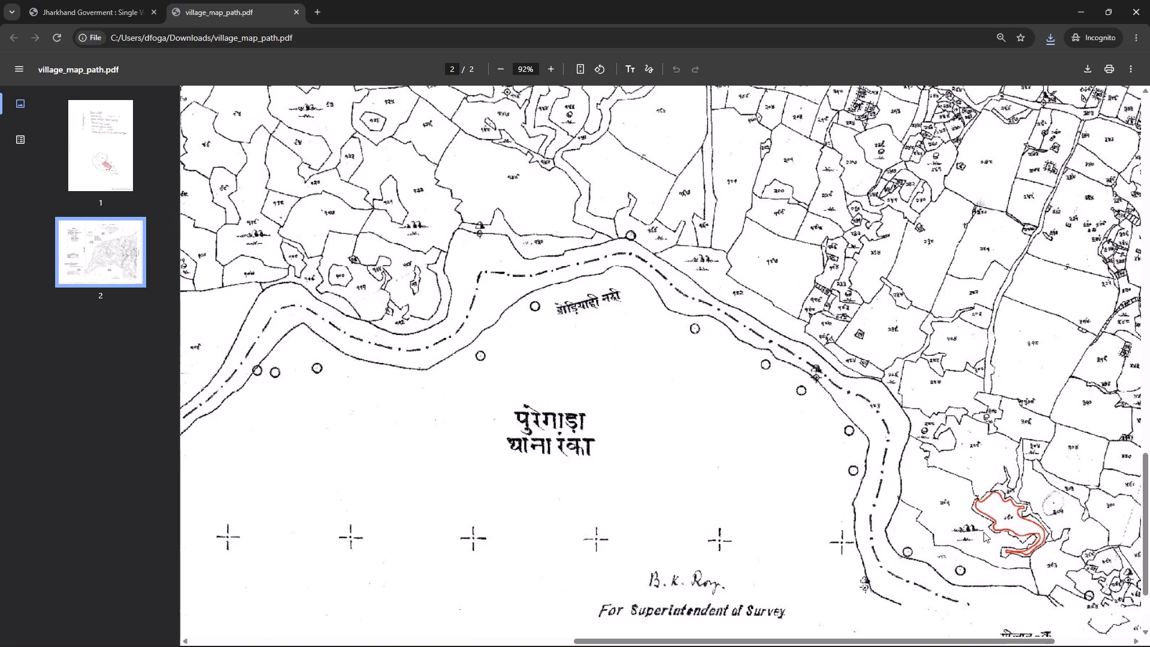
pyautogui.keyDown('ctrl'); pyautogui.scroll(3, 983, 532); pyautogui.keyUp('ctrl')
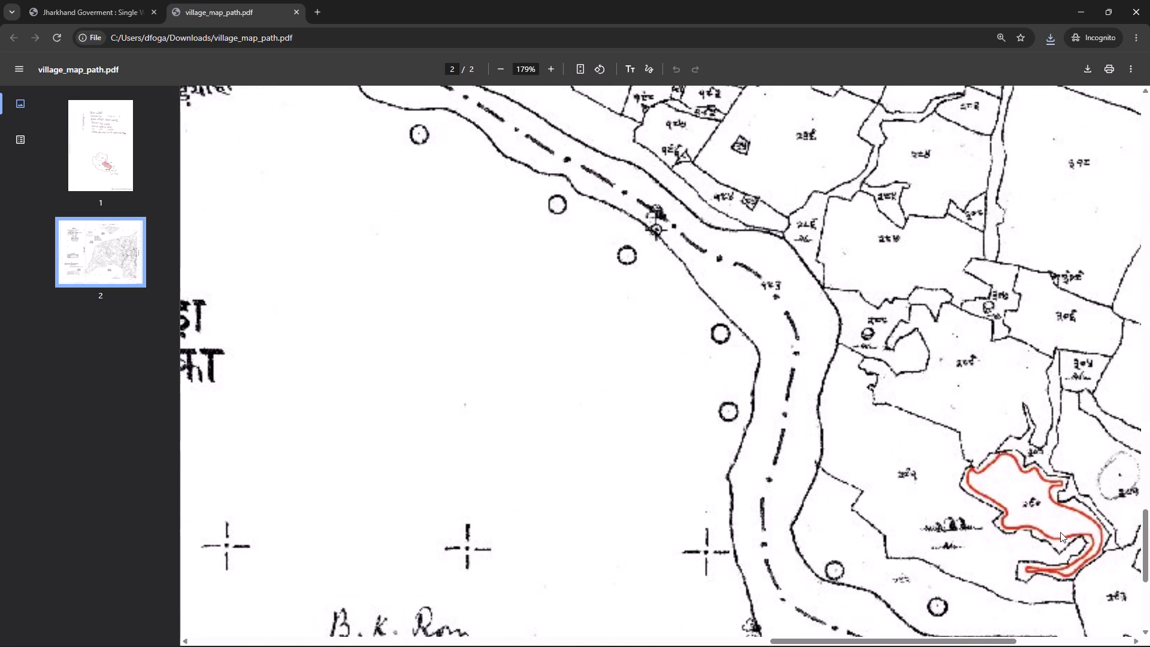
pyautogui.keyDown('ctrl'); pyautogui.scroll(-6, 1060, 532); pyautogui.keyUp('ctrl')
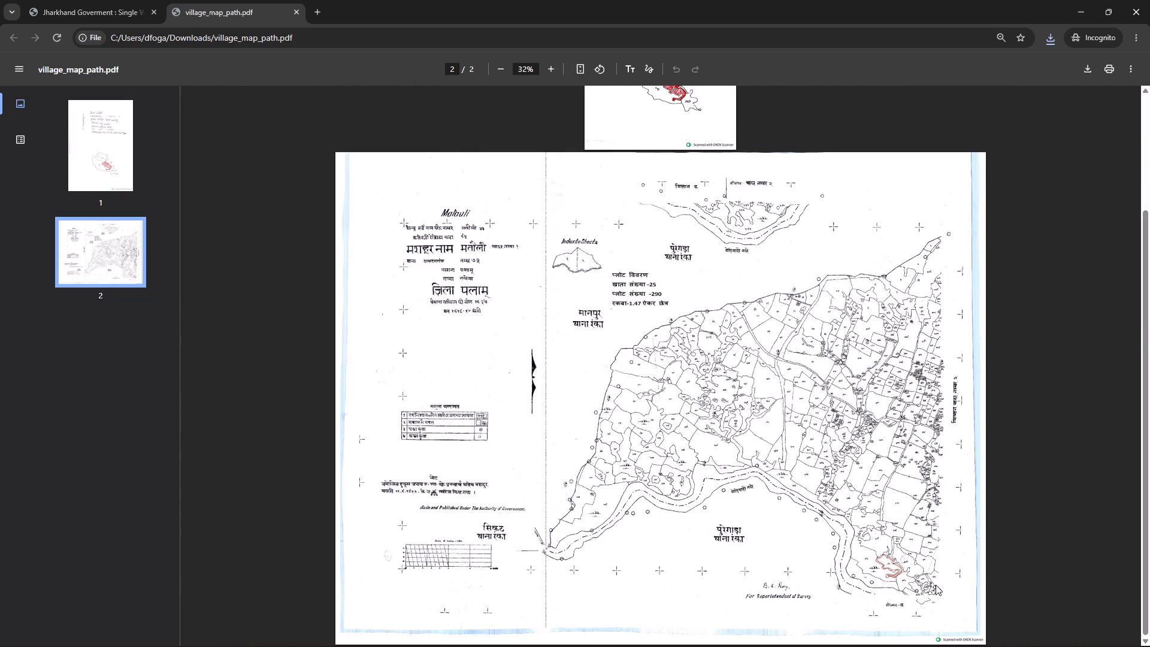
pyautogui.keyDown('ctrl'); pyautogui.scroll(4, 956, 470); pyautogui.keyUp('ctrl')
pyautogui.keyDown('ctrl'); pyautogui.scroll(-3, 956, 470); pyautogui.keyUp('ctrl')
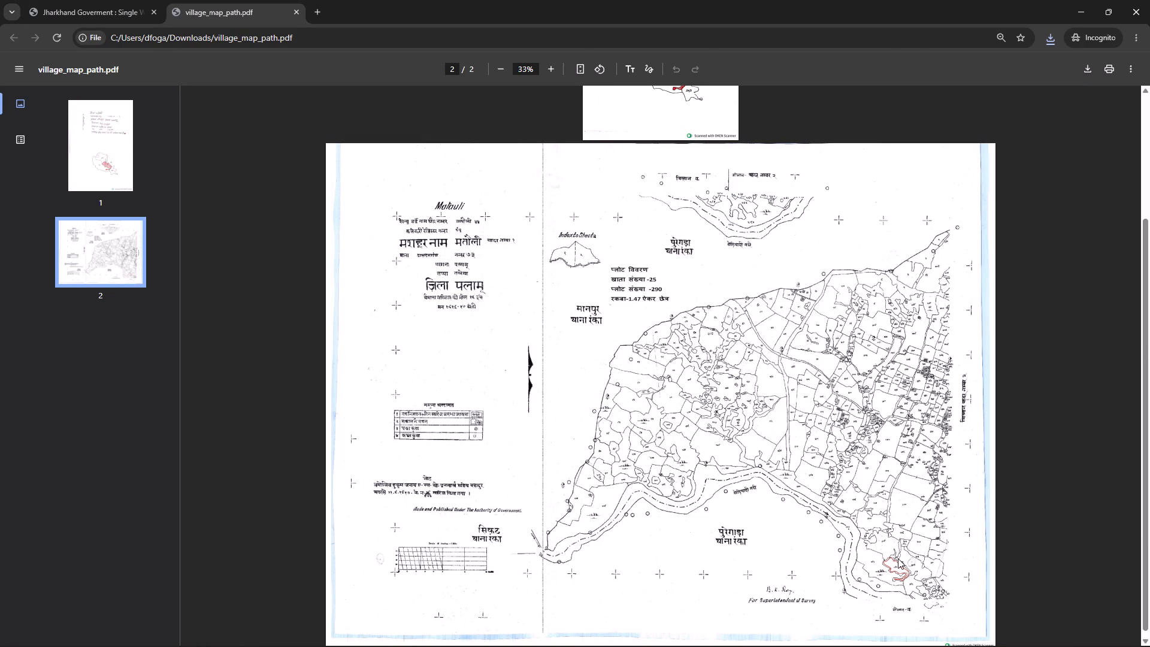
pyautogui.keyDown('ctrl'); pyautogui.scroll(3, 922, 593); pyautogui.keyUp('ctrl')
pyautogui.keyDown('ctrl'); pyautogui.scroll(-1, 922, 593); pyautogui.keyUp('ctrl')
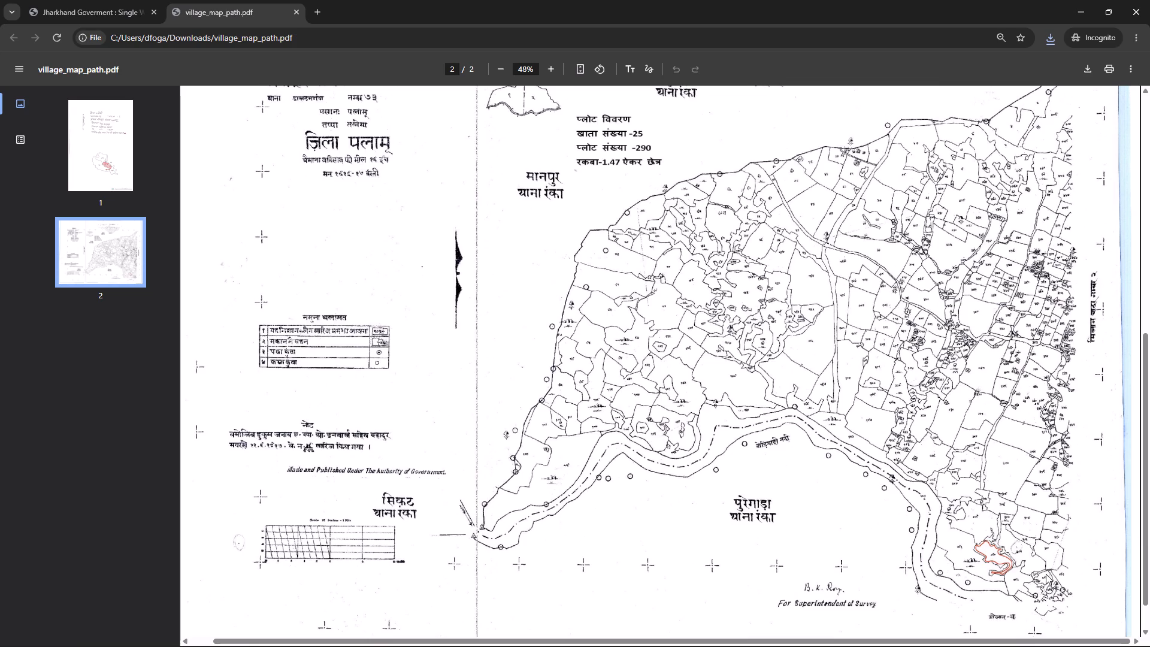
# Return to the application form and review the Range Forest Officer checklist in the RFO remarks section.
pyautogui.click(78, 0)
pyautogui.scroll(-2, 462, 304)
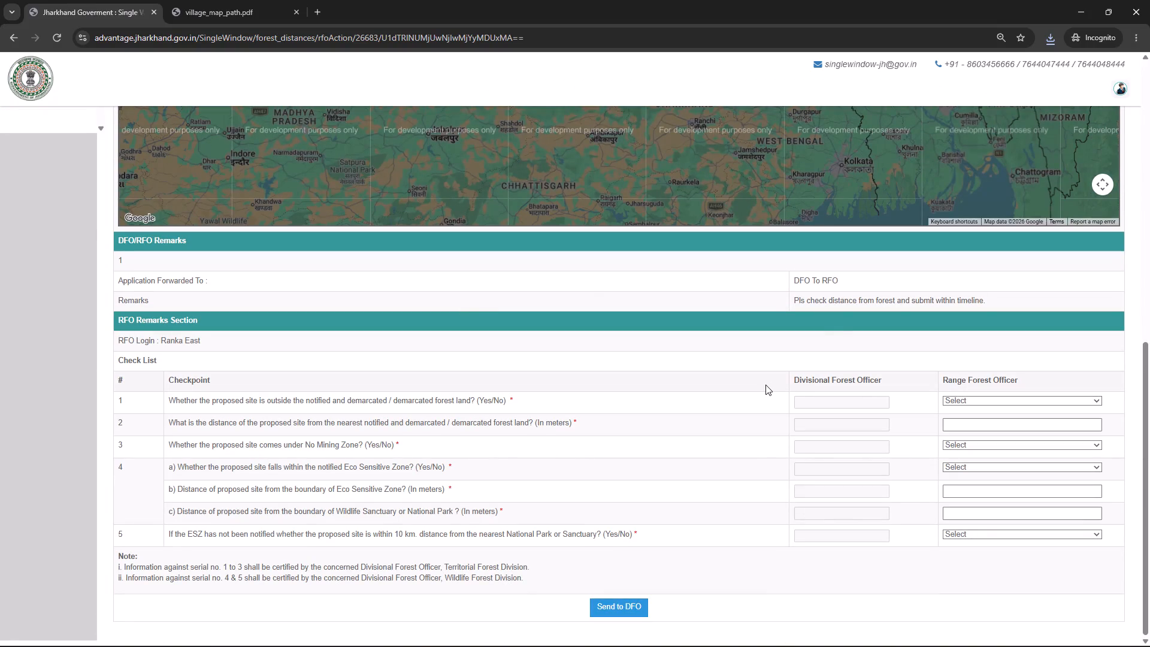
pyautogui.scroll(-5, 774, 368)
# Examine the Range Forest Officer checklist, checkpoint 1's answer options and the notes on Territorial and Wildlife Forest Division certification.
pyautogui.scroll(5, 698, 461)
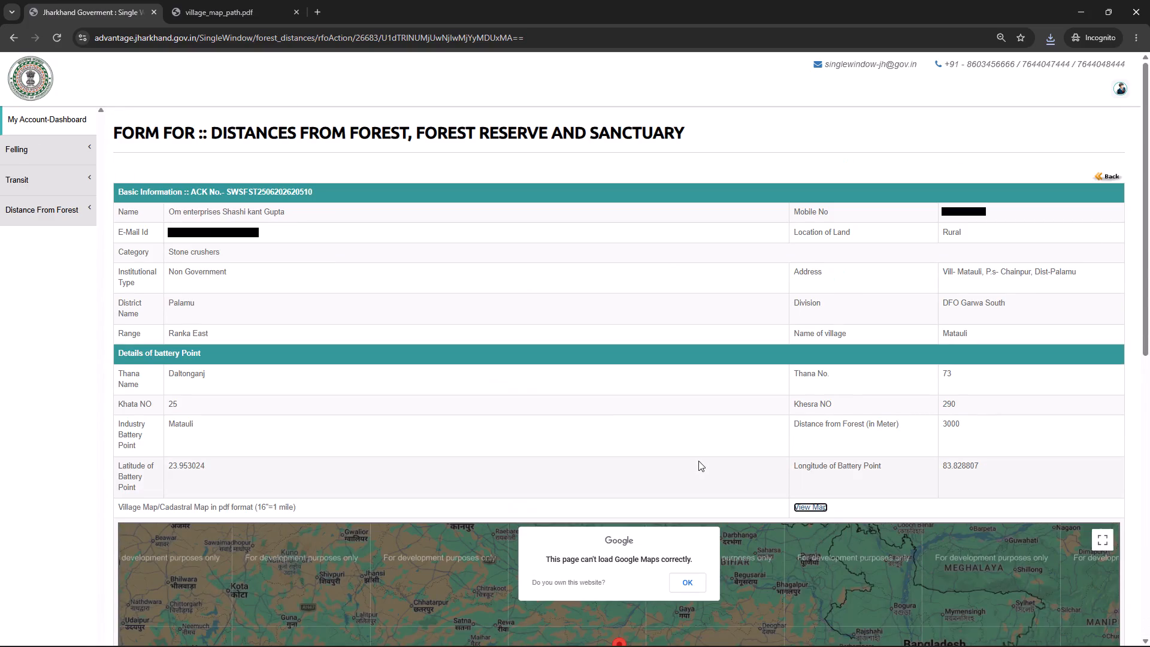
pyautogui.scroll(-5, 698, 461)
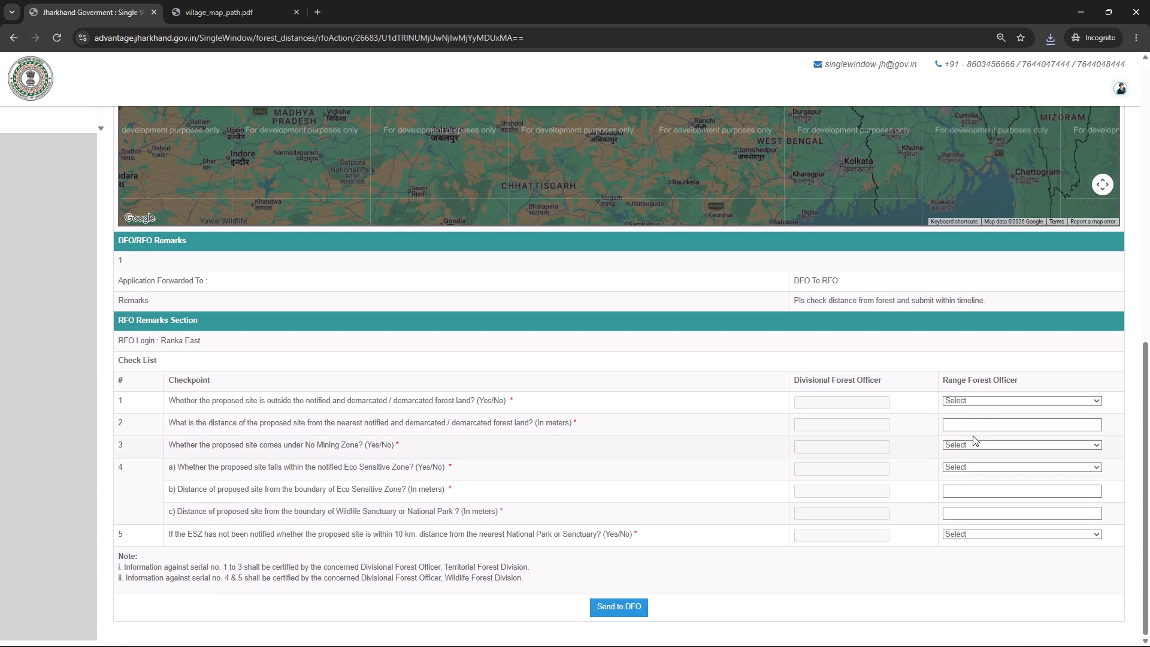
pyautogui.click(985, 404)
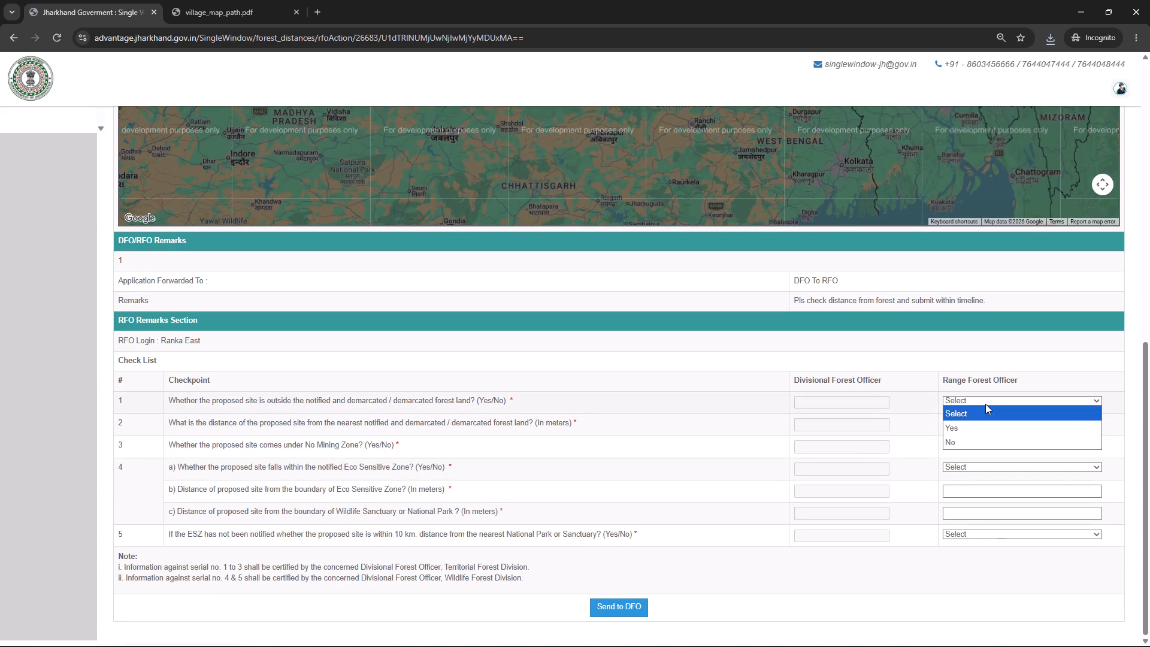
pyautogui.click(985, 404)
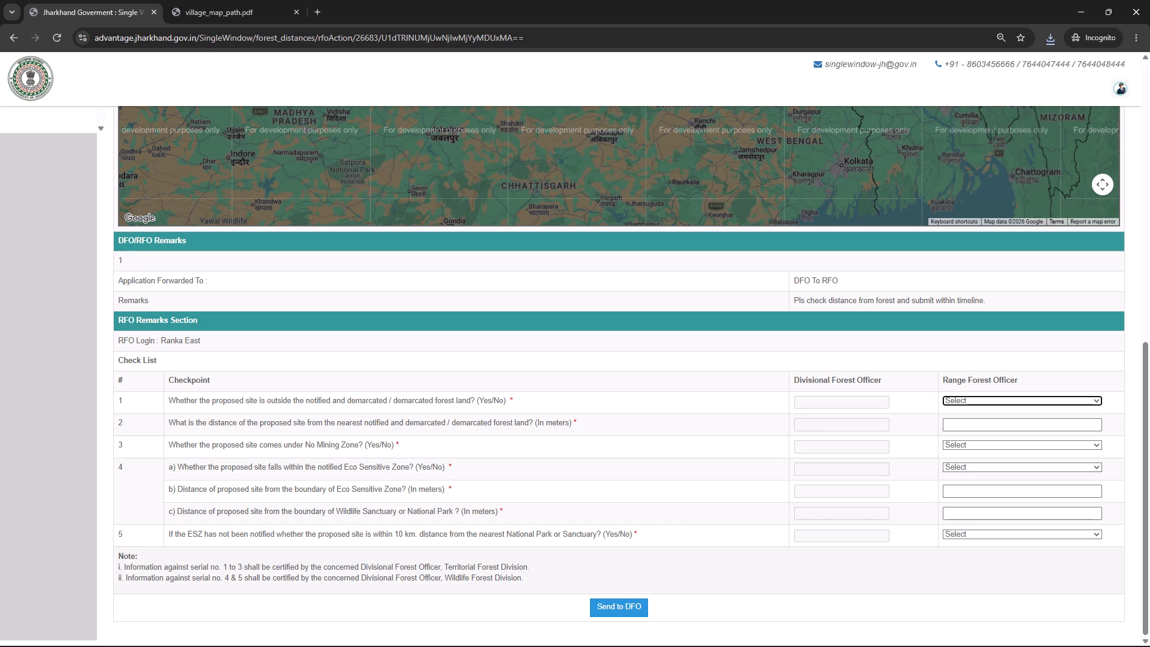
pyautogui.moveTo(493, 566); pyautogui.dragTo(528, 566)
pyautogui.moveTo(497, 572); pyautogui.dragTo(489, 575)
pyautogui.moveTo(489, 575); pyautogui.dragTo(513, 577)
pyautogui.scroll(-2, 770, 542)
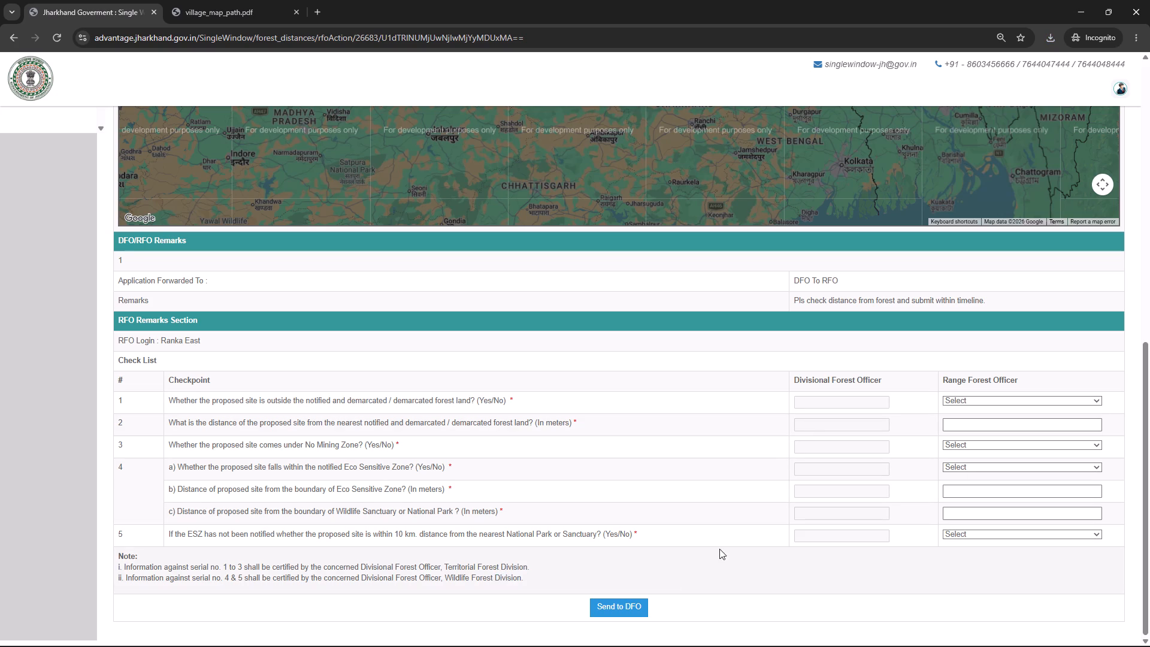
pyautogui.click(719, 549)
pyautogui.moveTo(507, 566); pyautogui.dragTo(527, 576)
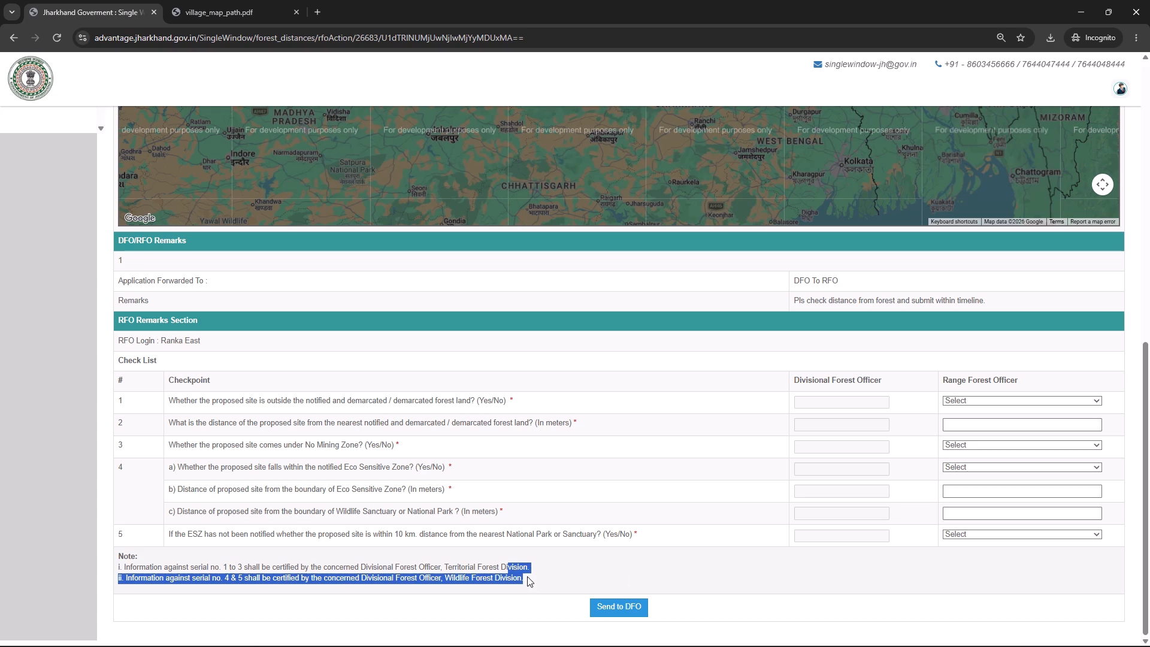
pyautogui.click(540, 577)
pyautogui.click(532, 569)
pyautogui.click(511, 568)
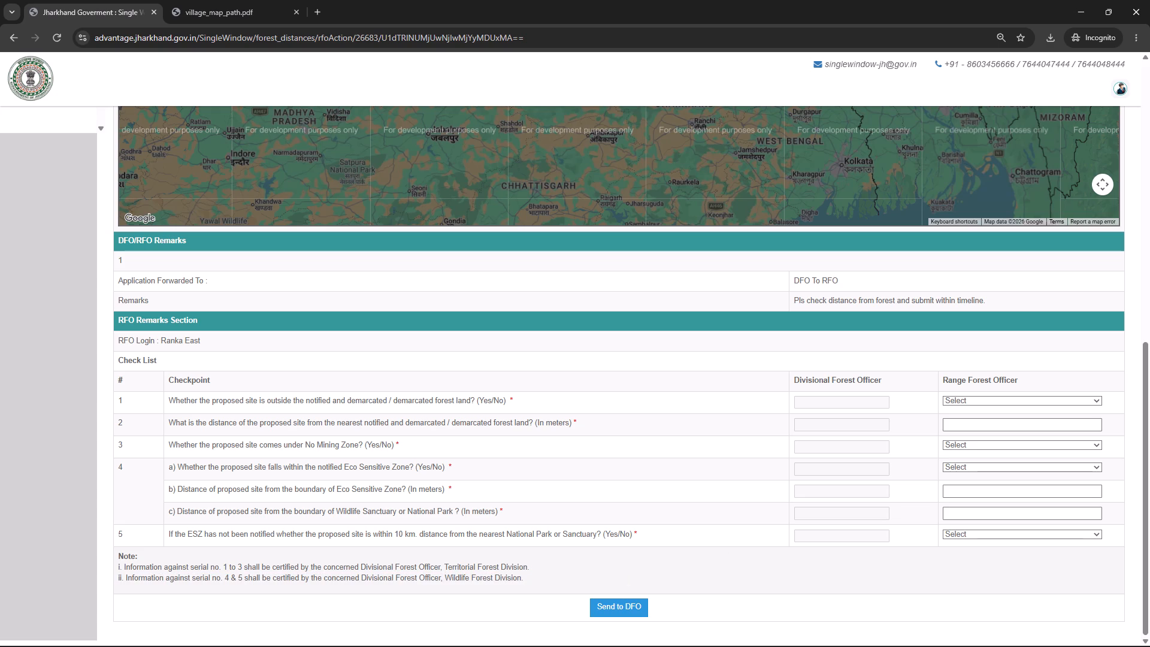
pyautogui.moveTo(508, 568); pyautogui.dragTo(525, 584)
pyautogui.moveTo(540, 573); pyautogui.dragTo(546, 566)
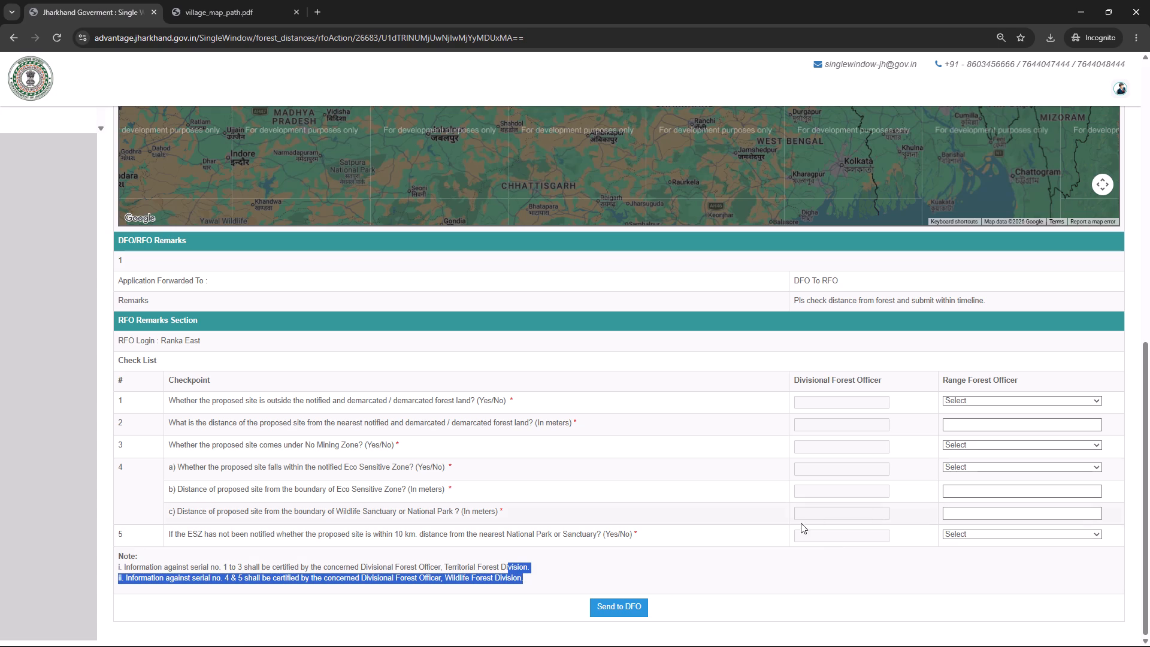
pyautogui.click(764, 509)
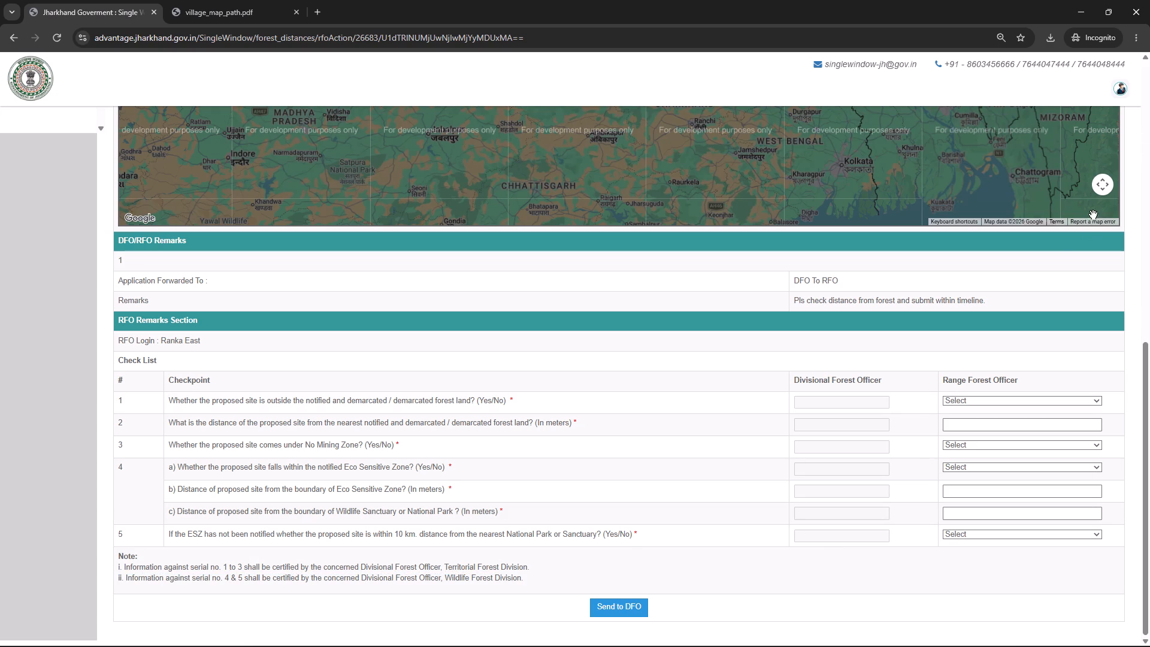
# Recheck the application details and read checkpoints 1 and 2 about notified and demarcated forest land.
pyautogui.scroll(3, 783, 361)
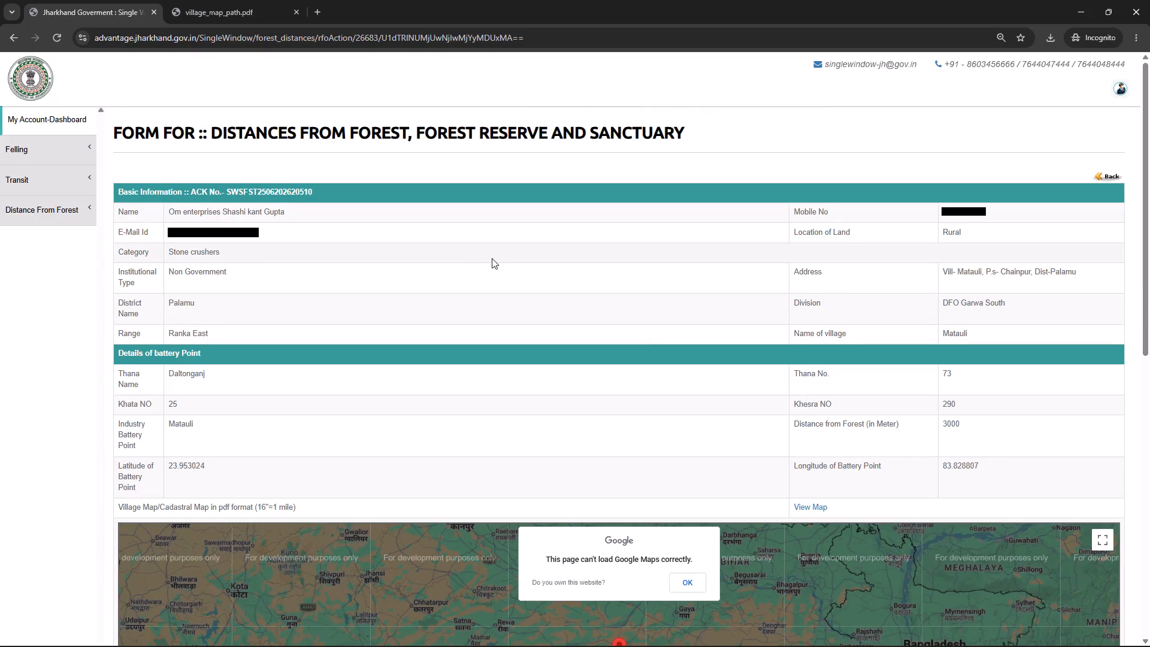
pyautogui.scroll(-3, 494, 261)
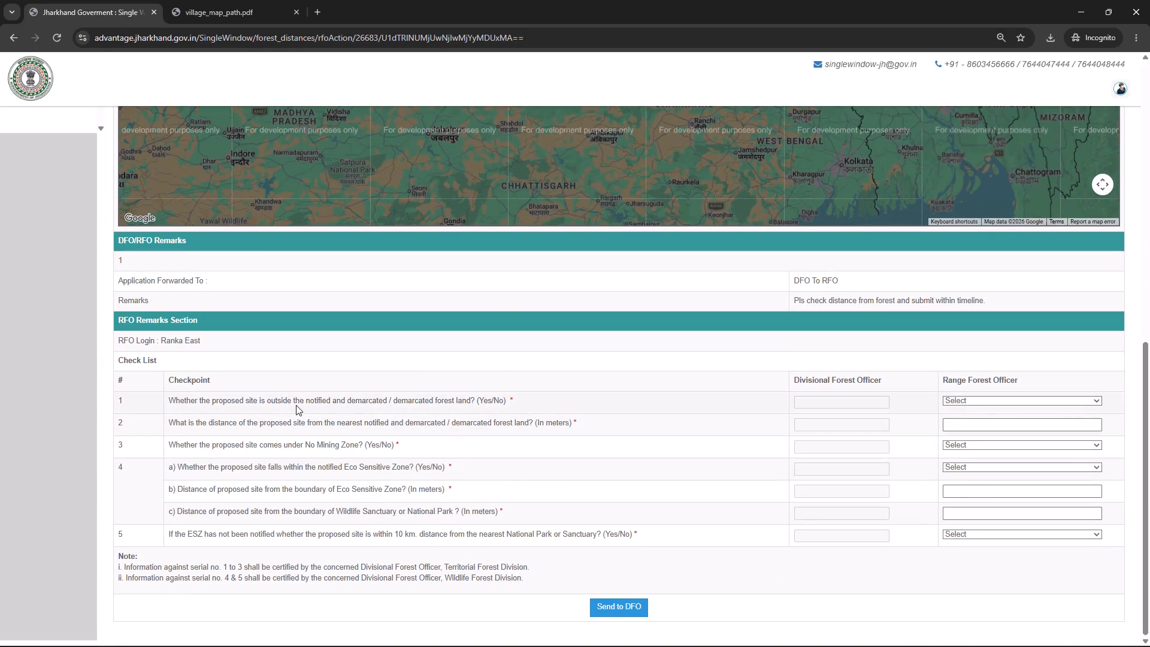
pyautogui.moveTo(314, 403); pyautogui.dragTo(334, 402)
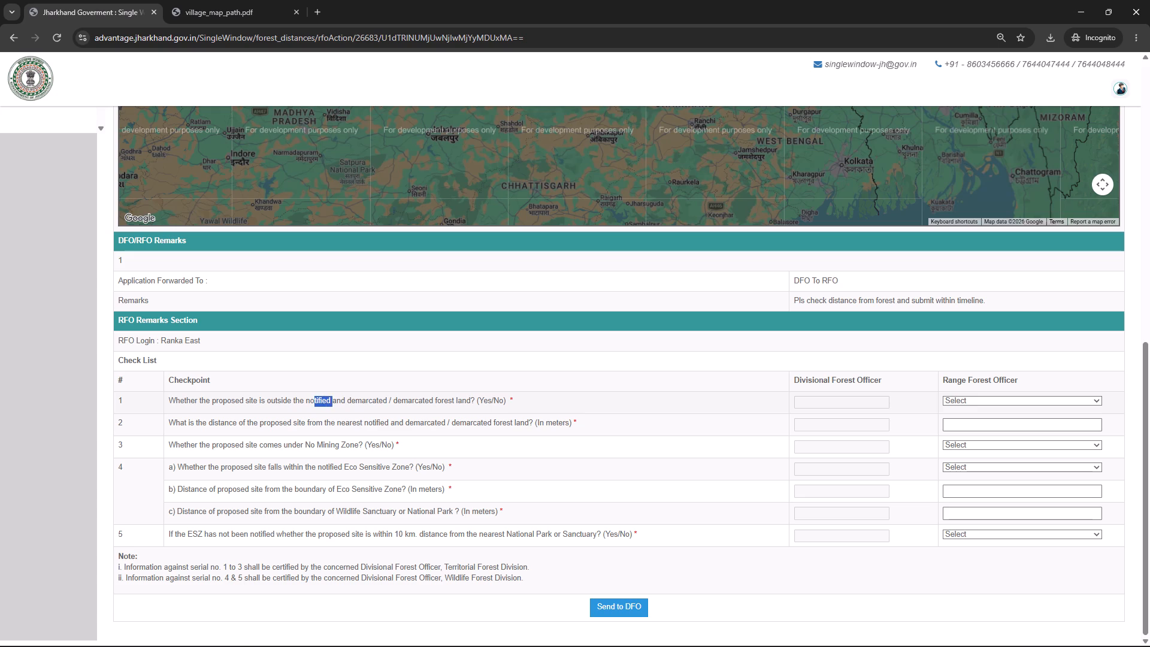
pyautogui.moveTo(334, 402); pyautogui.dragTo(489, 403)
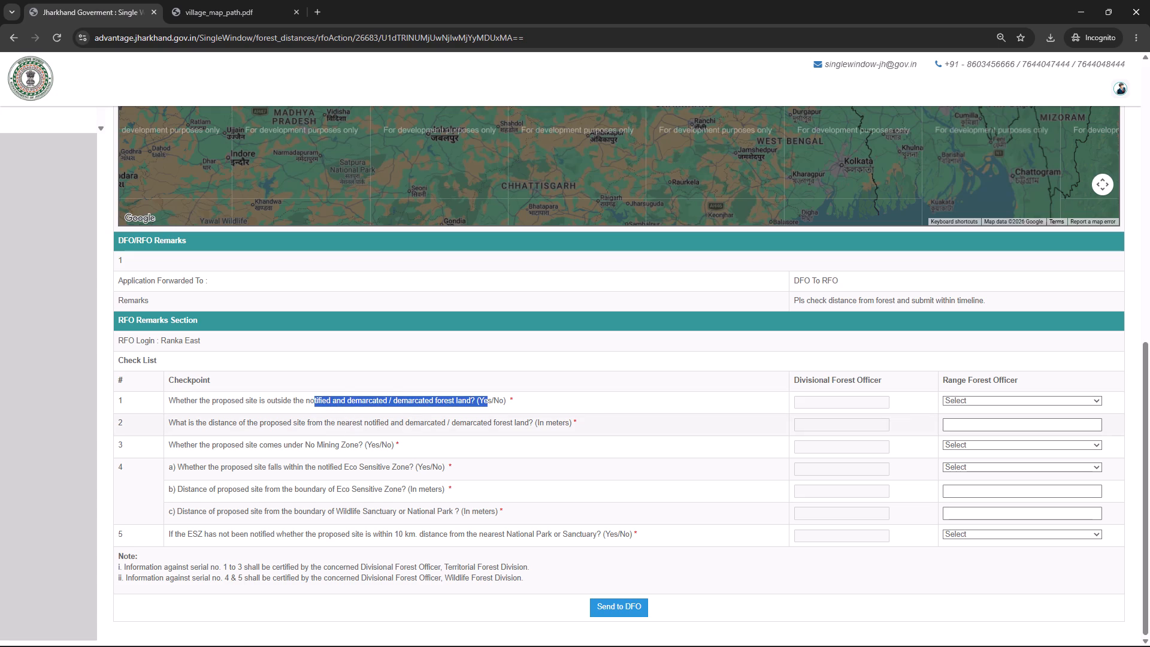
pyautogui.moveTo(352, 427); pyautogui.dragTo(536, 433)
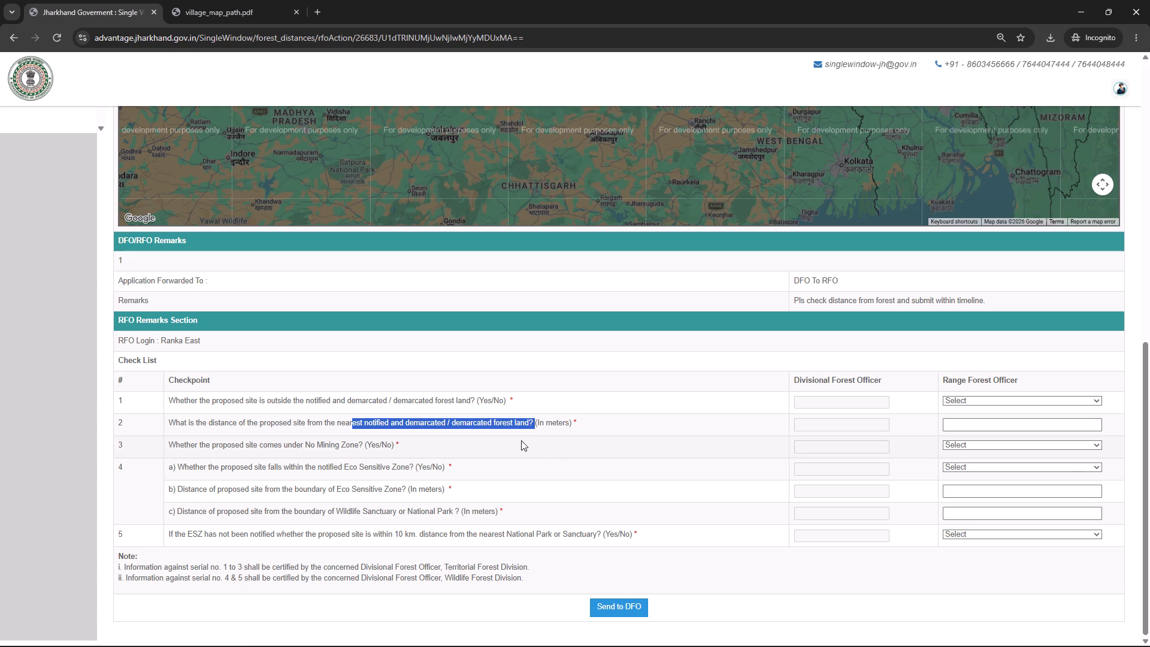
# Download the village/cadastral map again to Downloads as village_map_path (48) and open it at page 2.
pyautogui.scroll(4, 688, 410)
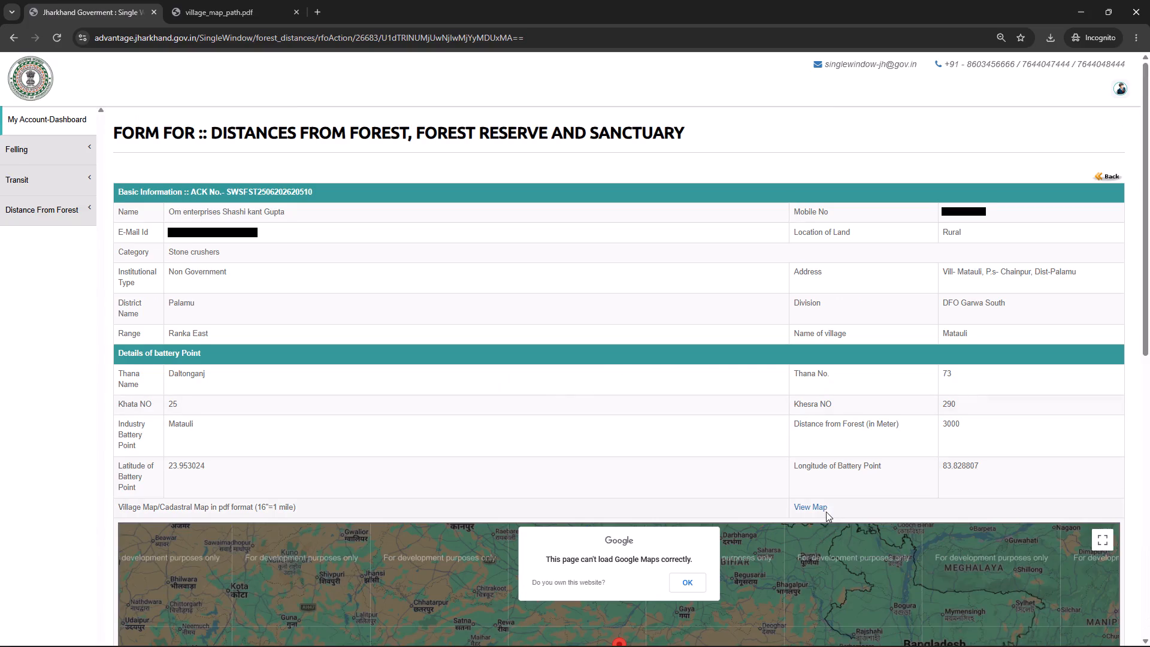
pyautogui.click(818, 509)
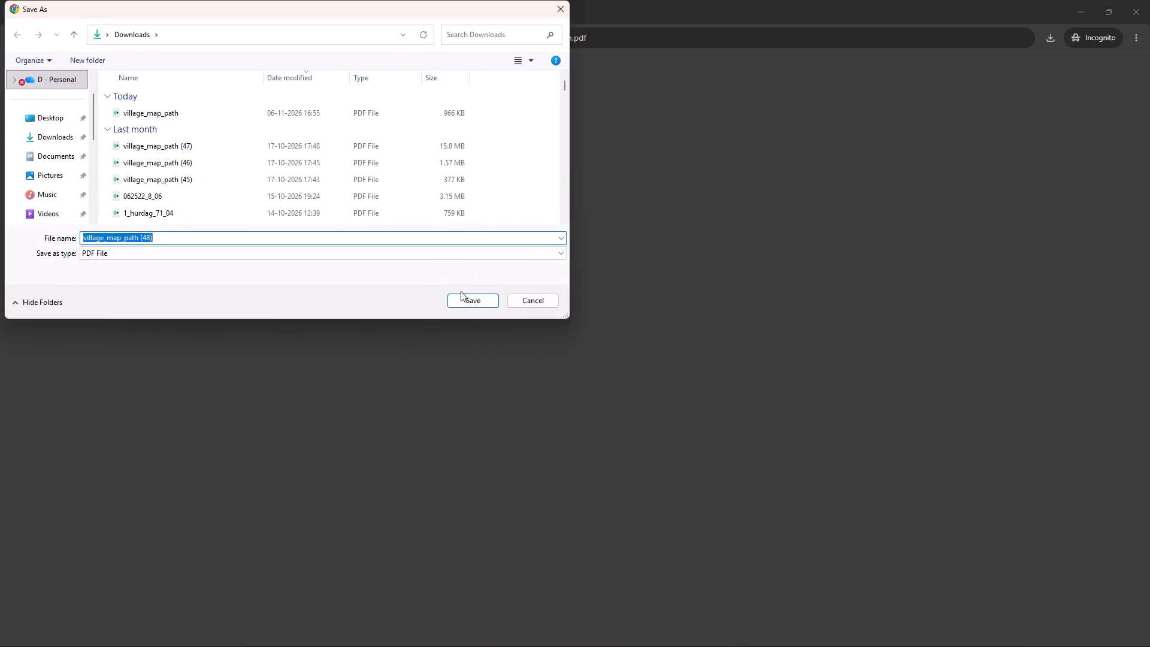
pyautogui.click(465, 299)
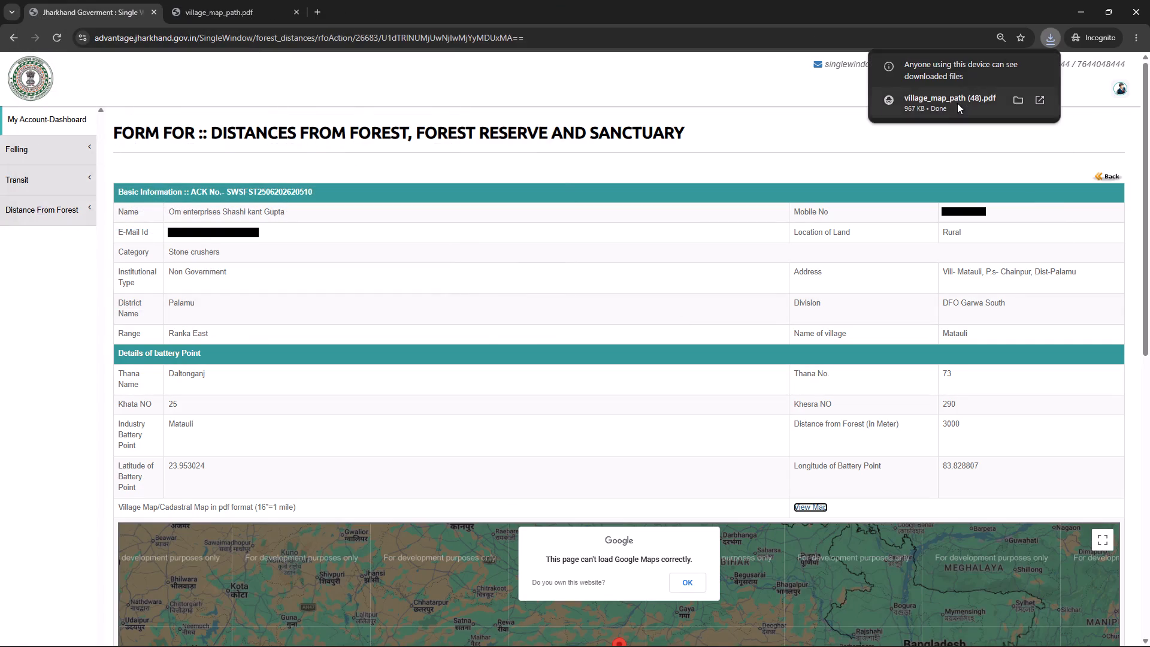
pyautogui.click(957, 103)
pyautogui.scroll(-1, 518, 363)
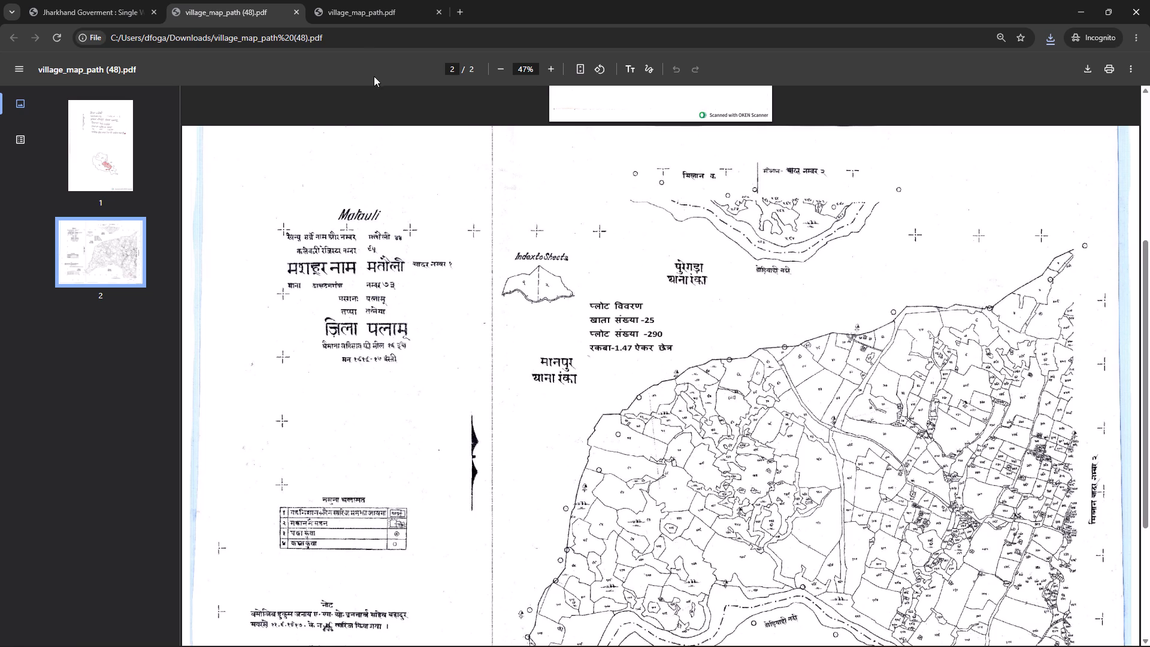
# Return to the Distance From Forest fresh applications and open the MAA GARHDEVI NILAM STONE WORKS application for verification.
pyautogui.click(52, 0)
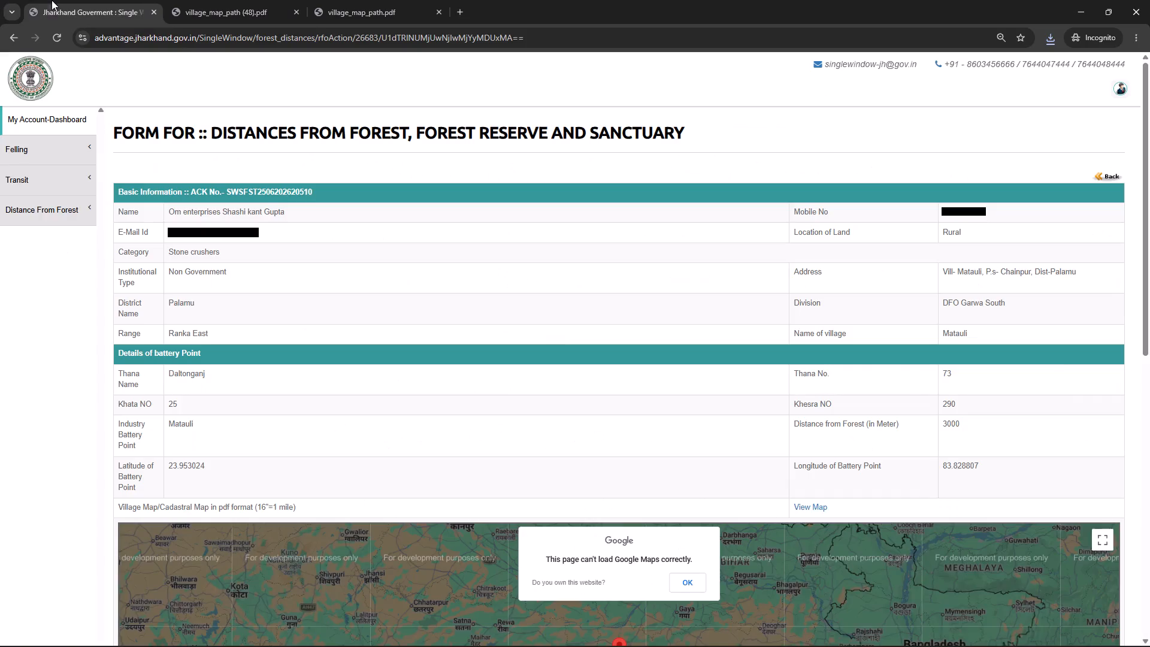
pyautogui.scroll(-5, 544, 331)
pyautogui.scroll(3, 554, 501)
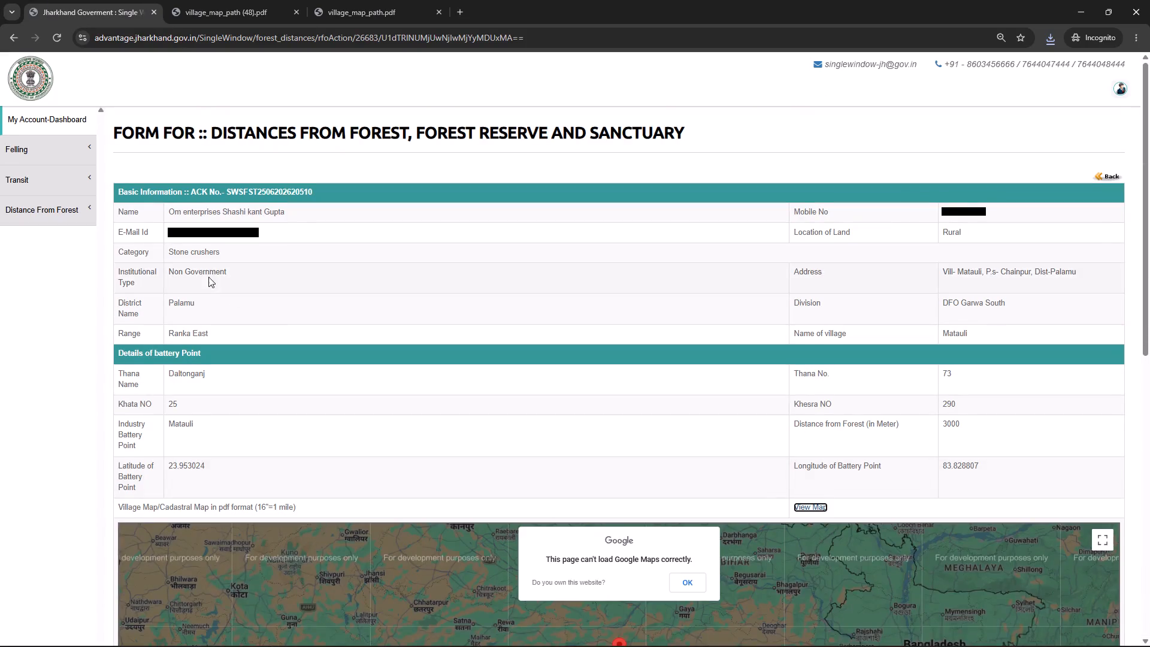
pyautogui.scroll(-5, 202, 267)
pyautogui.scroll(6, 428, 563)
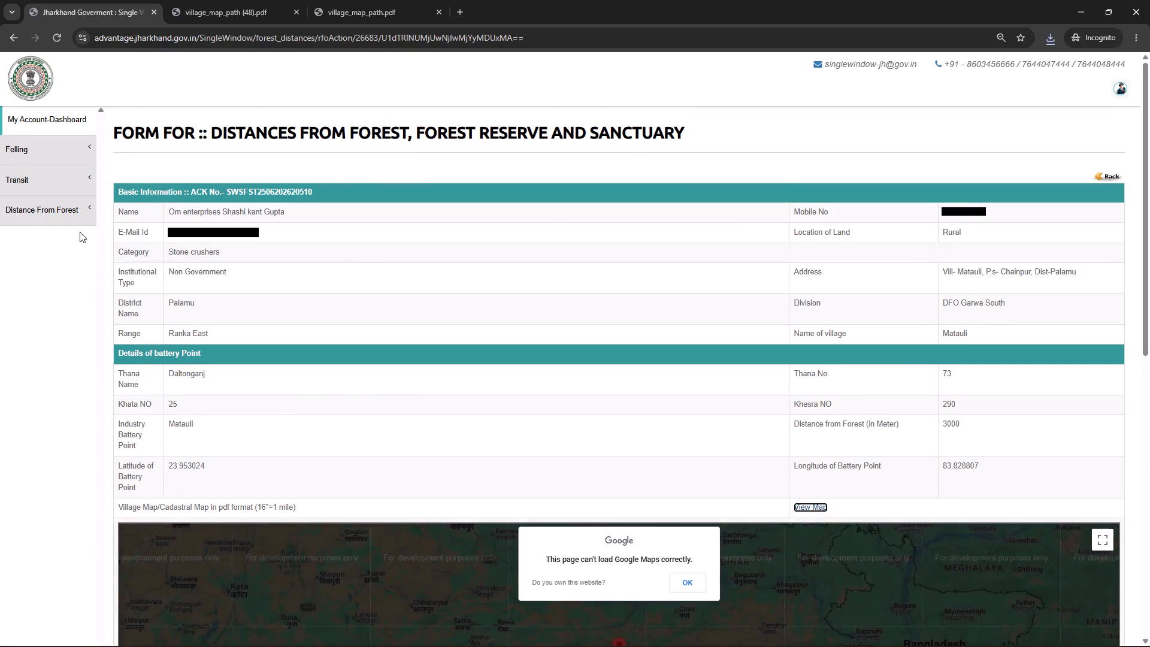
pyautogui.click(59, 206)
pyautogui.click(73, 234)
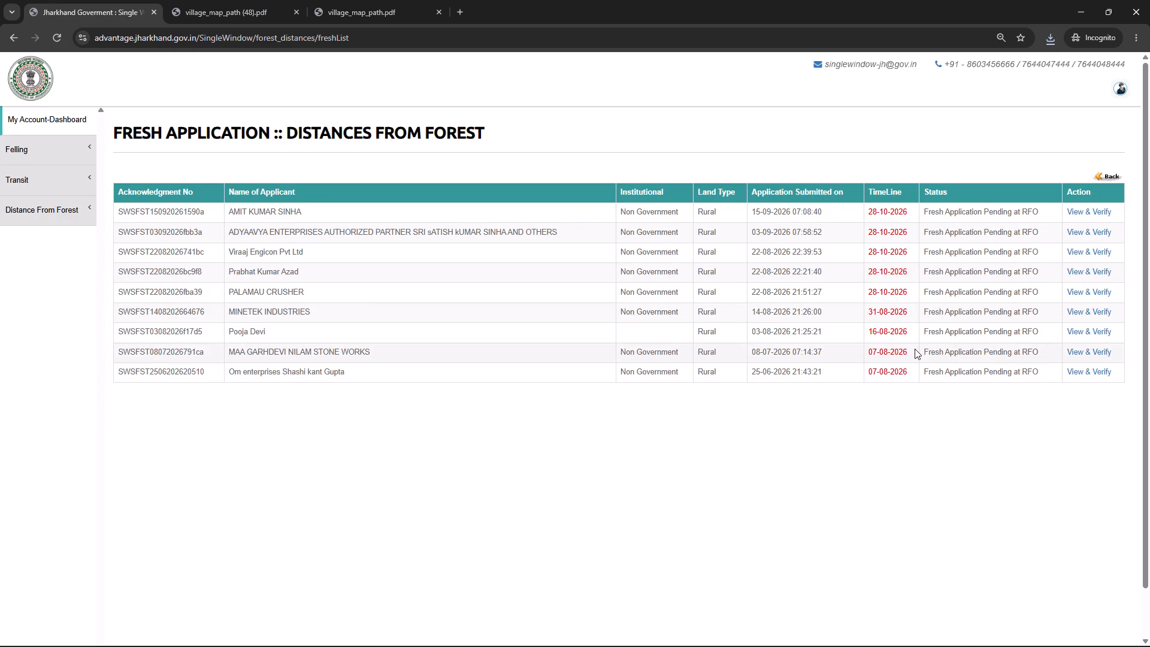
pyautogui.click(1081, 352)
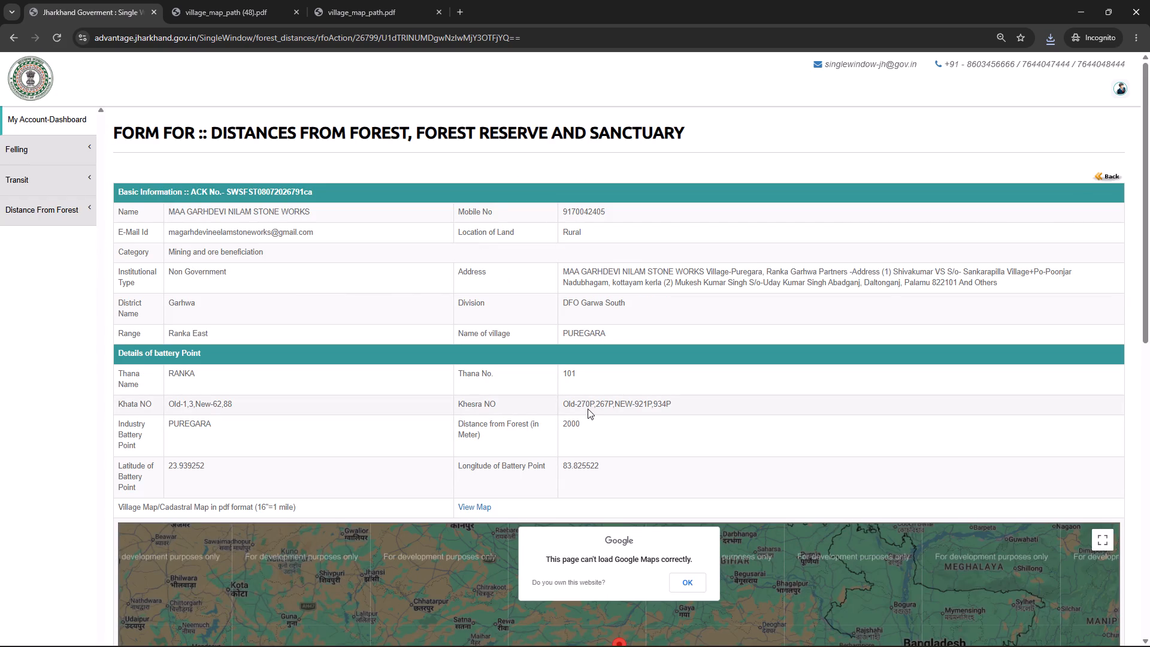
# Review the stone works application's Khesra numbers, battery point details and location map.
pyautogui.moveTo(588, 406); pyautogui.dragTo(616, 406)
pyautogui.click(607, 401)
pyautogui.scroll(-1, 641, 406)
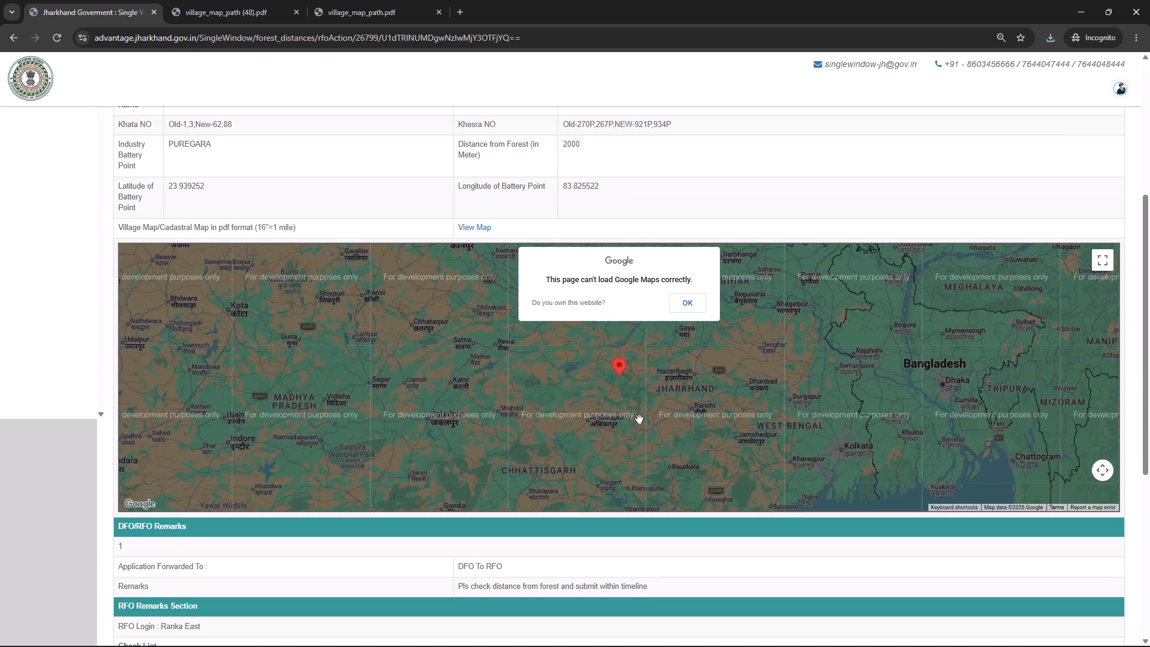
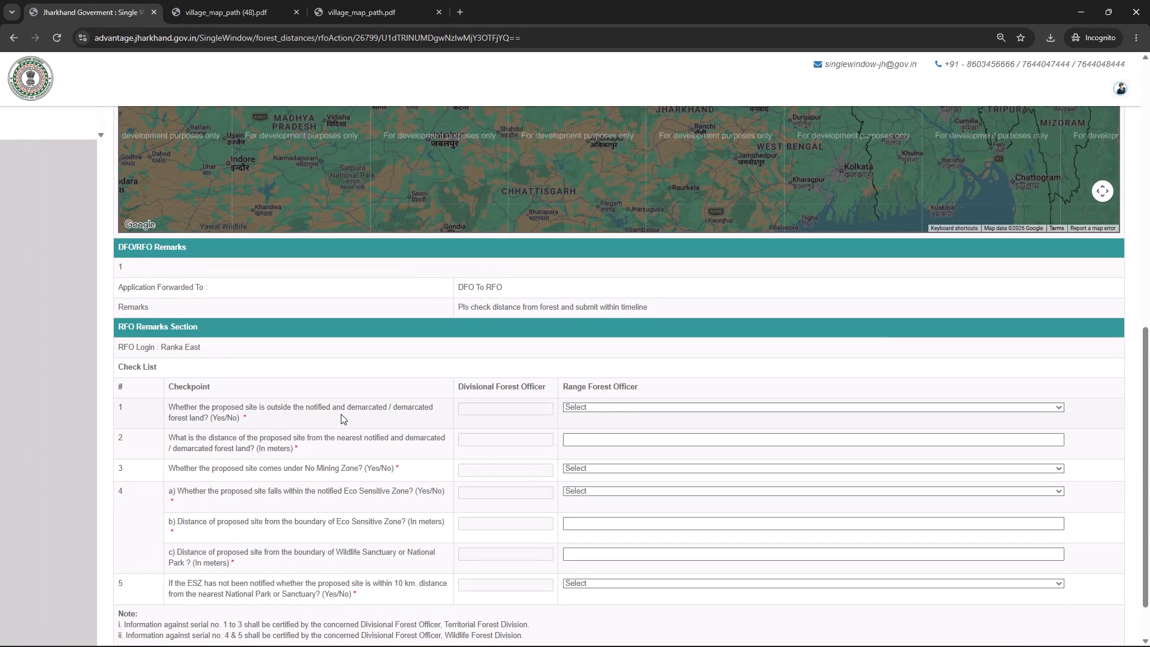
# Read checkpoint 1 and answer Yes, as Range Forest Officer, that the site is outside the notified and demarcated forest land.
pyautogui.scroll(-1, 341, 414)
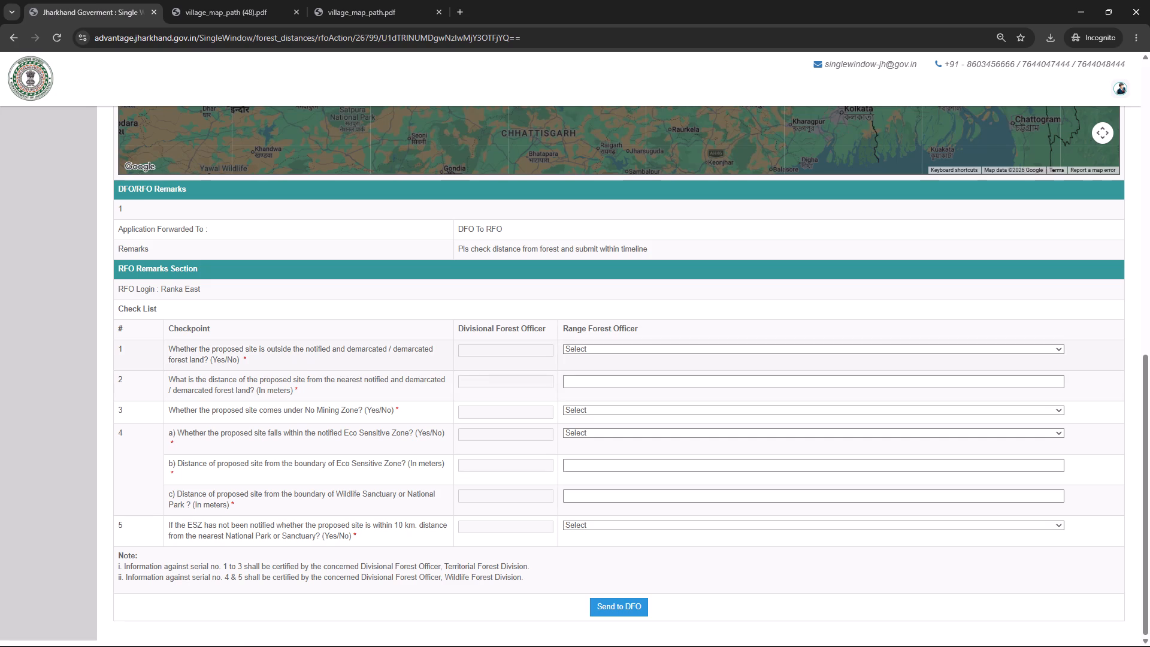
pyautogui.moveTo(237, 348); pyautogui.dragTo(262, 348)
pyautogui.moveTo(262, 348); pyautogui.dragTo(384, 351)
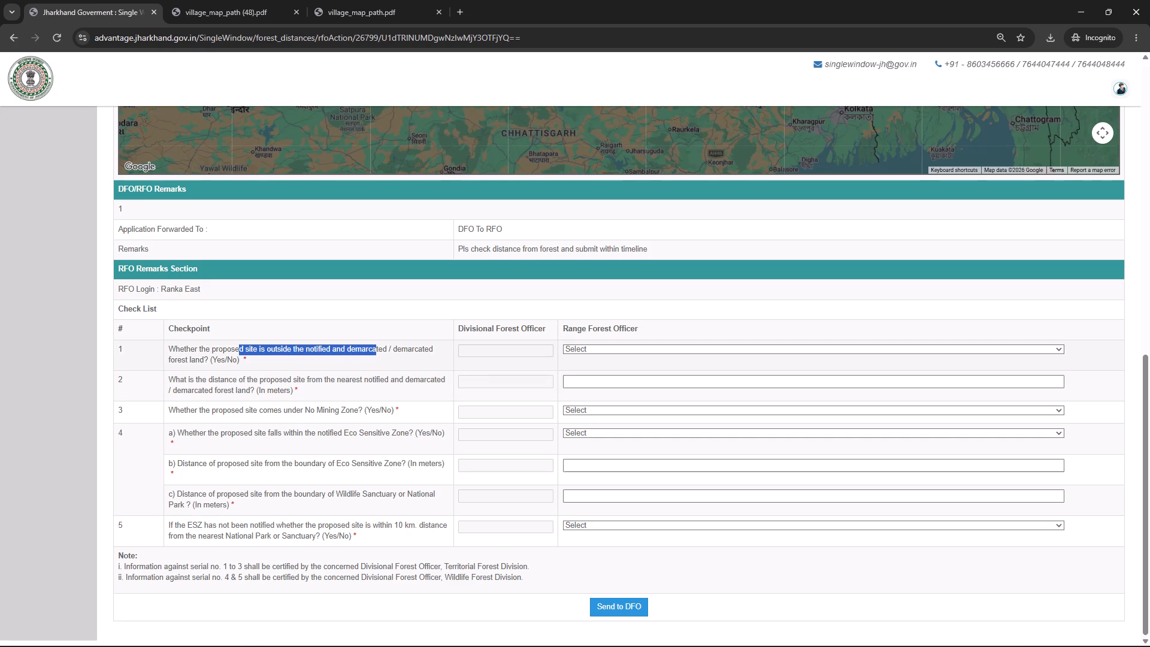
pyautogui.moveTo(384, 351); pyautogui.dragTo(401, 344)
pyautogui.moveTo(401, 344); pyautogui.dragTo(319, 361)
pyautogui.click(322, 355)
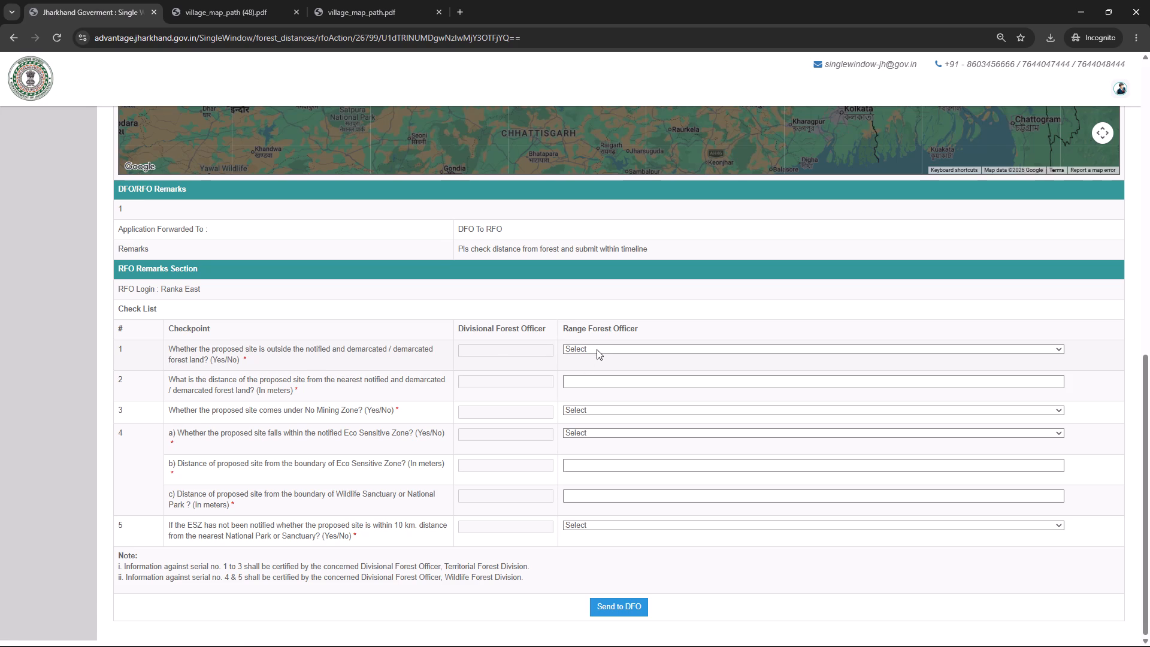
pyautogui.click(597, 347)
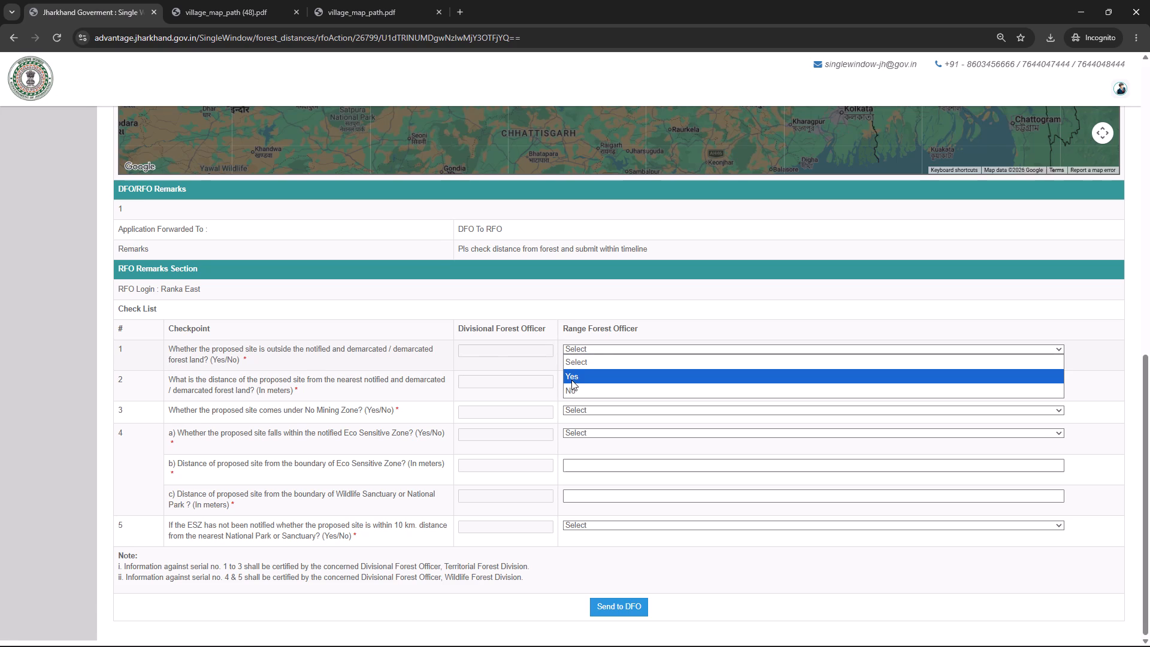
pyautogui.click(571, 380)
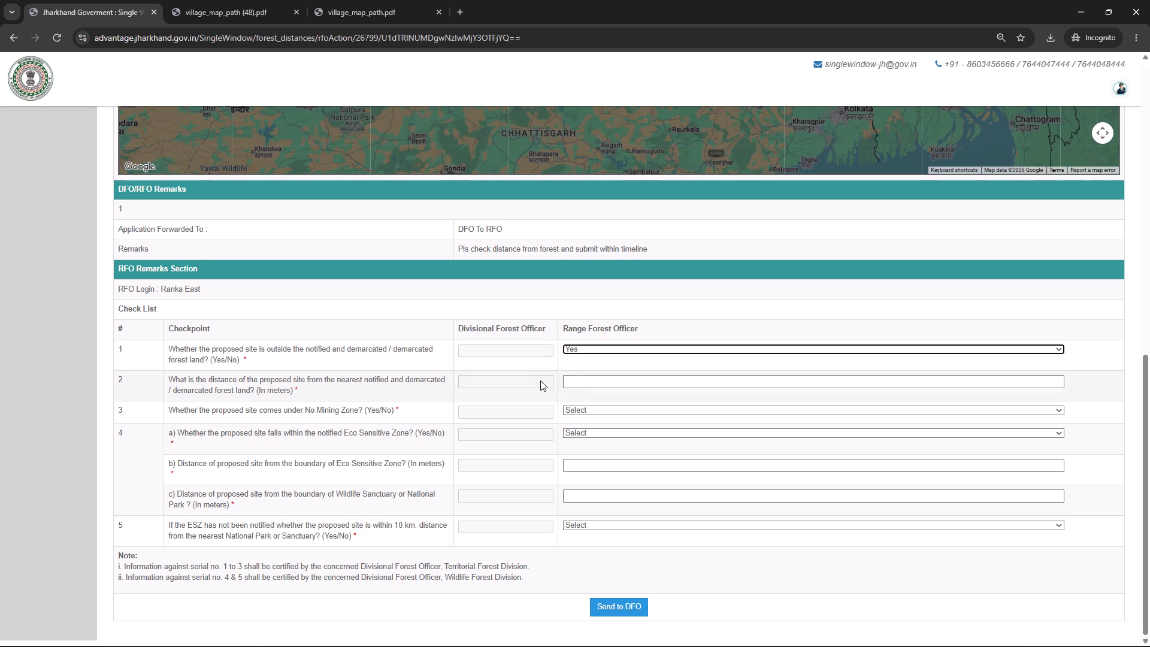
# Open the Range Forest Officer's entry for checkpoint 2, the distance from the nearest notified and demarcated forest land.
pyautogui.click(562, 368)
pyautogui.click(572, 382)
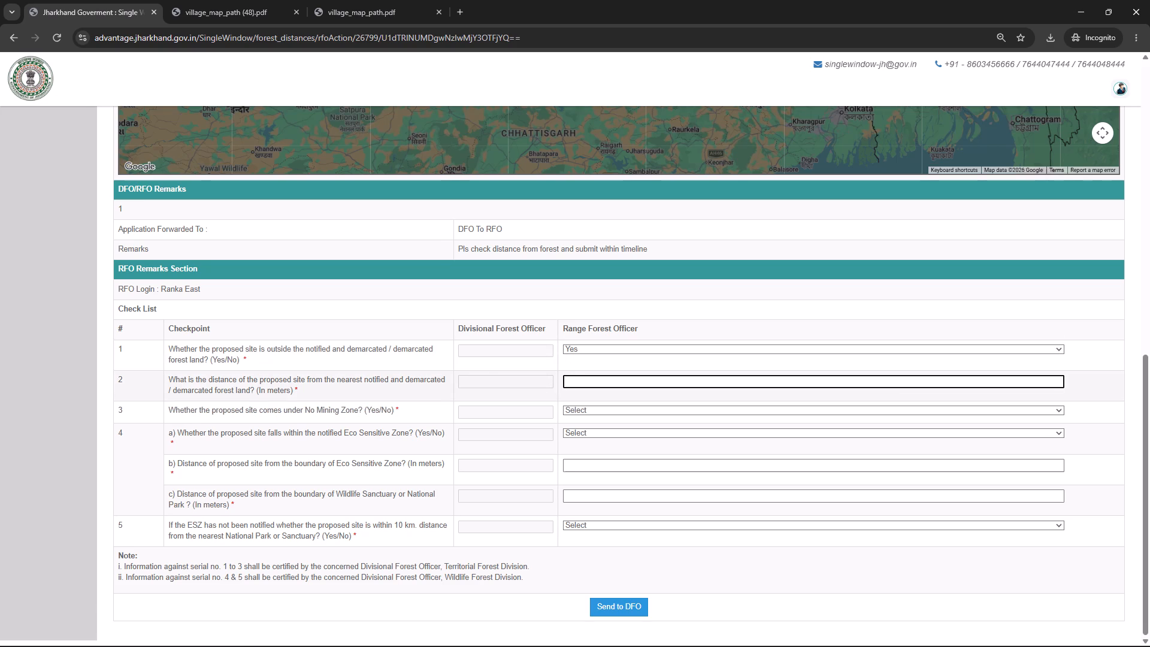
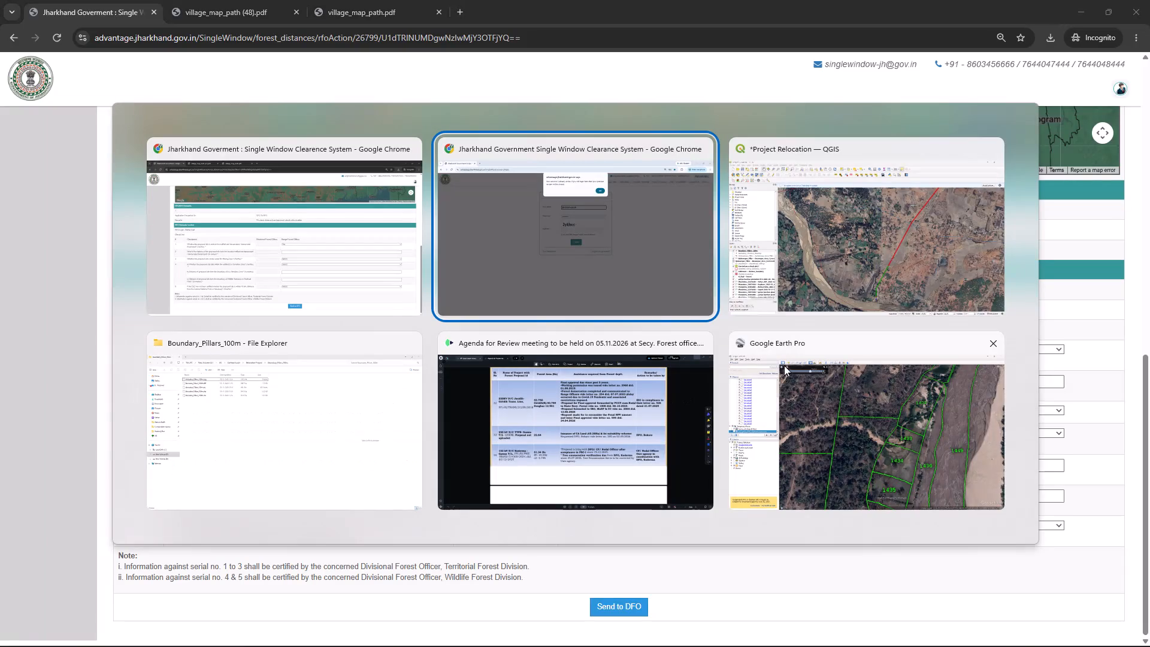
# Switch to the QGIS Project Relocation map and show the REVENUE_DATA_GARHWA_SOUTH layer over the Garhwa villages.
pyautogui.keyDown('alt'); pyautogui.click(810, 292); pyautogui.keyUp('alt')
pyautogui.scroll(-8, 788, 289)
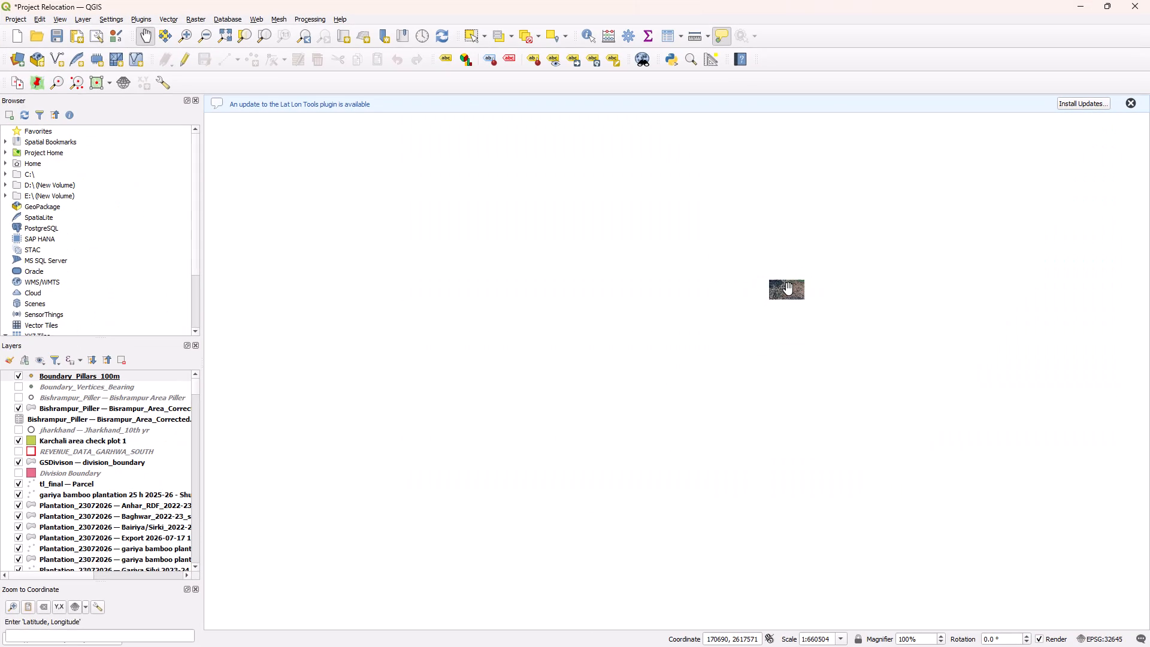
pyautogui.moveTo(787, 298); pyautogui.dragTo(618, 555)
pyautogui.scroll(3, 665, 448)
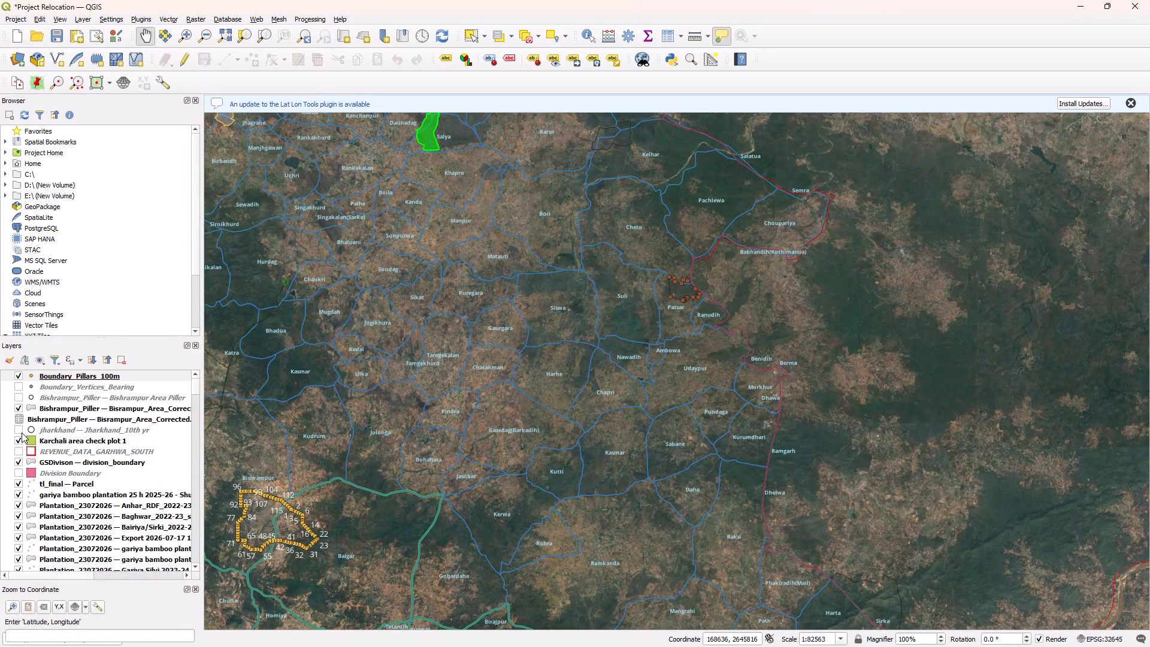
pyautogui.click(20, 452)
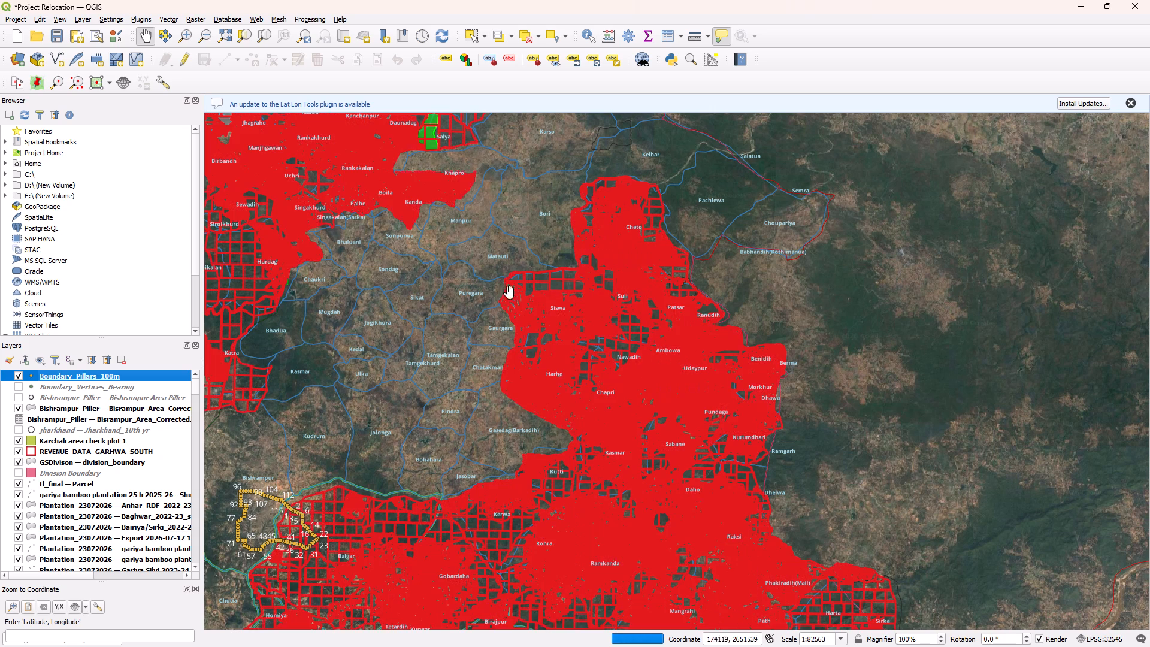
# Set the outline stroke width of the REVENUE_DATA_GARHWA_SOUTH layer to 0.16 mm.
pyautogui.scroll(1, 534, 383)
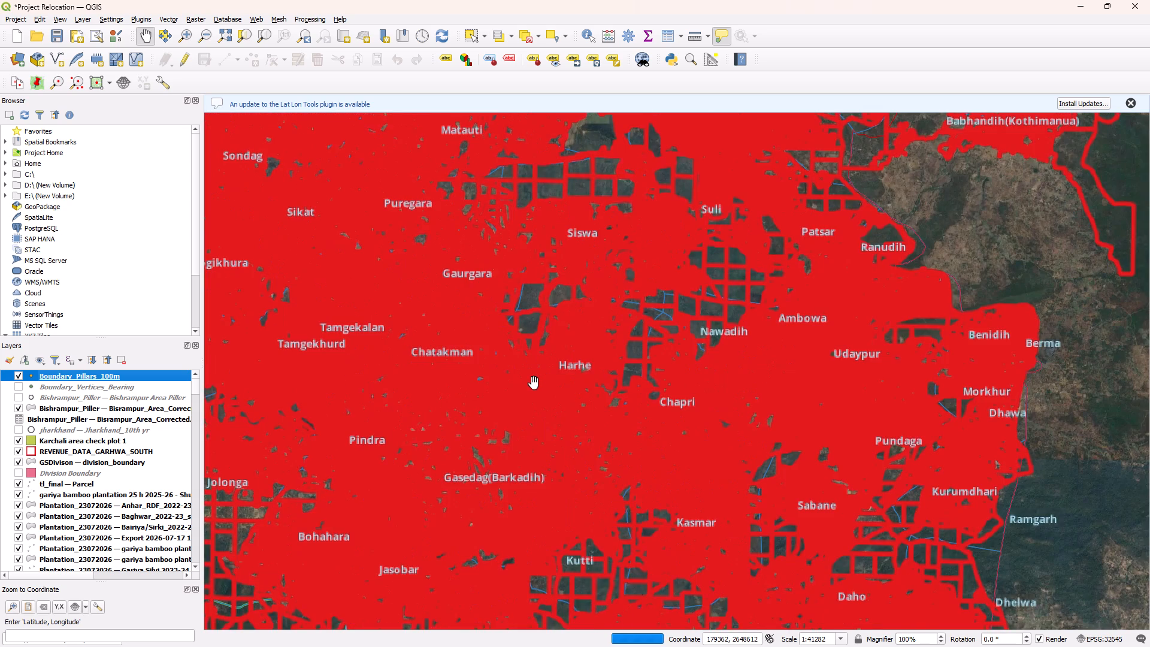
pyautogui.click(45, 407)
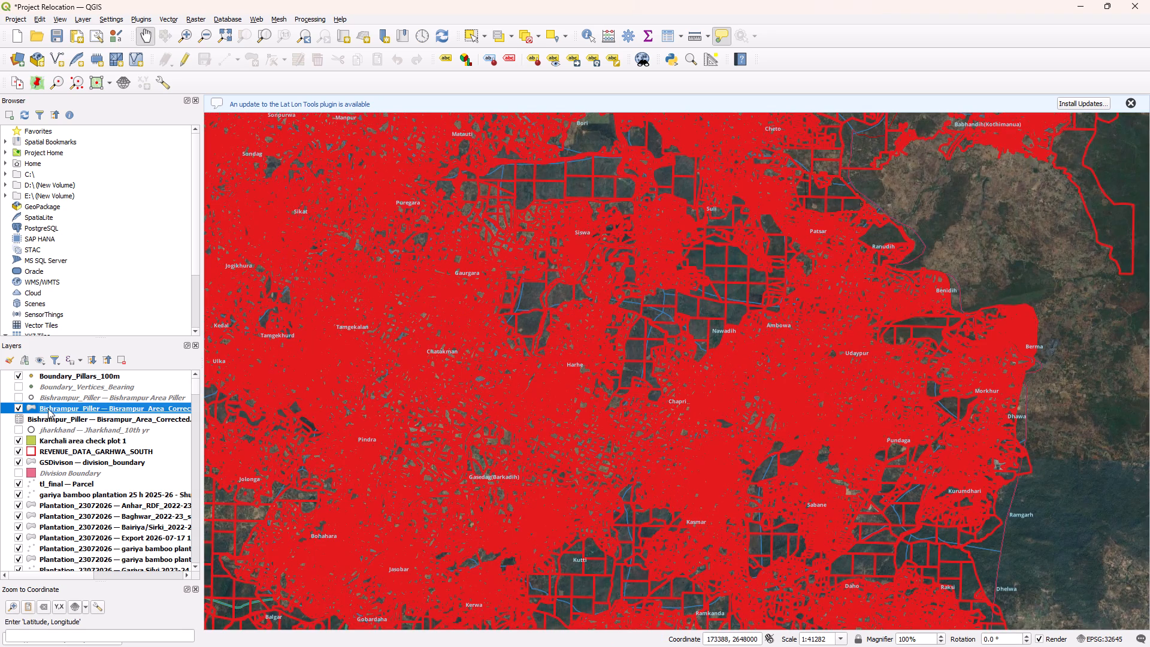
pyautogui.click(63, 453)
pyautogui.rightClick(67, 447)
pyautogui.click(88, 442)
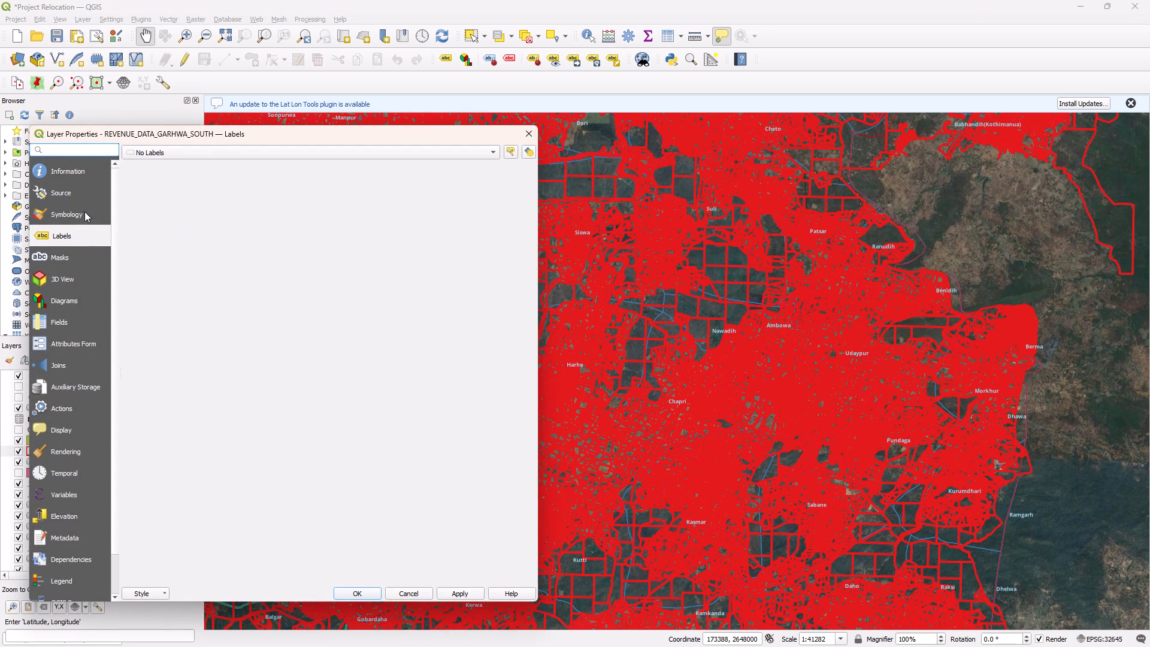
pyautogui.click(86, 217)
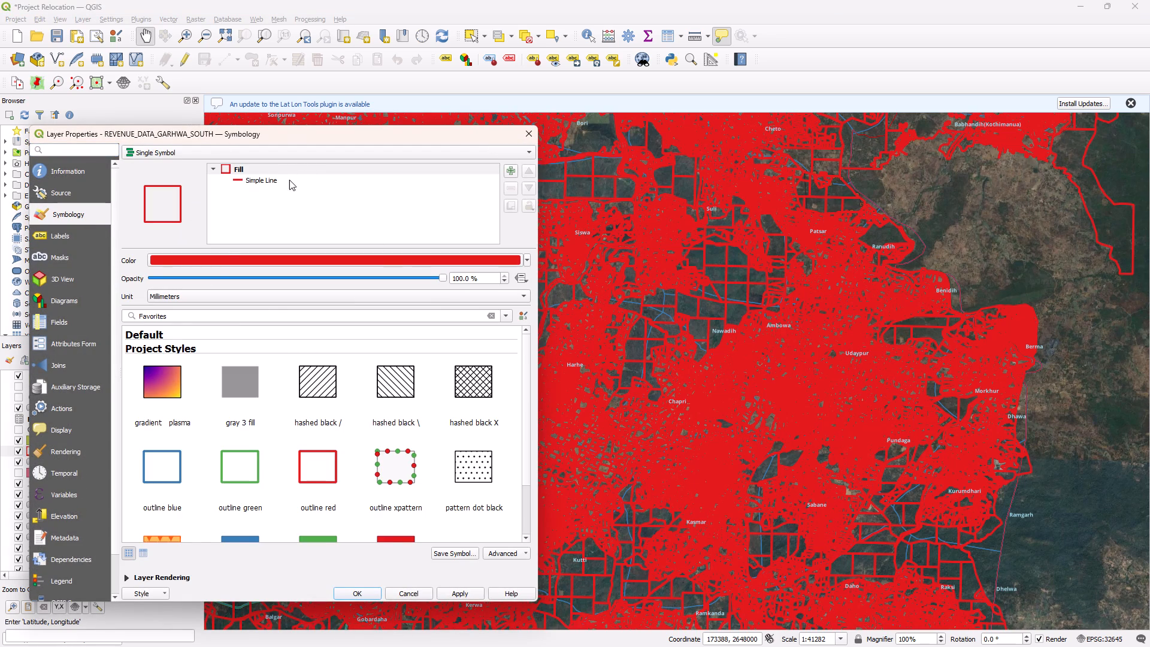
pyautogui.click(289, 180)
pyautogui.tripleClick(425, 304)
pyautogui.click(425, 304)
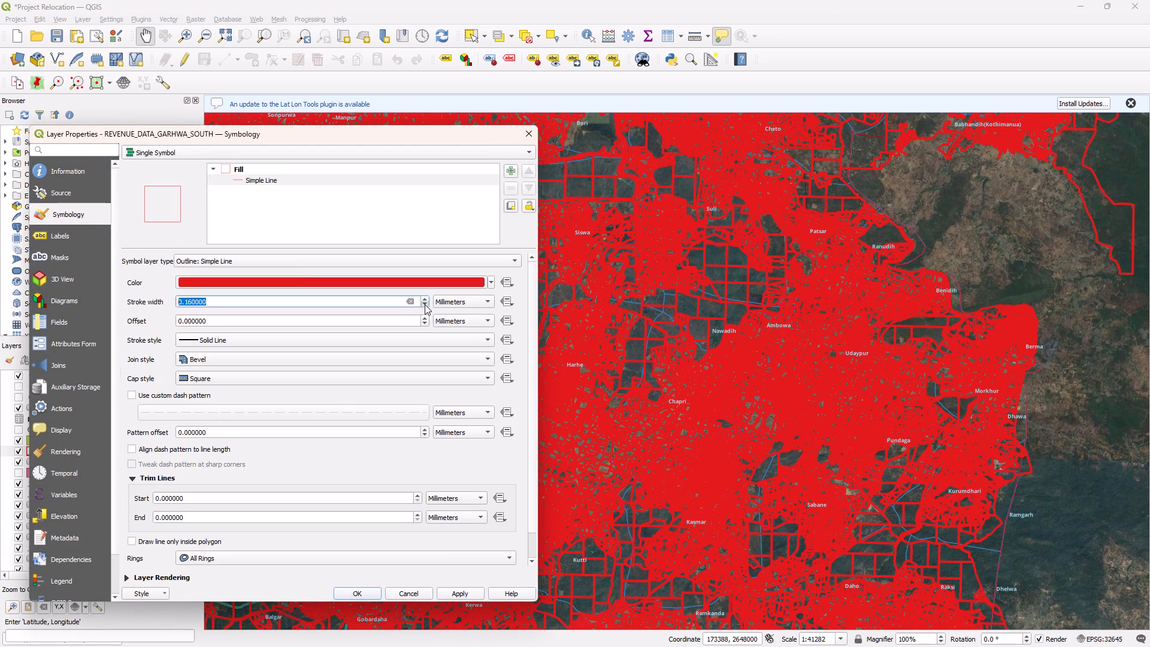
pyautogui.click(456, 595)
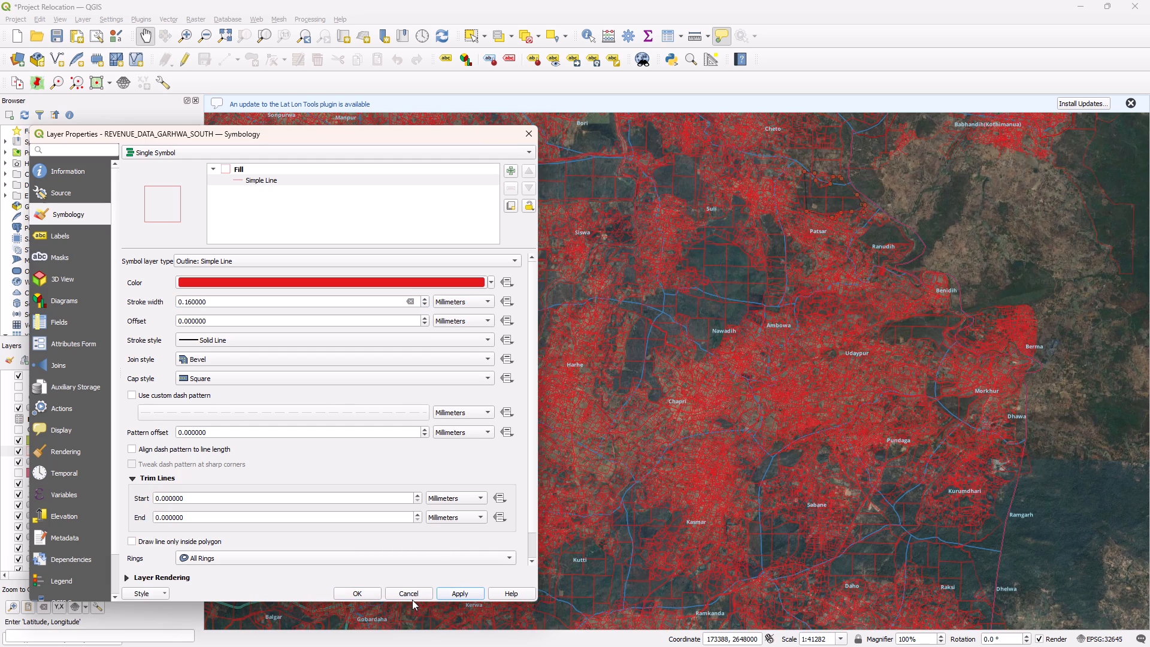
pyautogui.click(349, 593)
# Examine the revenue plots against the satellite imagery around Puregara, Tamgekalan and Gaurgara villages.
pyautogui.moveTo(564, 578); pyautogui.dragTo(565, 400)
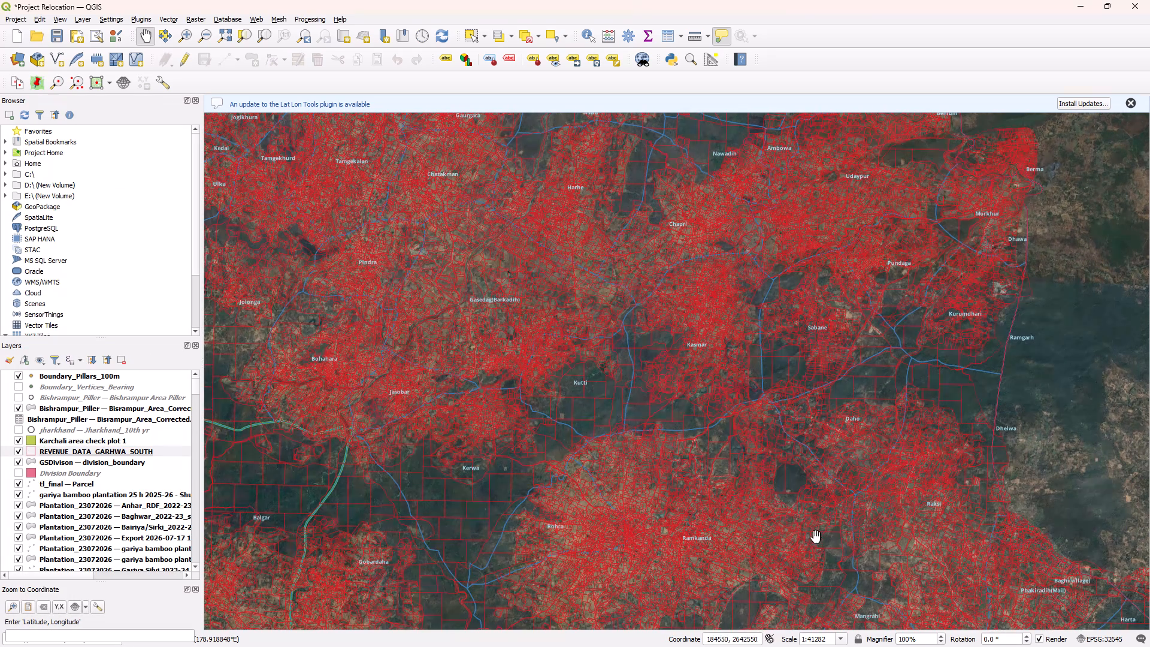
pyautogui.moveTo(627, 567); pyautogui.dragTo(768, 579)
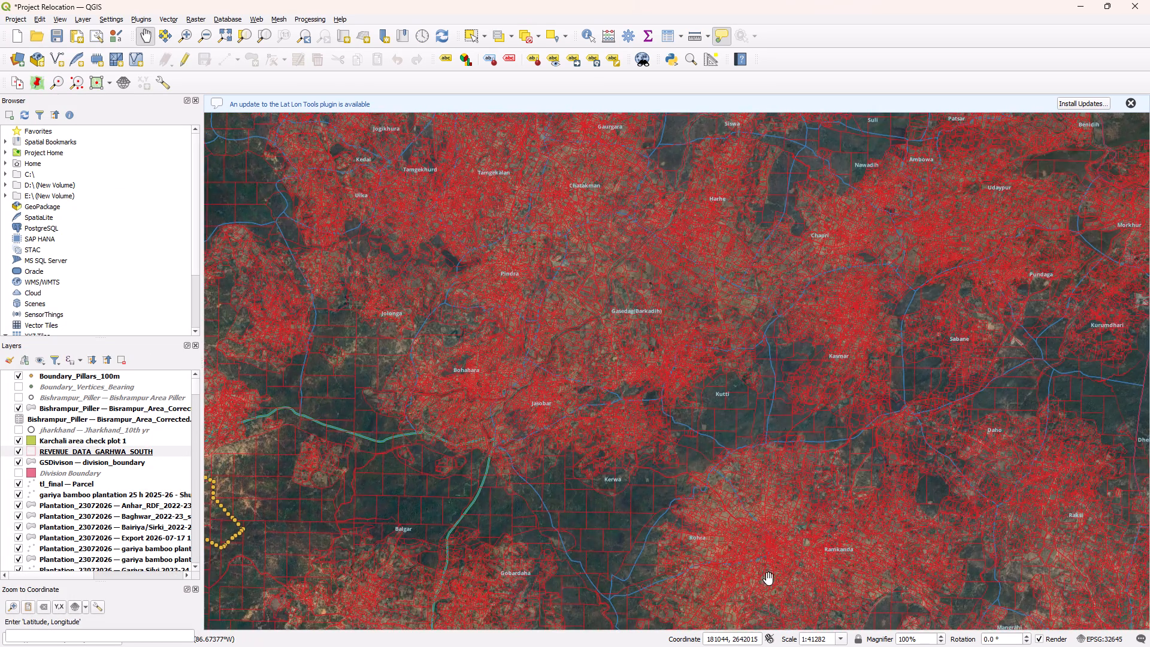
pyautogui.moveTo(425, 253); pyautogui.dragTo(501, 413)
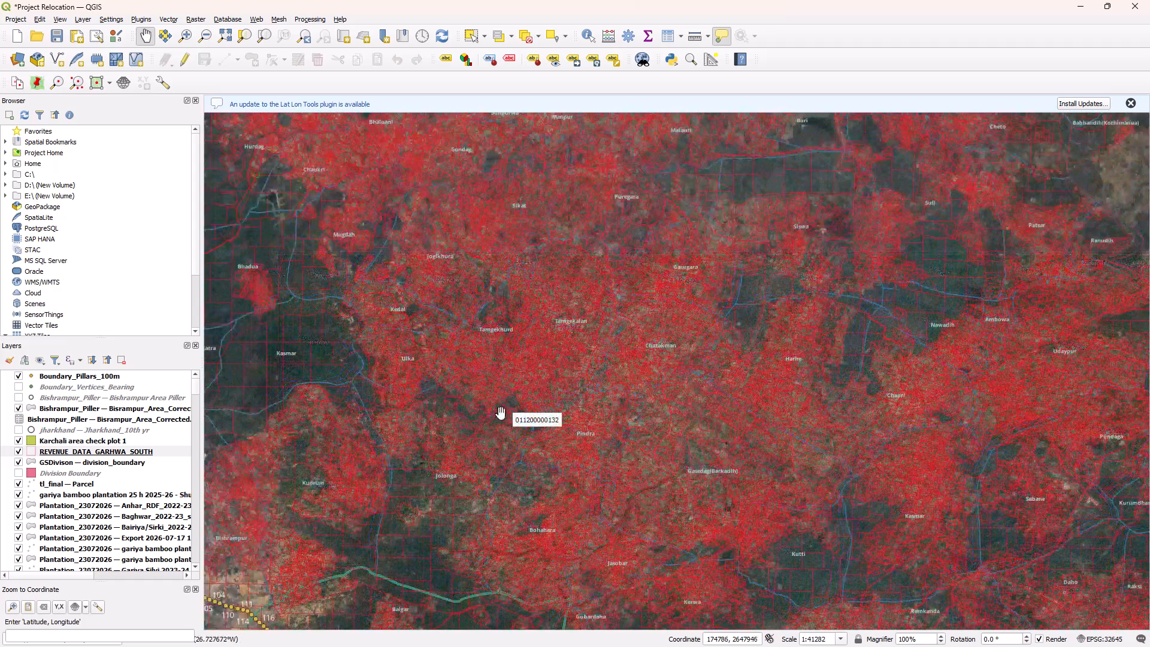
pyautogui.moveTo(554, 226); pyautogui.dragTo(539, 365)
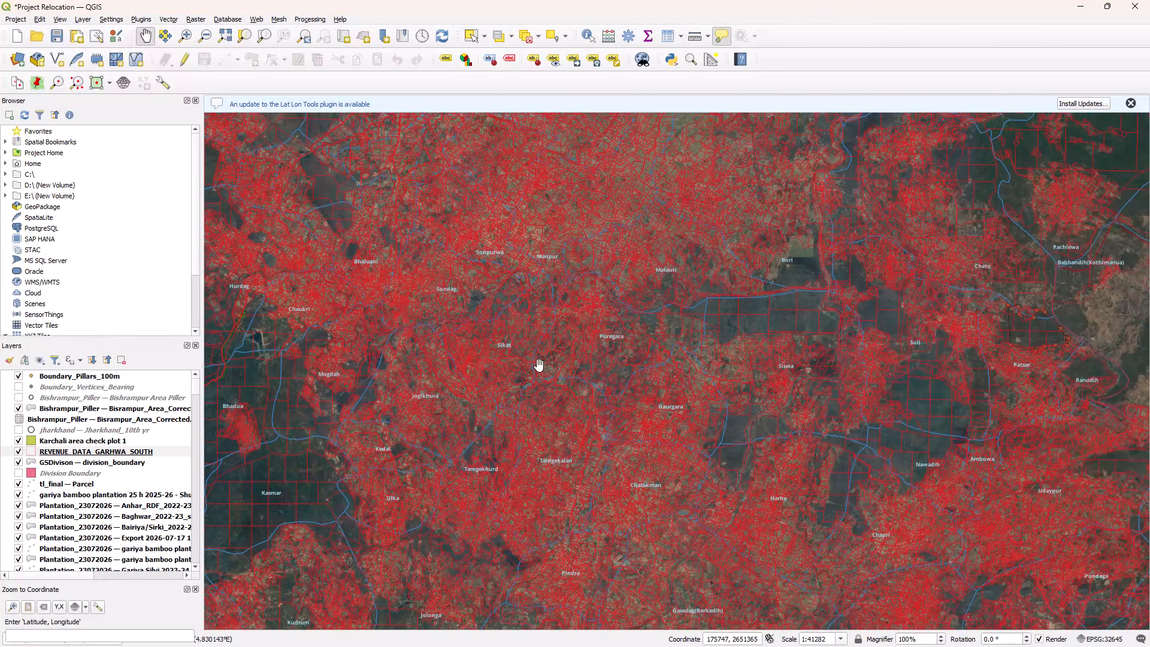
pyautogui.scroll(2, 560, 371)
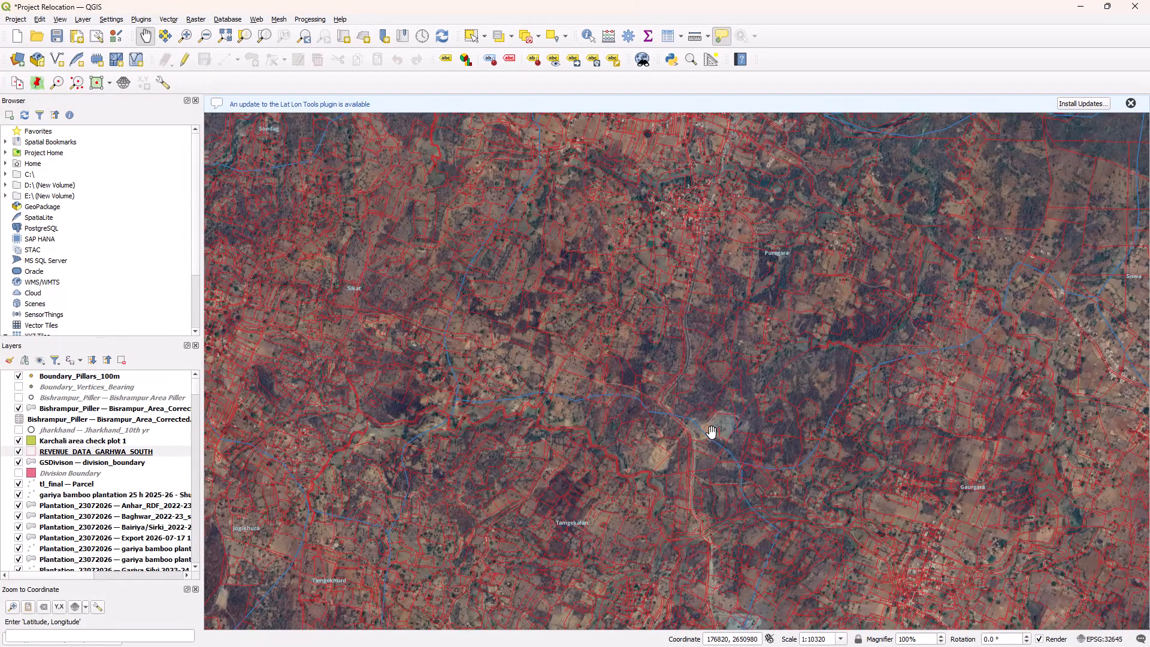
pyautogui.scroll(-1, 701, 401)
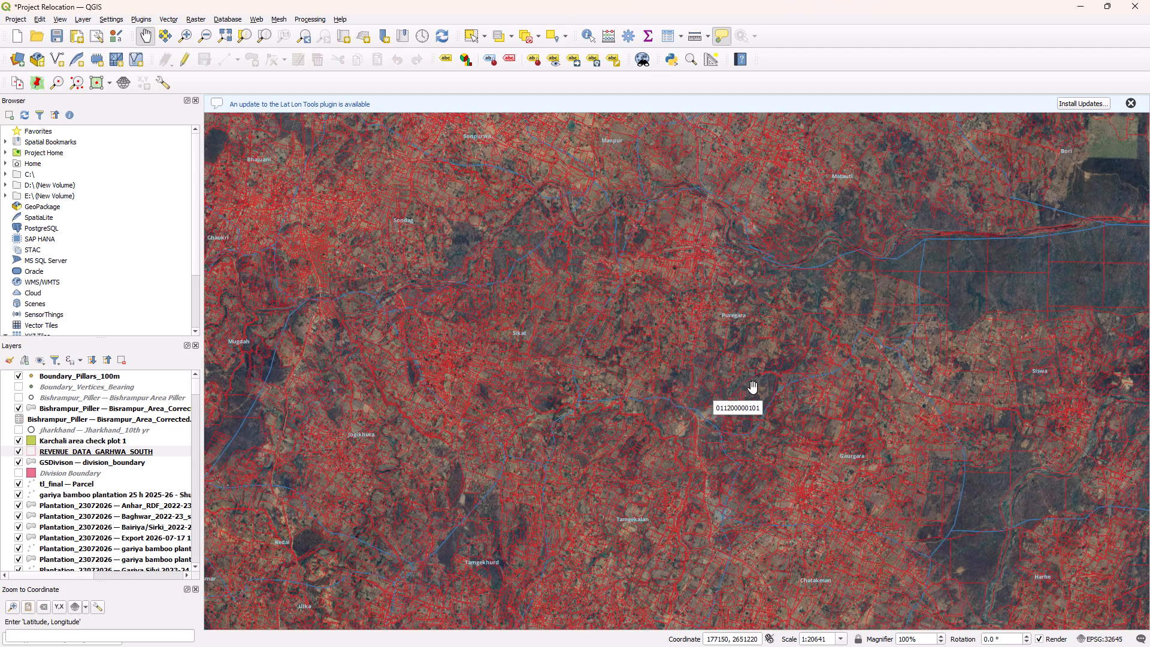
pyautogui.moveTo(762, 373); pyautogui.dragTo(680, 365)
pyautogui.scroll(1, 676, 367)
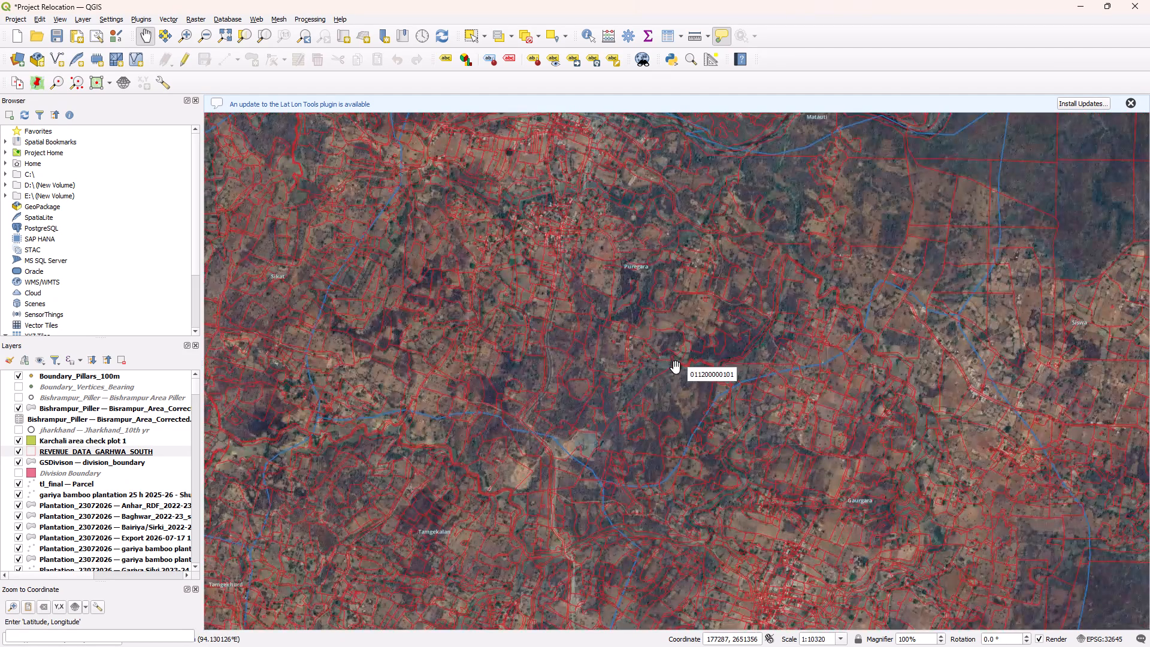
pyautogui.scroll(1, 634, 477)
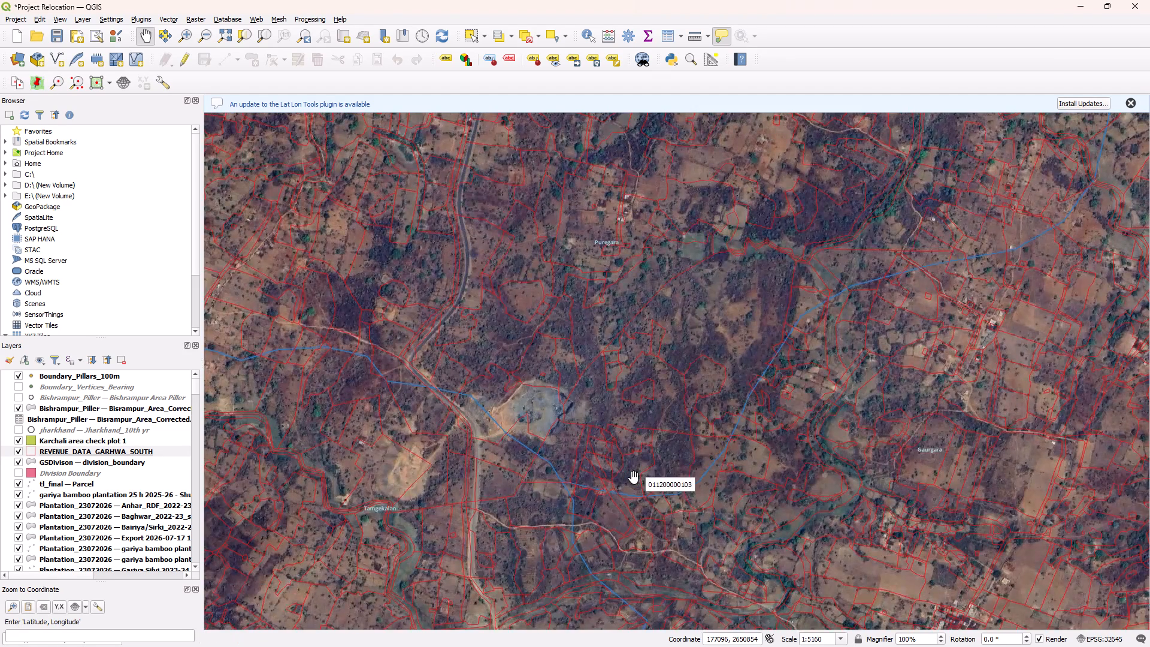
pyautogui.scroll(1, 634, 477)
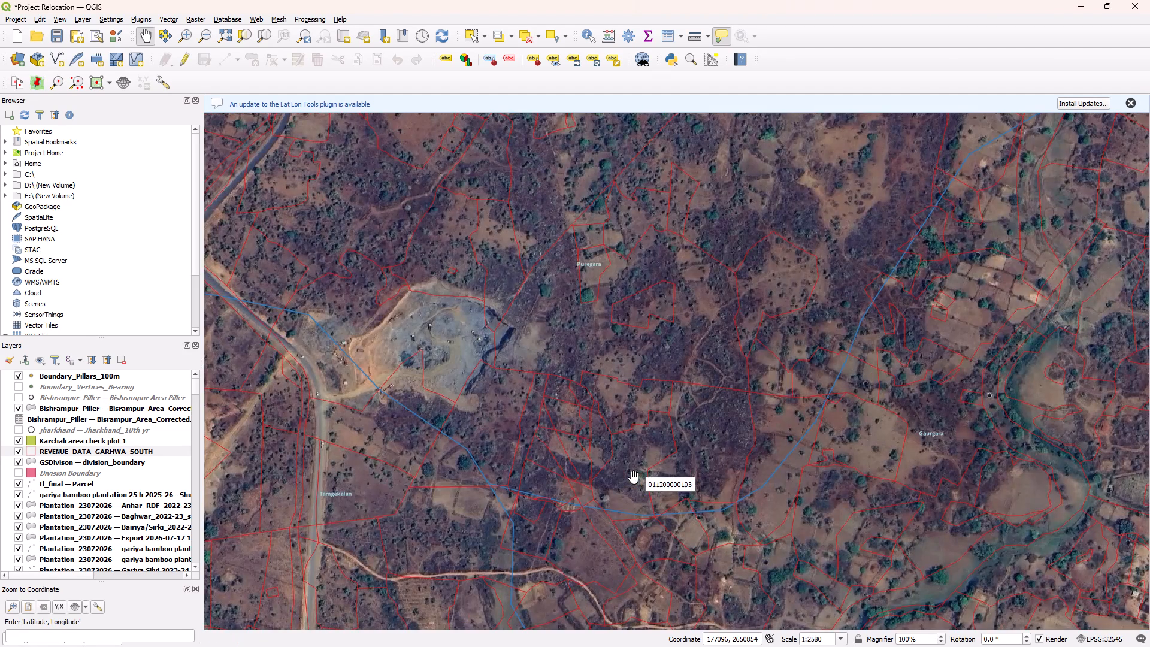
pyautogui.scroll(-1, 634, 477)
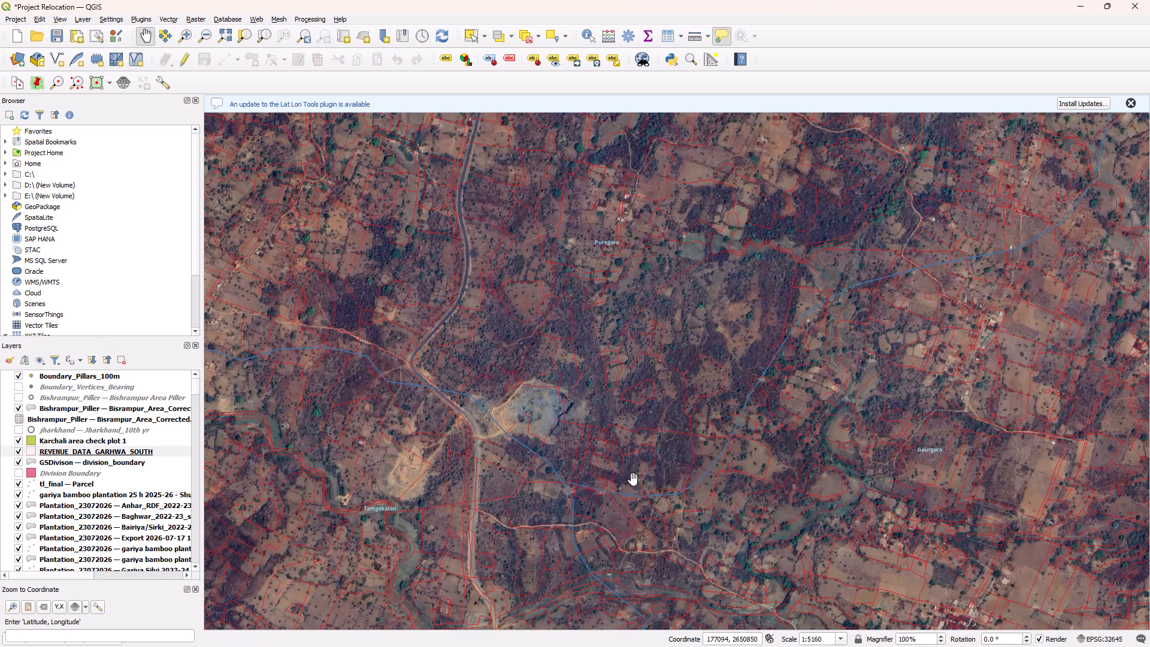
# Hide the Satellite Imagery from Google layer so only the plot and village boundary lines are drawn.
pyautogui.scroll(-9, 38, 449)
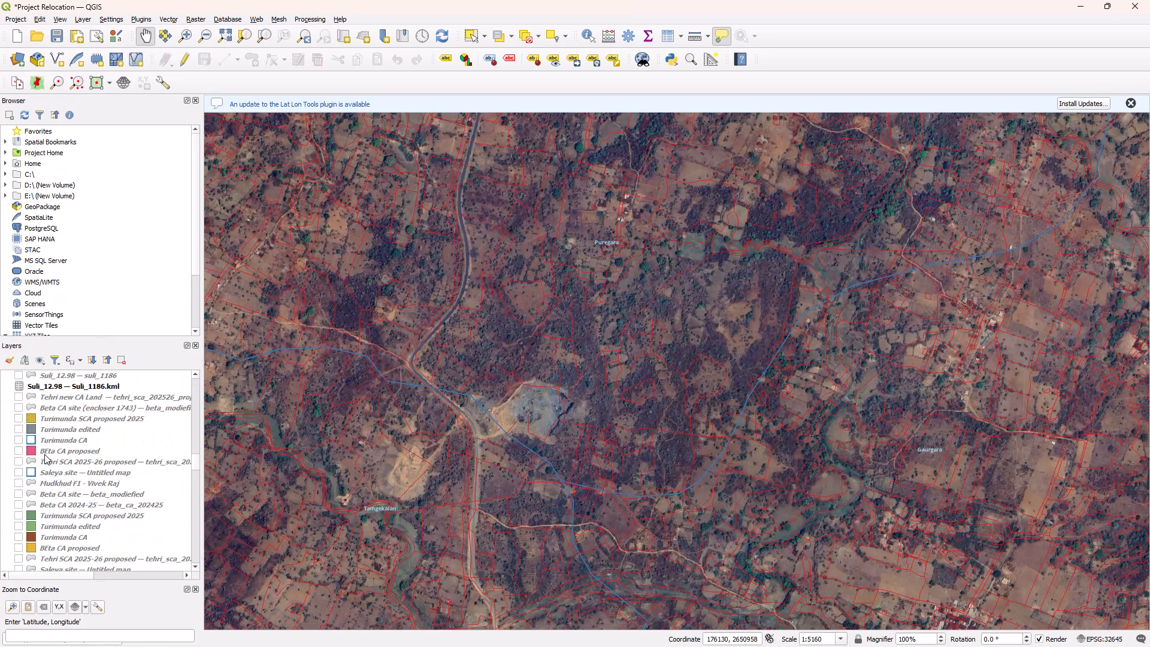
pyautogui.scroll(-14, 44, 454)
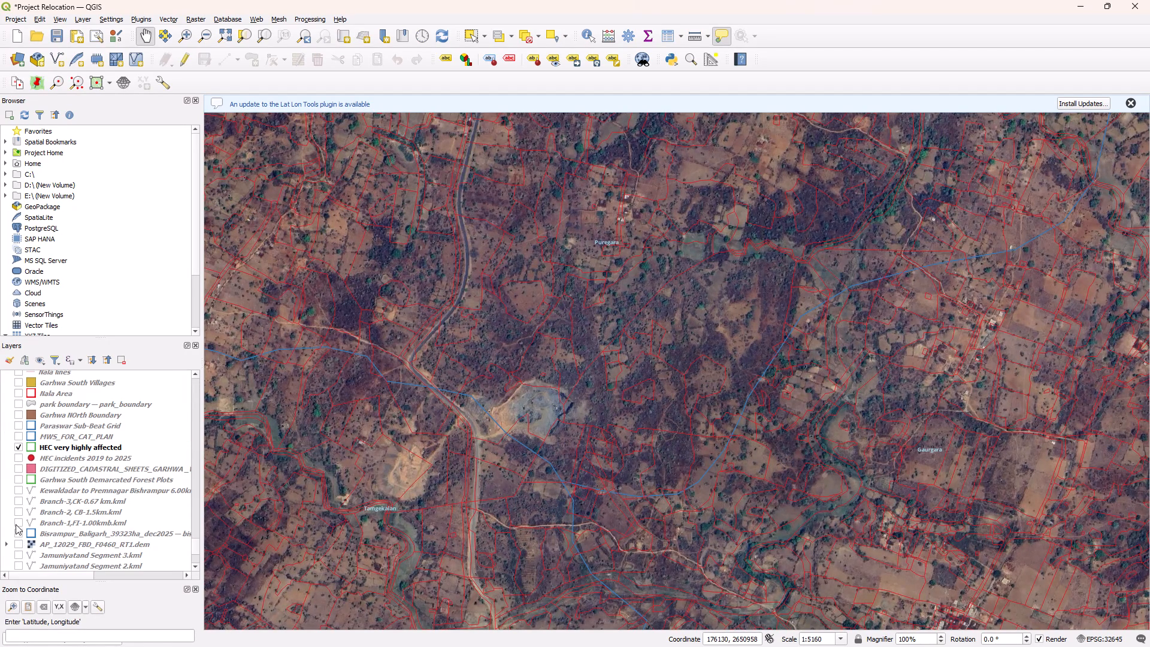
pyautogui.click(20, 511)
# Inspect the plot outlines and village boundaries where Puregara, Sikat and Tamgekalan meet, on the plain background.
pyautogui.scroll(-1, 447, 388)
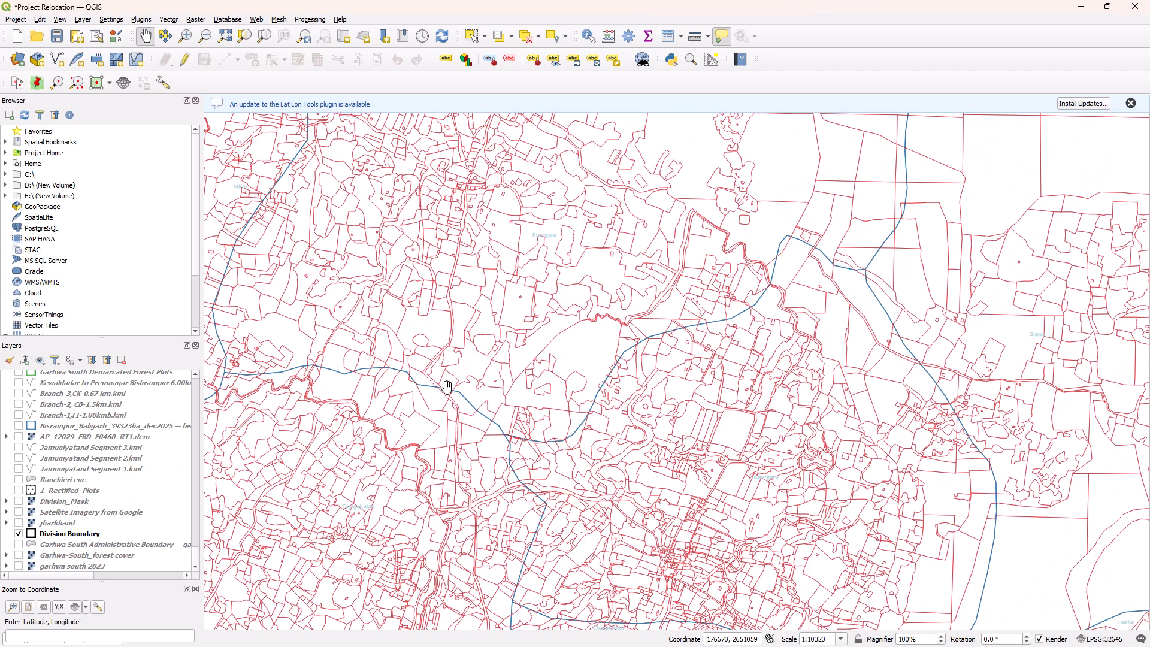
pyautogui.moveTo(464, 411); pyautogui.dragTo(636, 462)
pyautogui.scroll(-1, 648, 443)
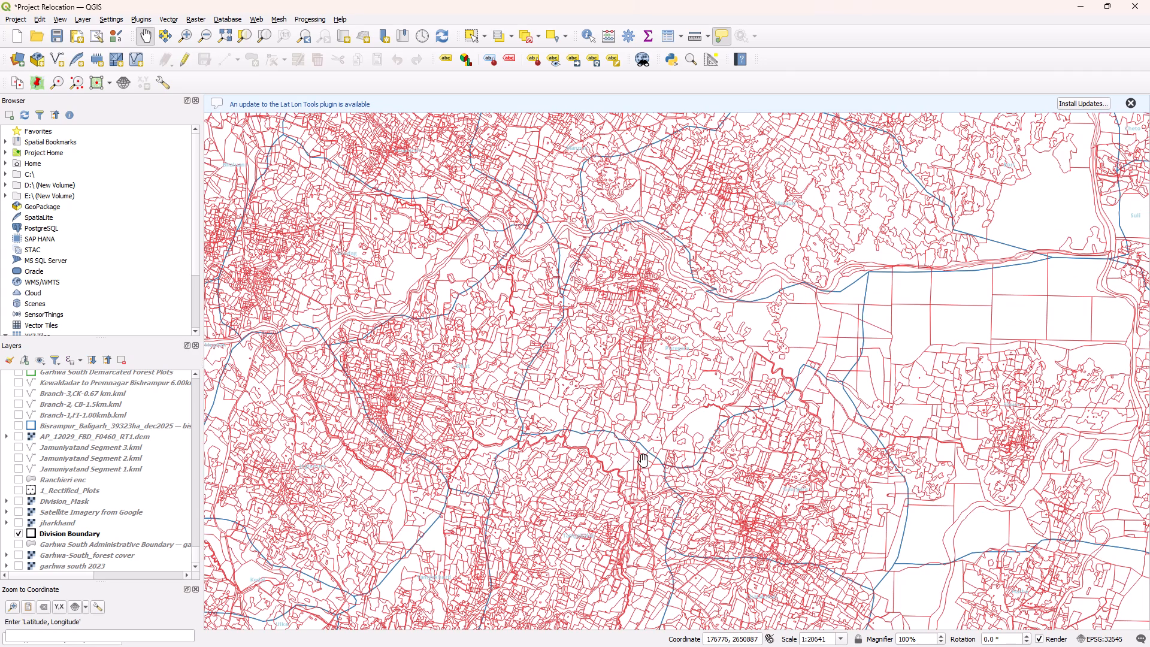
pyautogui.scroll(1, 645, 461)
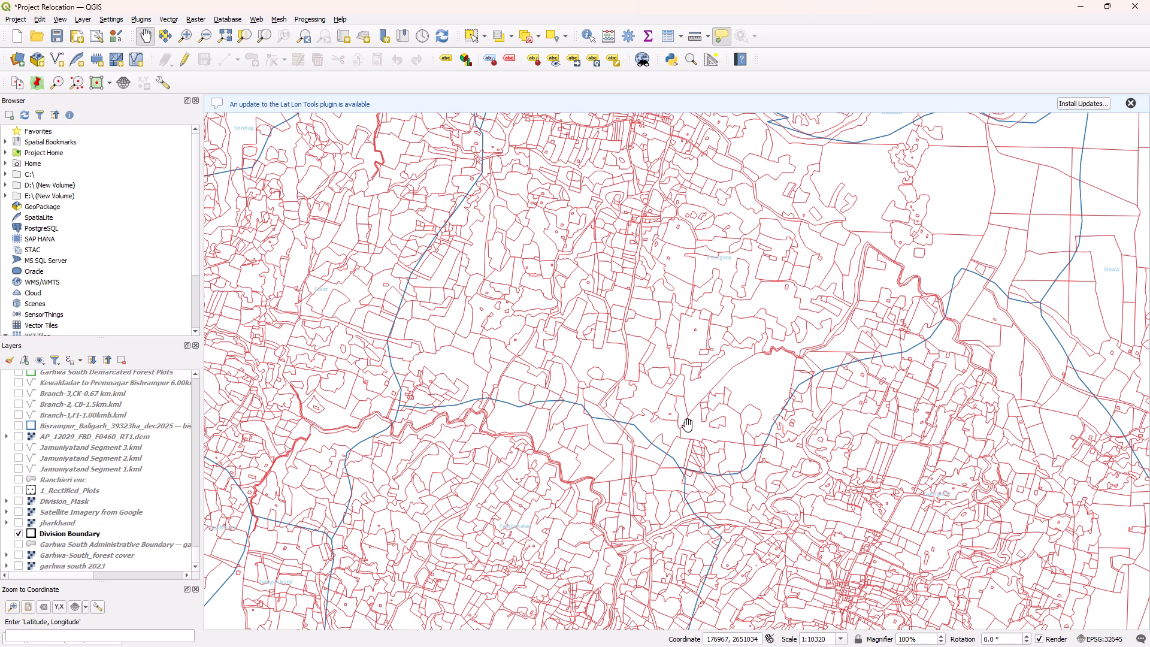
pyautogui.scroll(1, 689, 423)
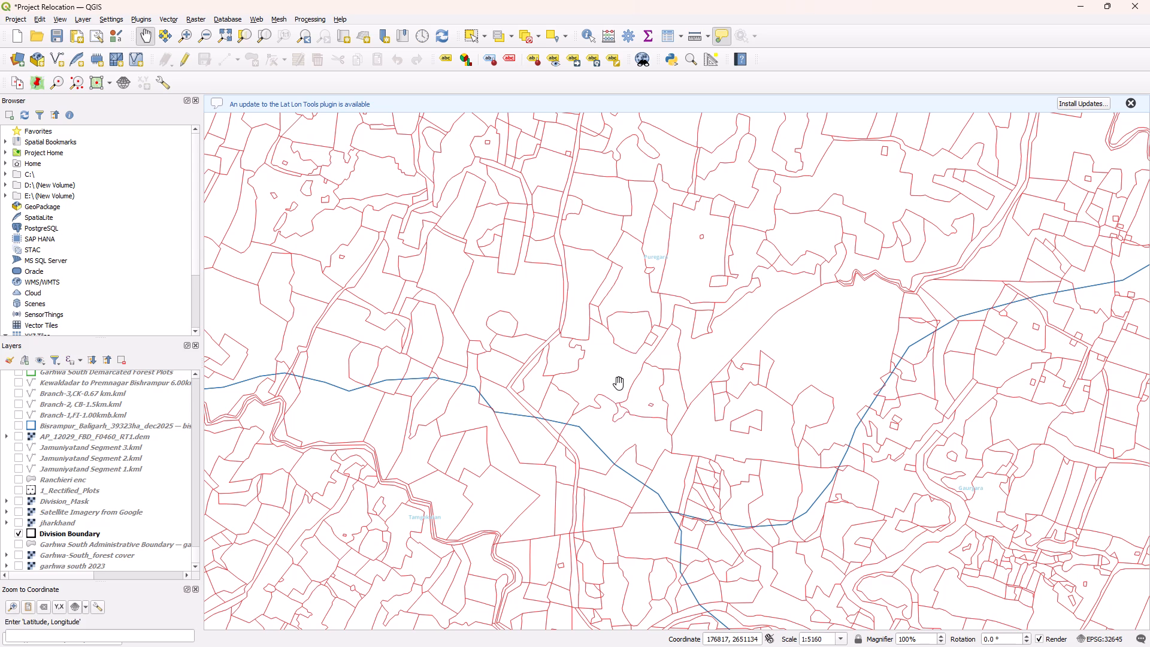
pyautogui.click(580, 385)
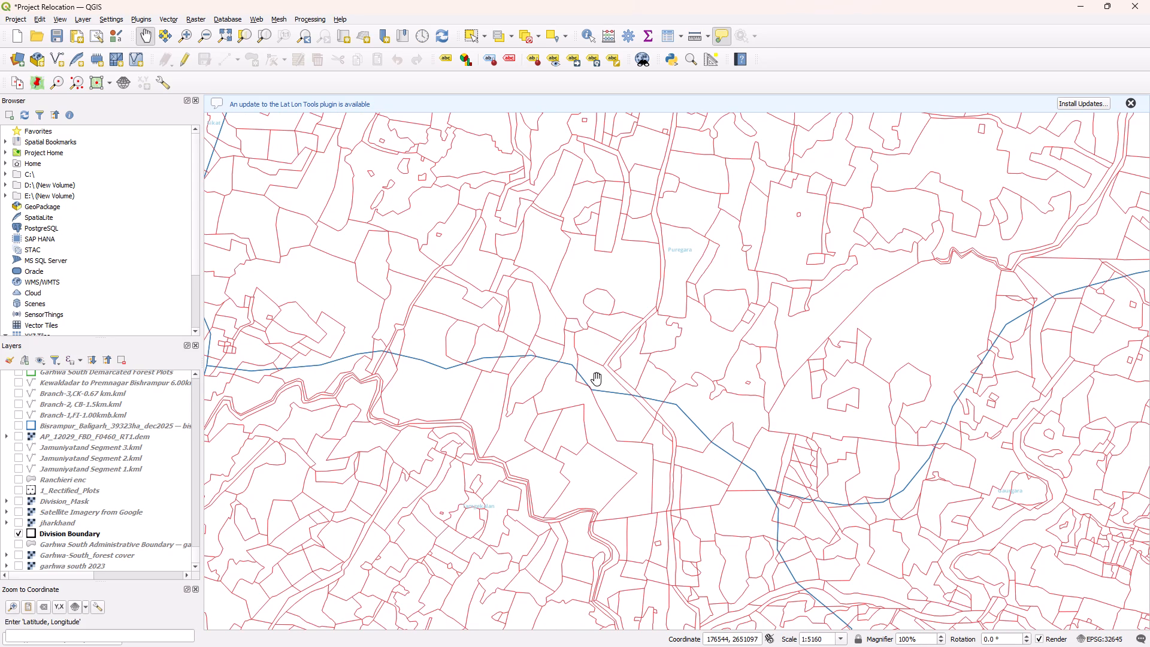
pyautogui.moveTo(702, 359); pyautogui.dragTo(644, 389)
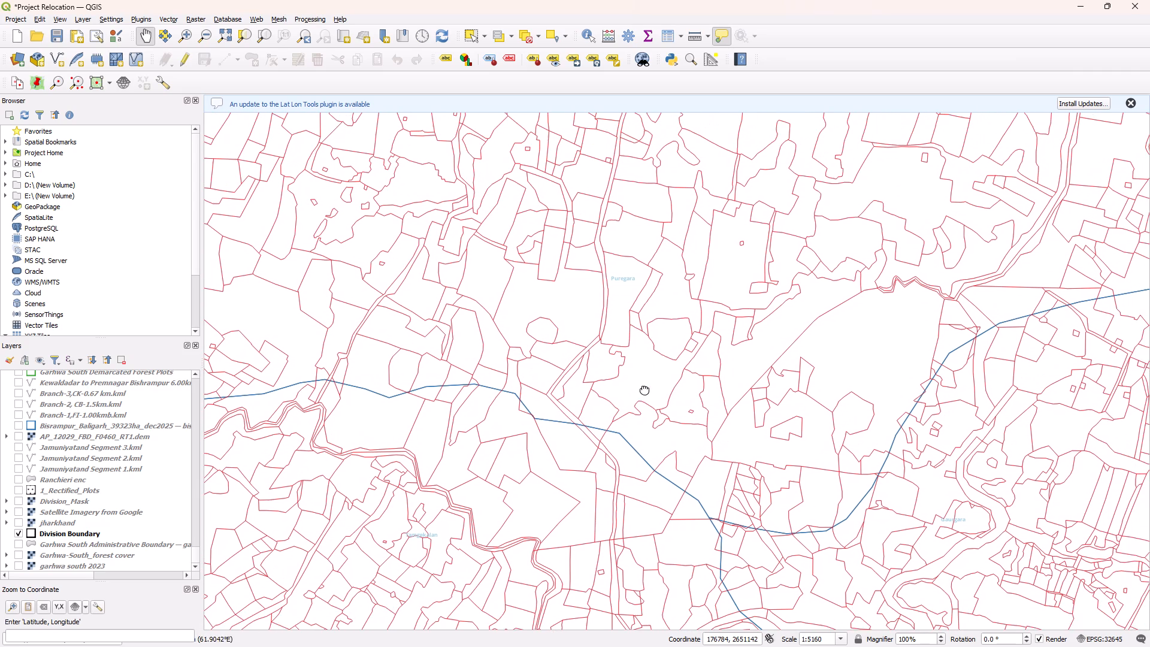
pyautogui.moveTo(644, 389); pyautogui.dragTo(647, 388)
pyautogui.click(601, 388)
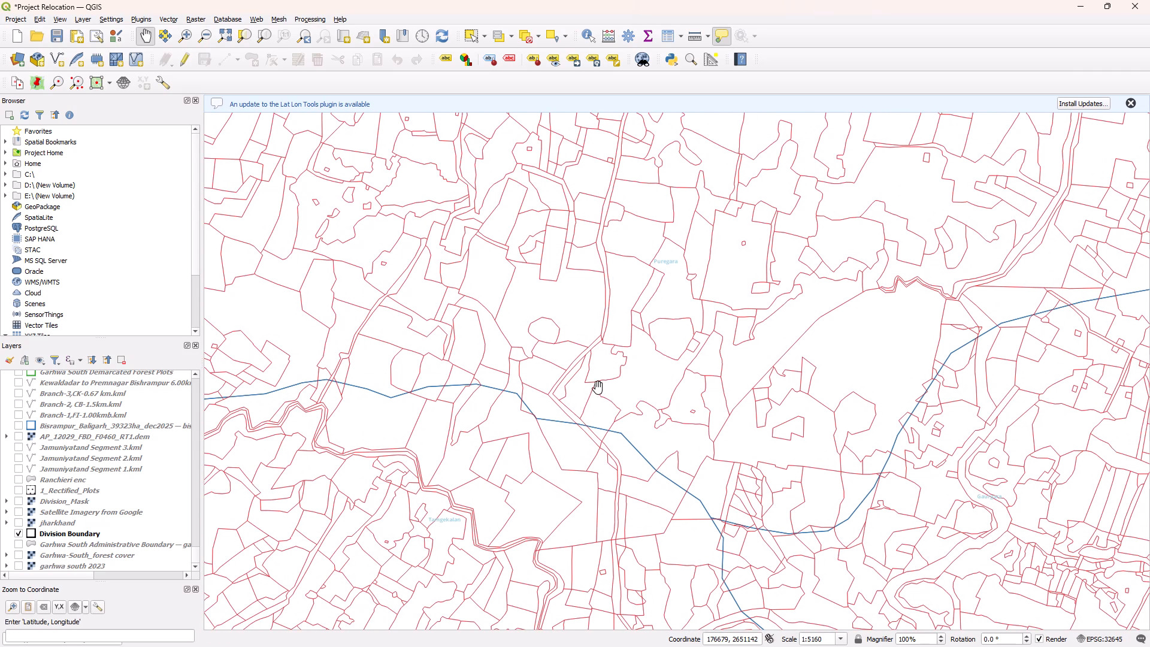
pyautogui.moveTo(598, 388); pyautogui.dragTo(631, 391)
pyautogui.click(624, 388)
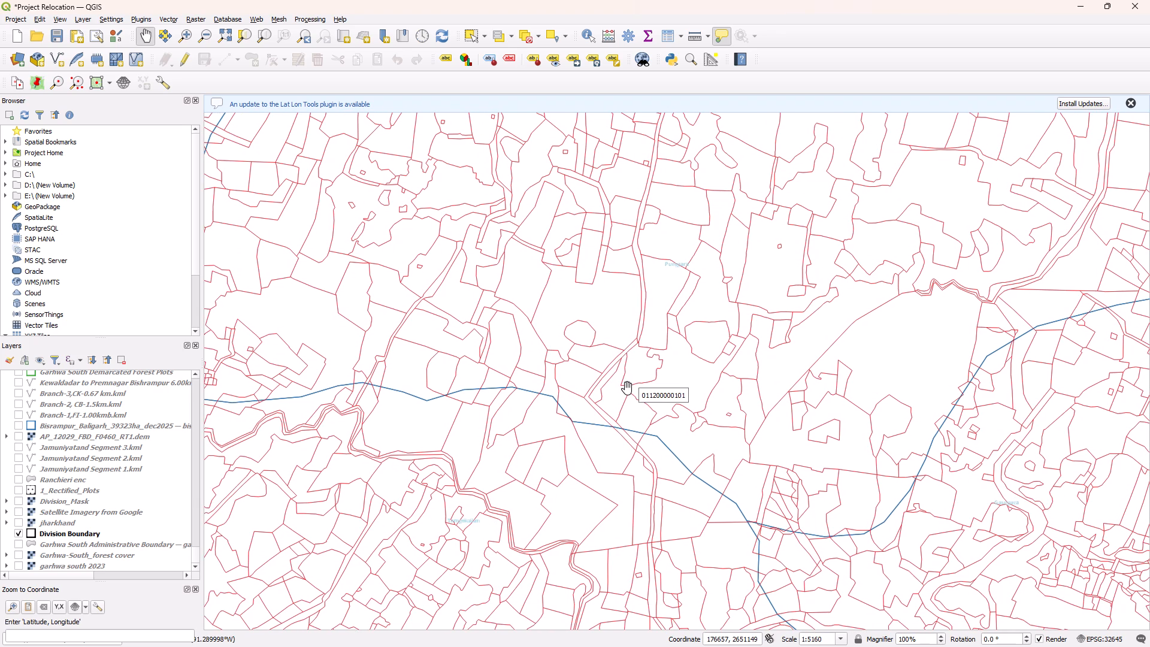
pyautogui.moveTo(631, 393); pyautogui.dragTo(656, 394)
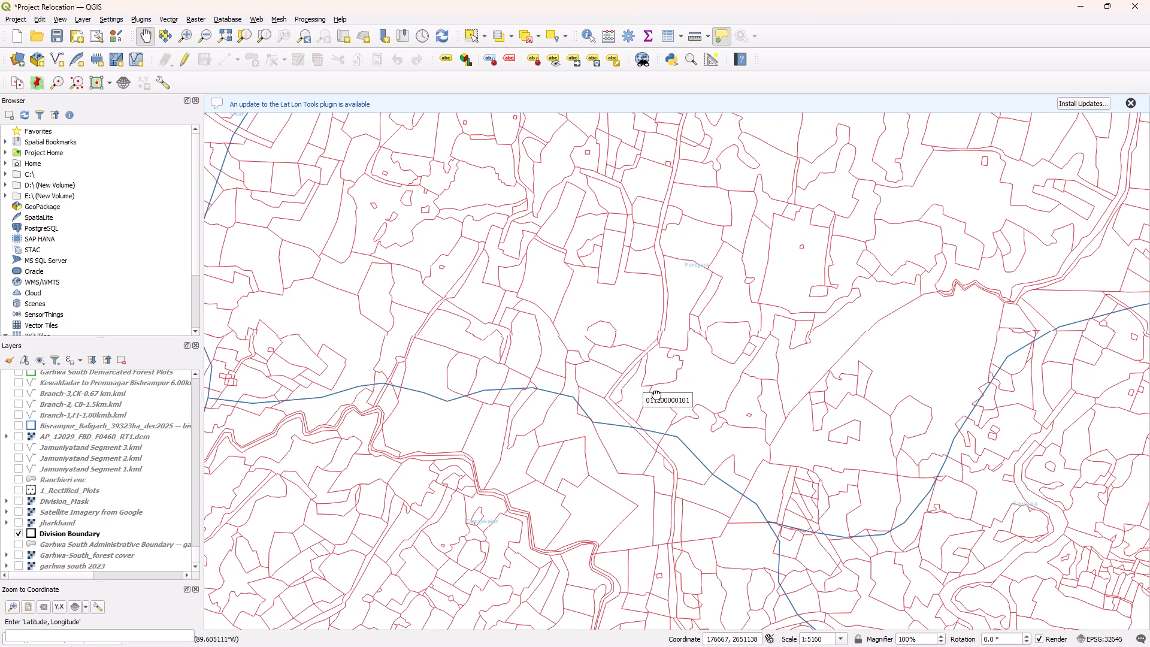
pyautogui.moveTo(656, 394); pyautogui.dragTo(862, 387)
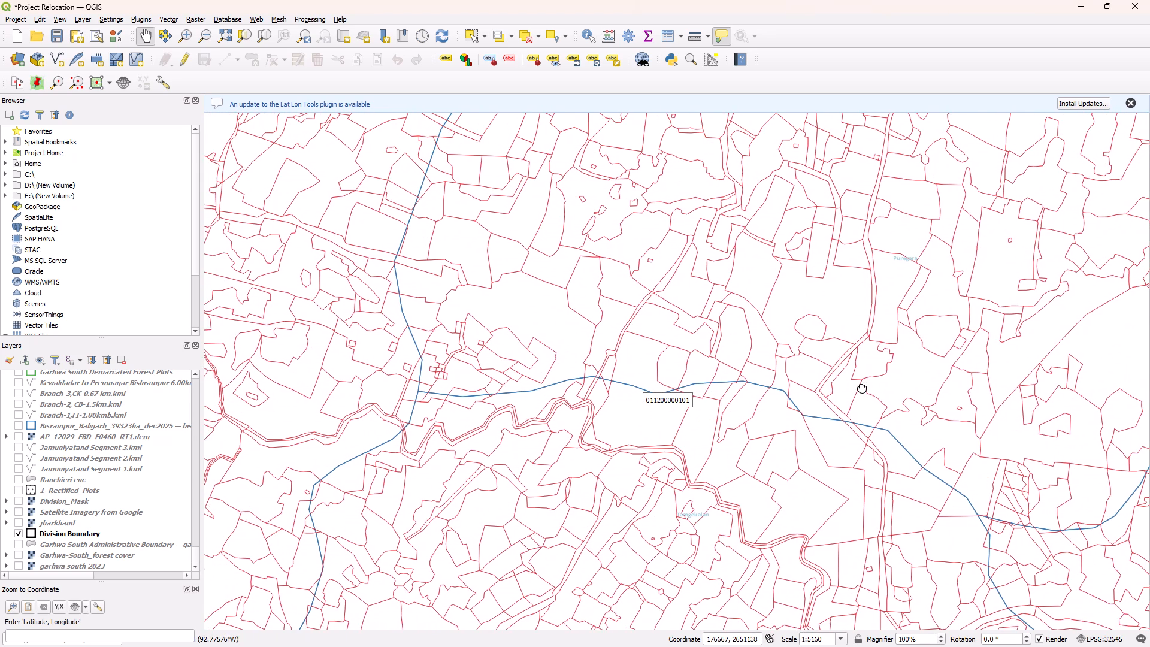
pyautogui.moveTo(862, 387); pyautogui.dragTo(909, 394)
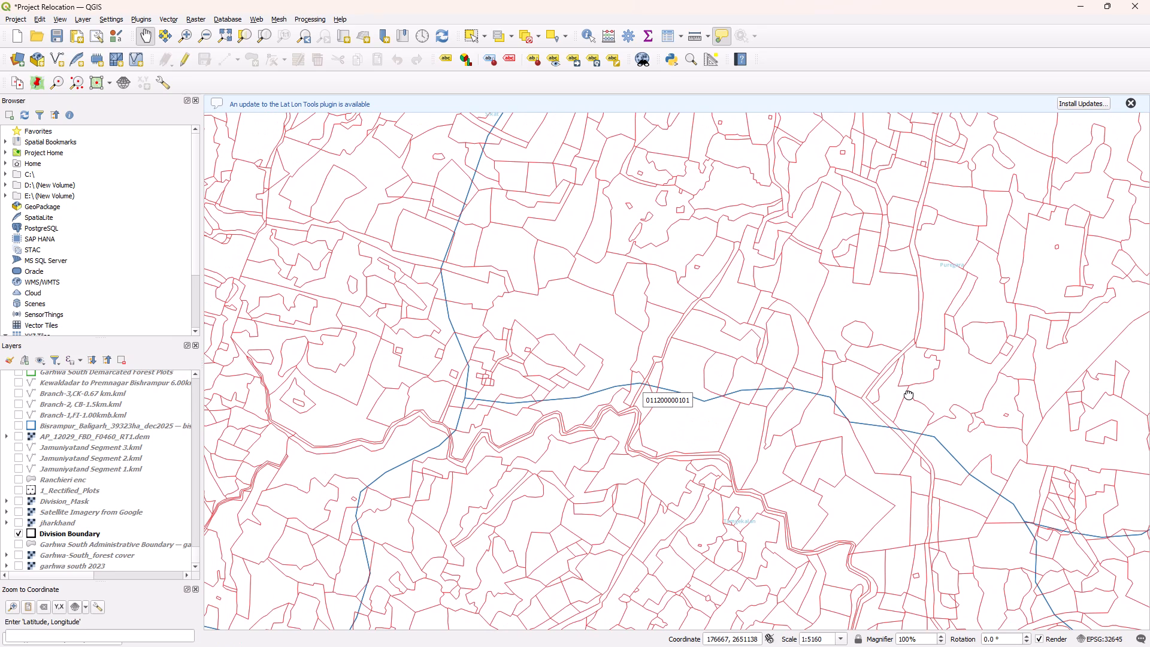
pyautogui.moveTo(909, 394); pyautogui.dragTo(932, 391)
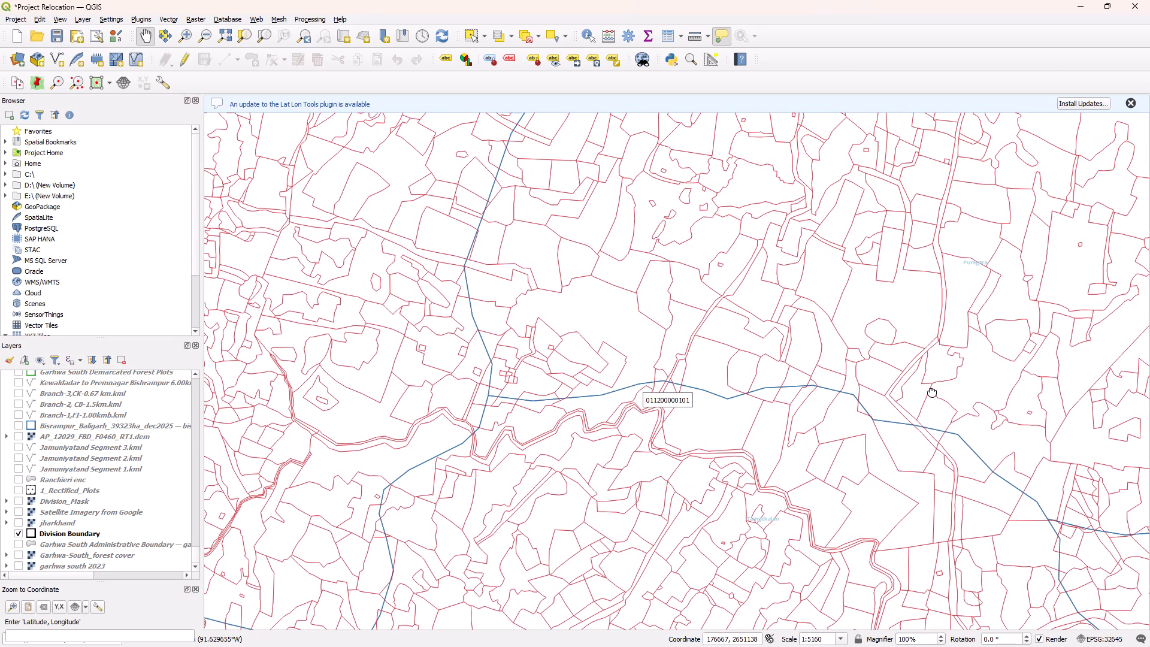
pyautogui.moveTo(932, 391); pyautogui.dragTo(908, 385)
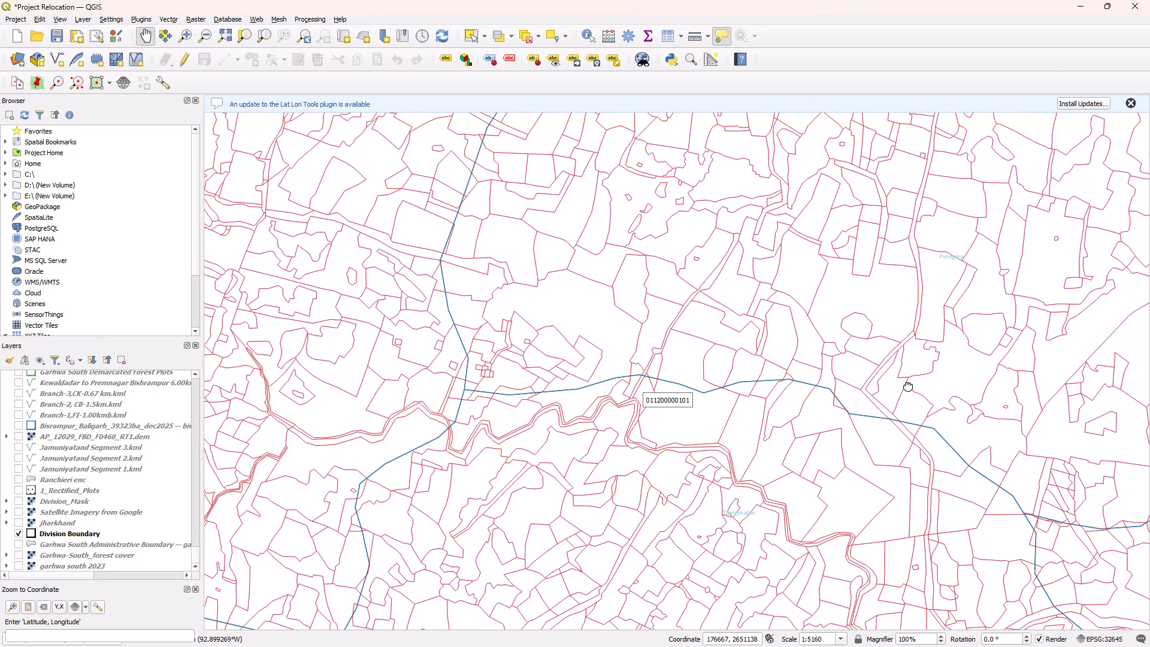
pyautogui.moveTo(908, 385); pyautogui.dragTo(905, 353)
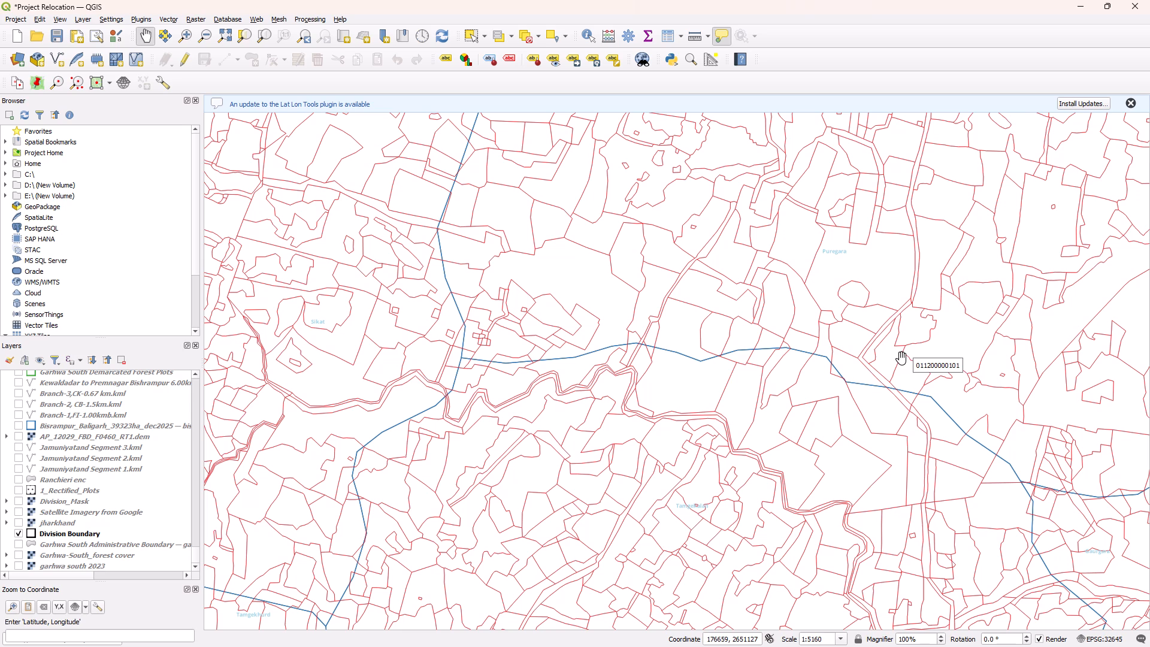
# Select the irregular revenue plot southeast of the Puregara label, just north of the village boundary line.
pyautogui.moveTo(275, 421); pyautogui.dragTo(314, 424)
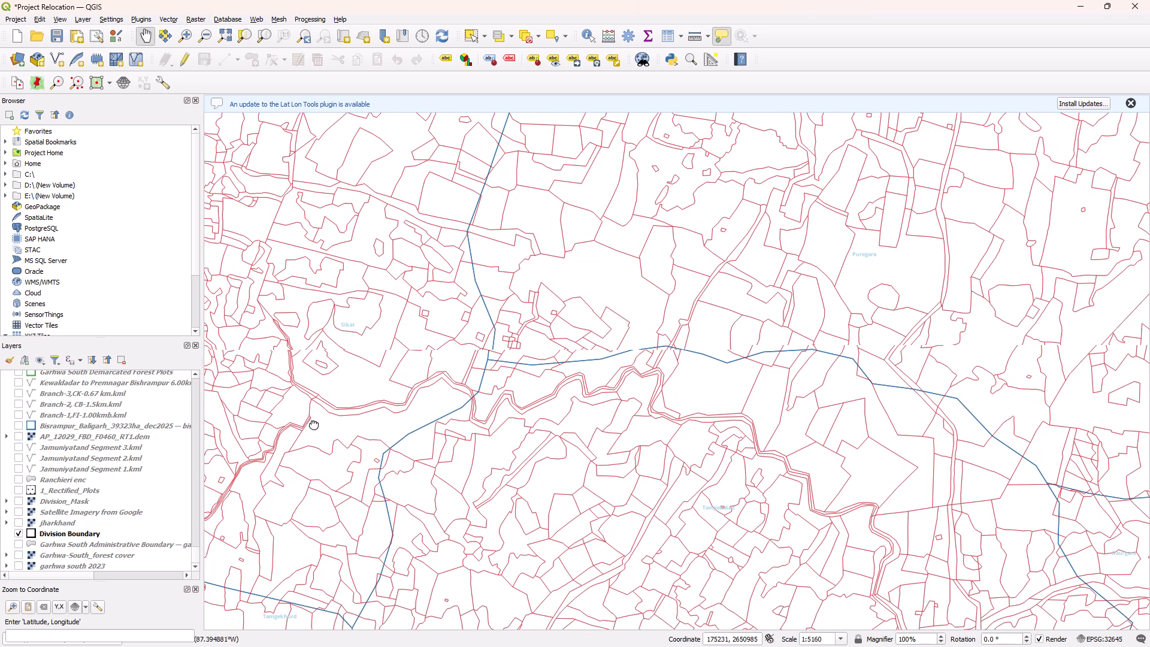
pyautogui.moveTo(314, 424); pyautogui.dragTo(335, 428)
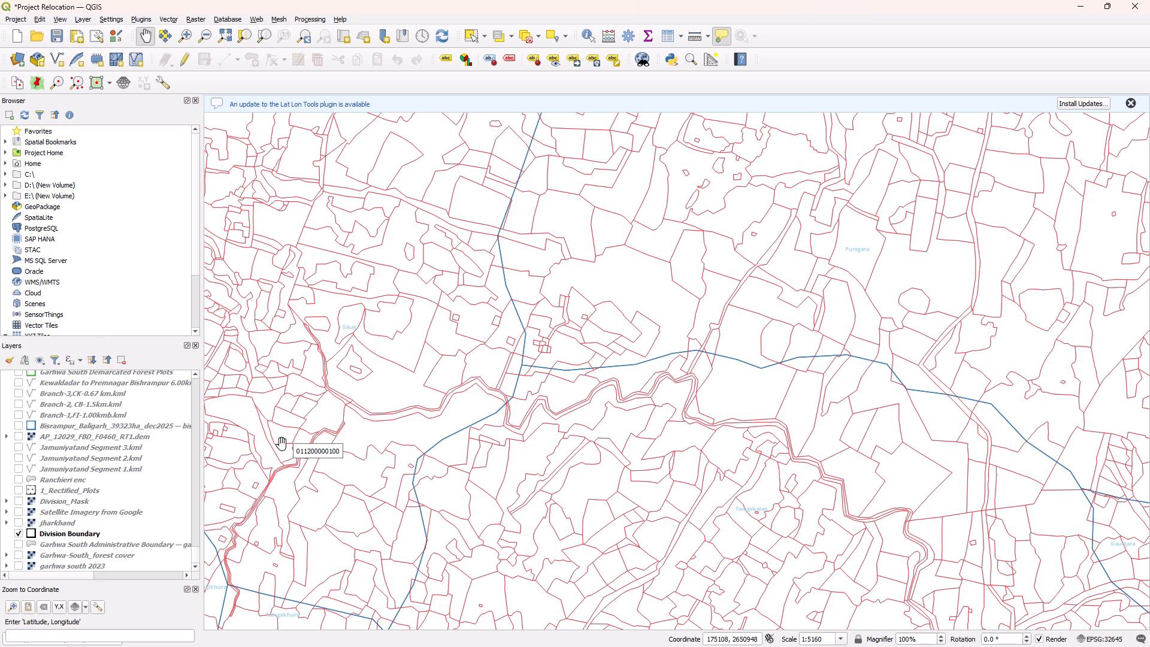
pyautogui.click(471, 41)
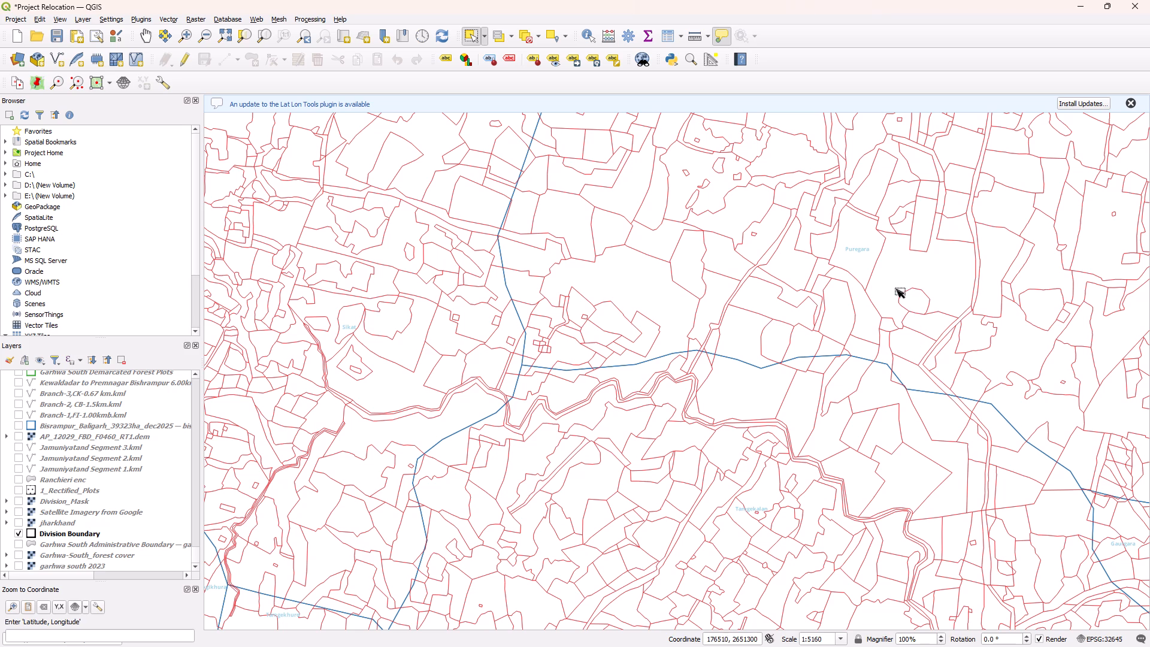
pyautogui.scroll(-1, 736, 321)
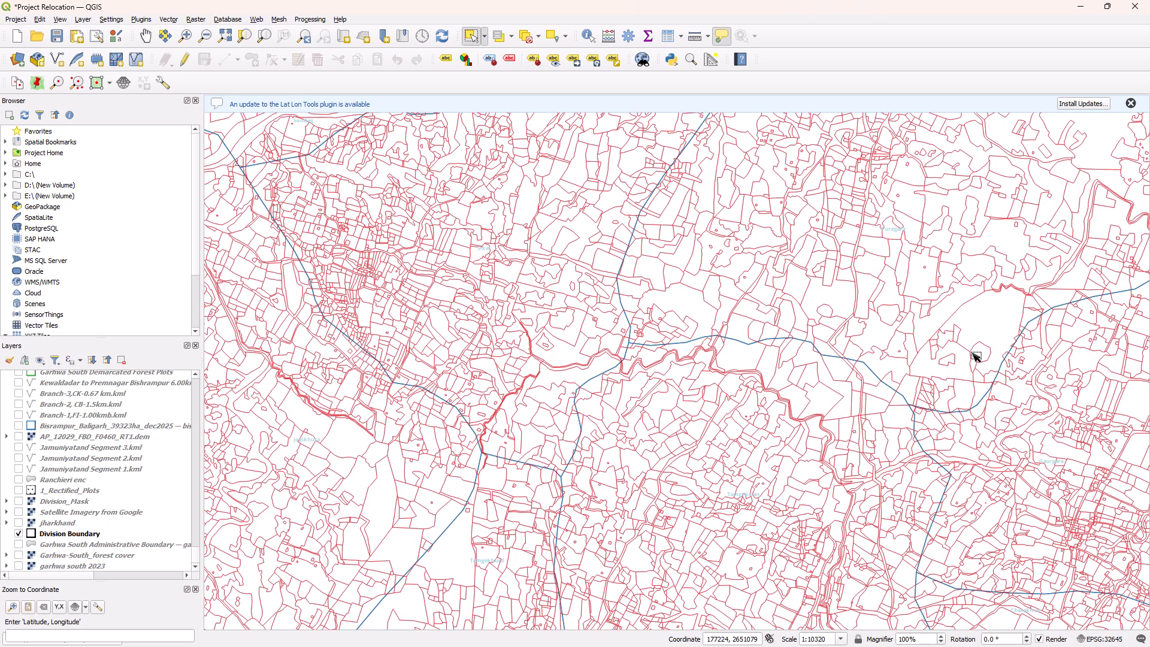
pyautogui.scroll(1, 883, 337)
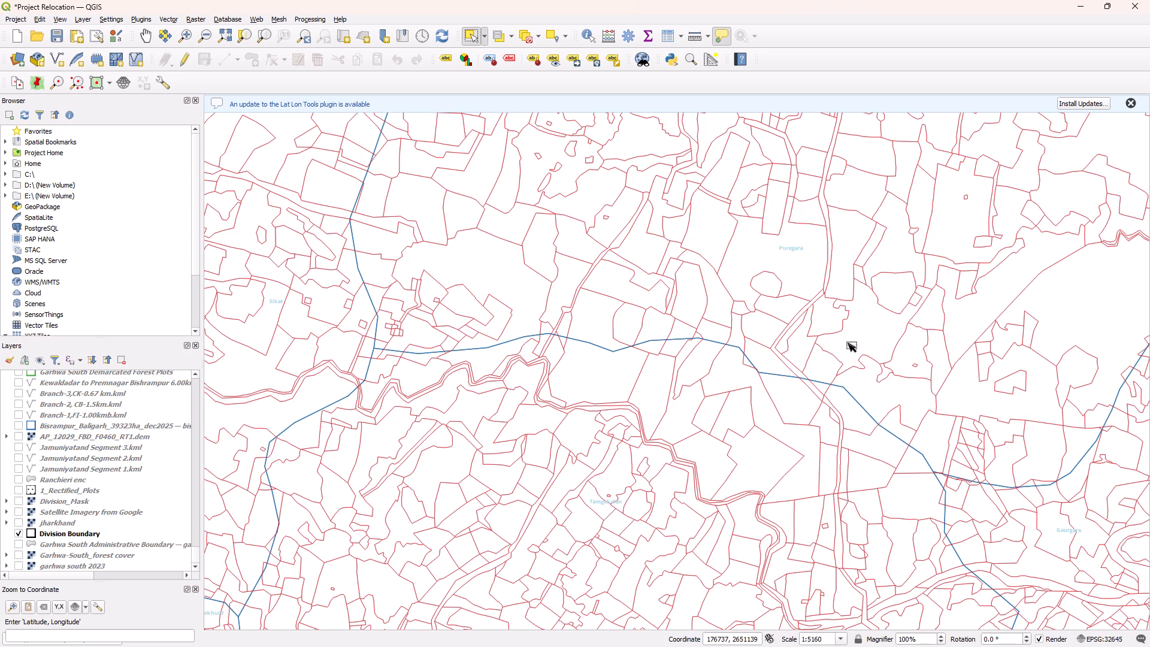
pyautogui.click(851, 330)
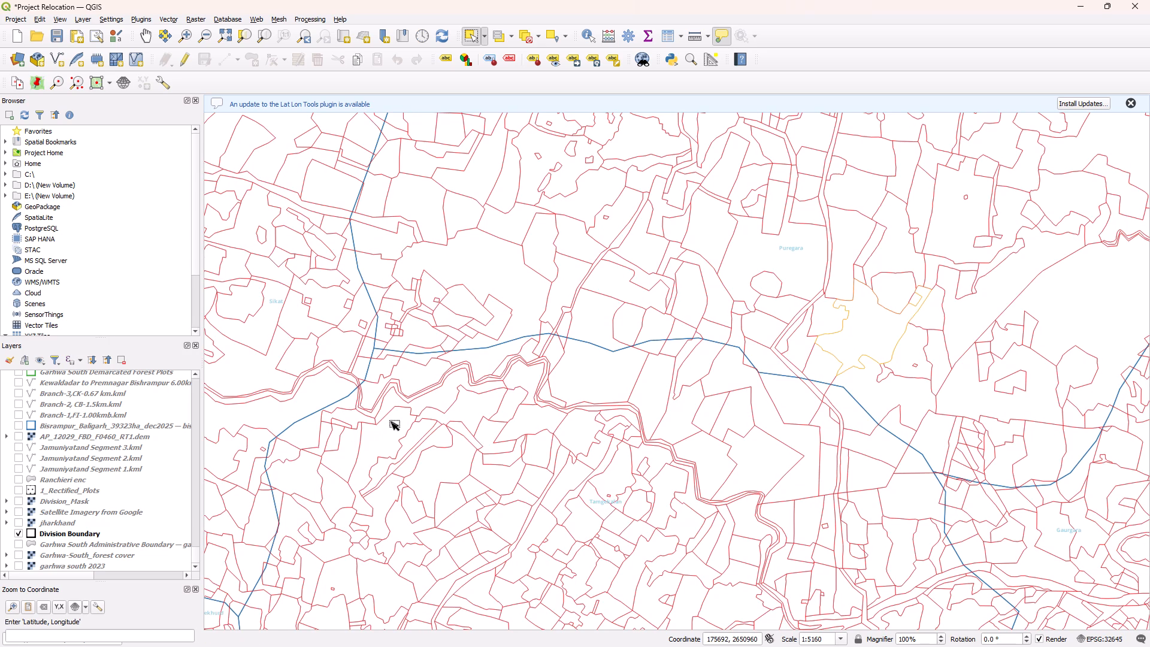
# Add the elongated plot southwest of the Sikat label, whose tip meets the stream, to the selection.
pyautogui.scroll(-1, 392, 422)
pyautogui.scroll(1, 331, 421)
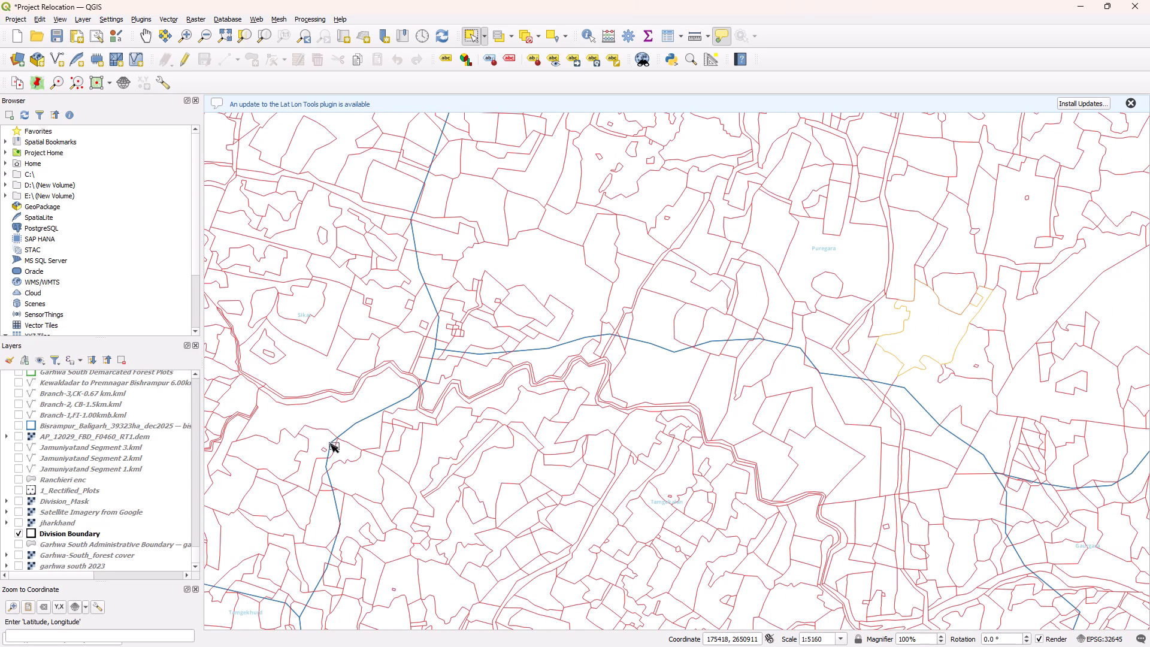
pyautogui.scroll(-1, 516, 392)
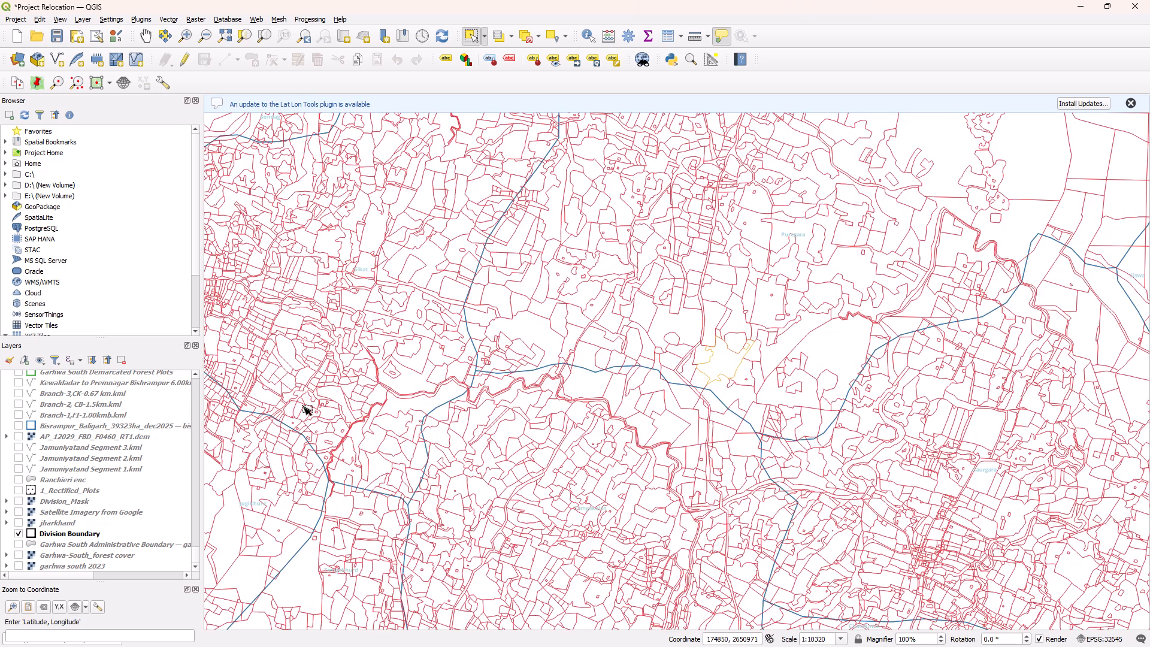
pyautogui.scroll(1, 311, 408)
pyautogui.keyDown('ctrl'); pyautogui.click(362, 380); pyautogui.keyUp('ctrl')
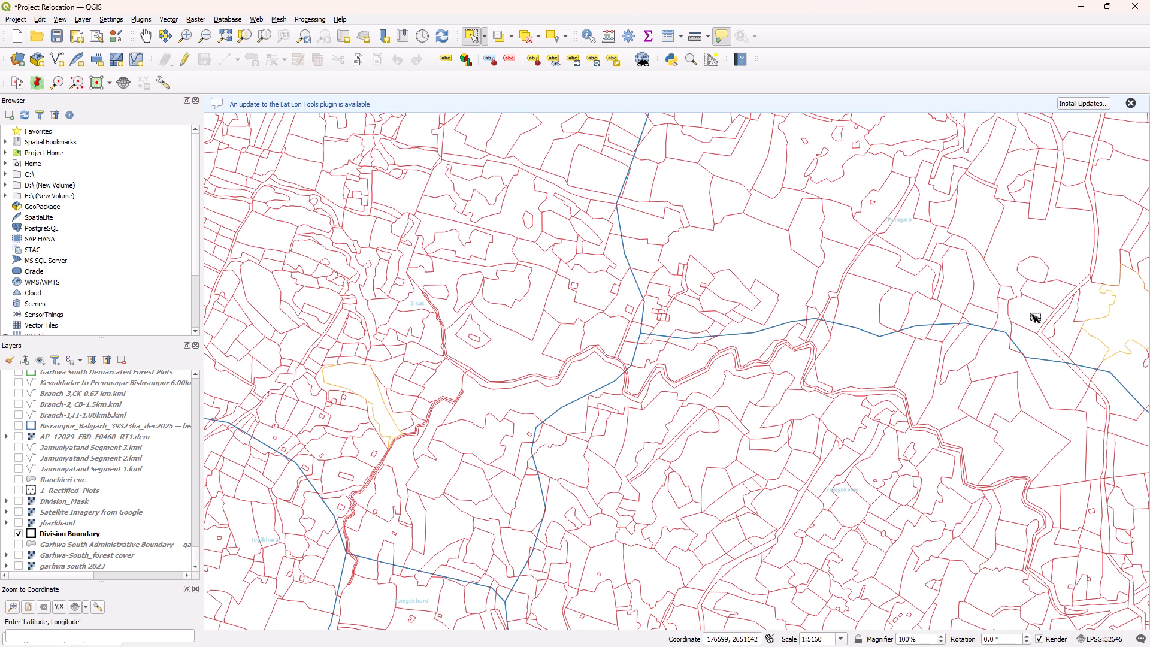
# Measure the line distance from the selected Puregara plot's western edge to the nearest tip of the selected Sikat plot.
pyautogui.click(707, 39)
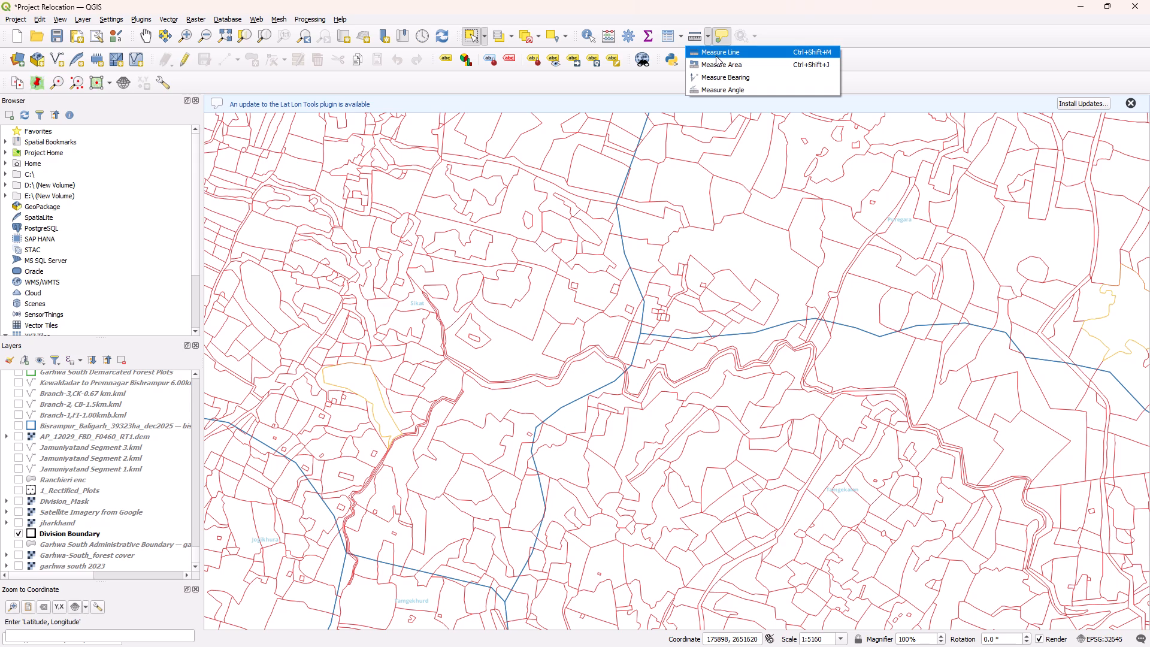
pyautogui.click(716, 56)
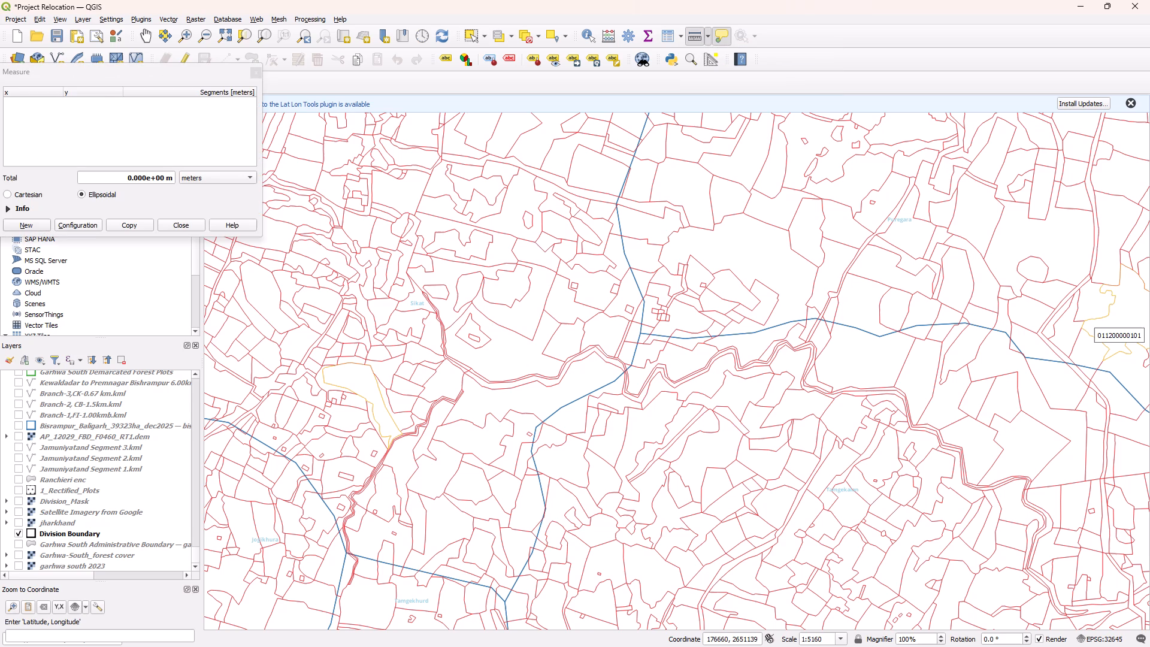
pyautogui.click(1081, 328)
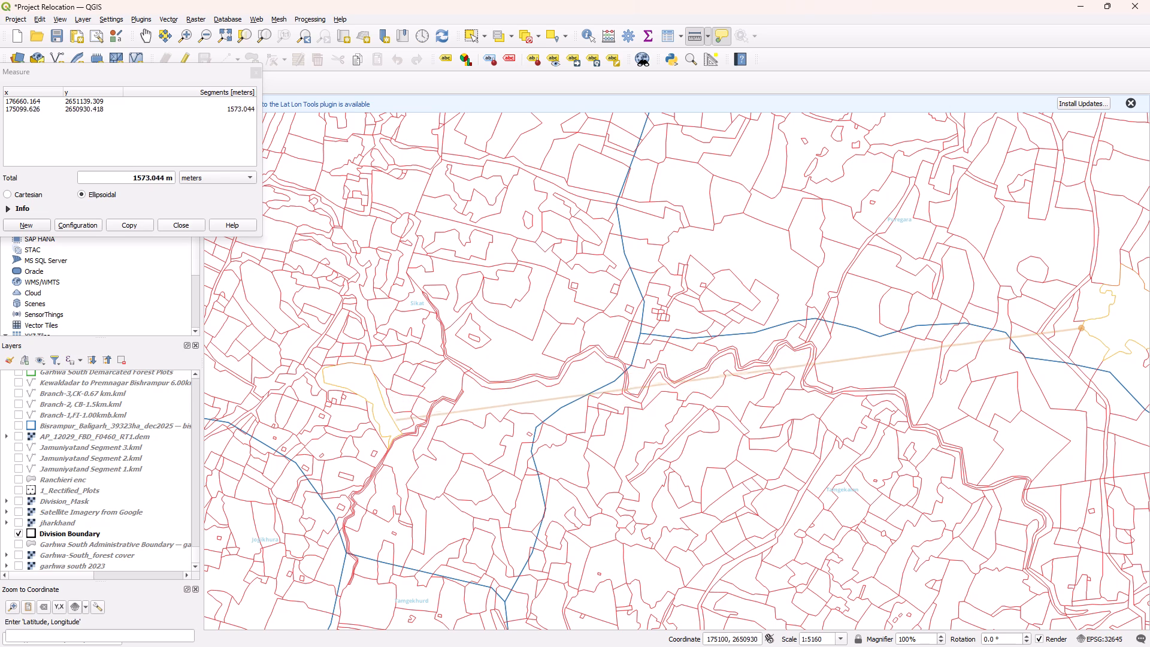
pyautogui.scroll(2, 405, 433)
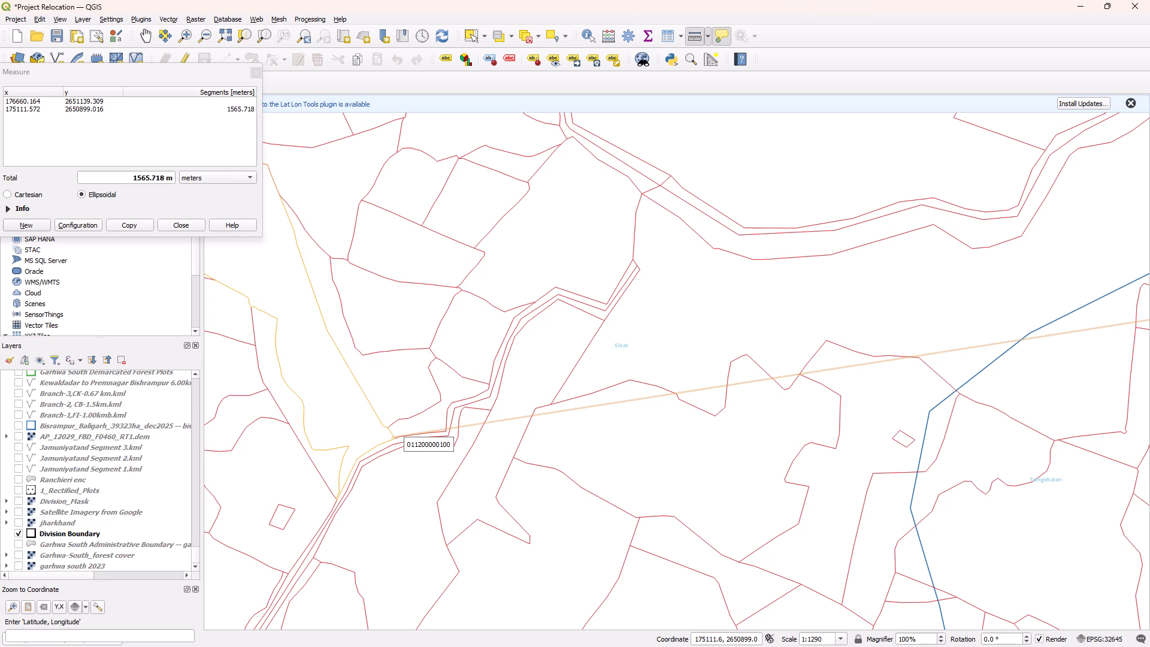
pyautogui.scroll(-2, 392, 437)
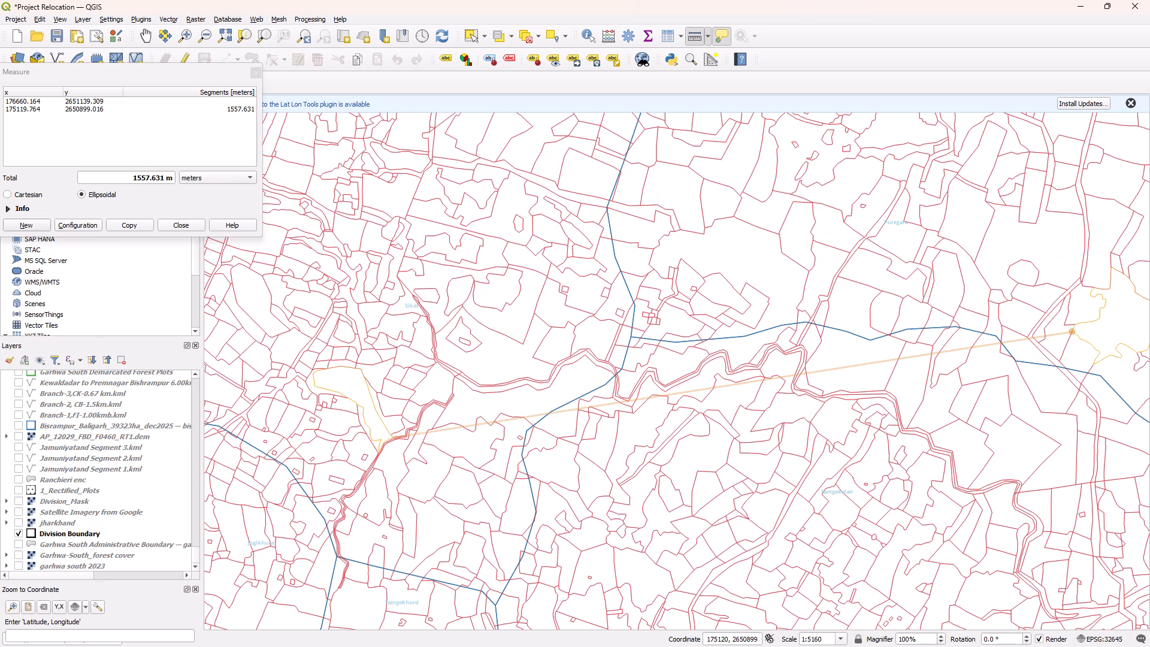
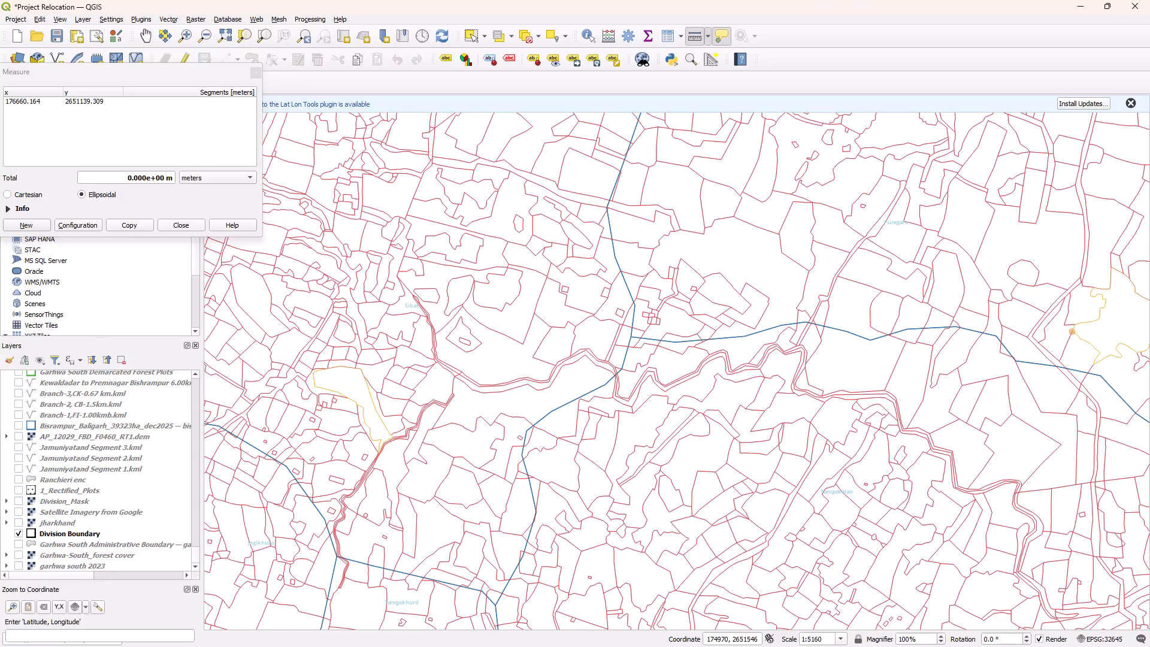
# Examine the plot outlines and village boundaries around the Sikat label and the stream bordering Tamgekalan.
pyautogui.click(260, 72)
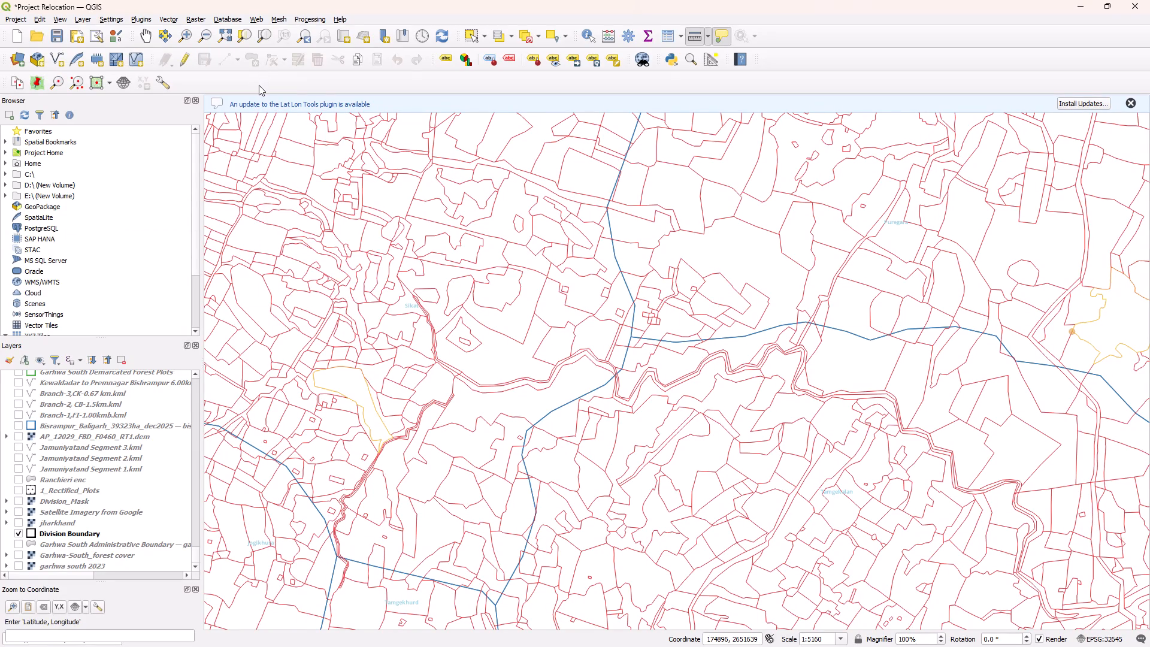
pyautogui.click(143, 43)
pyautogui.moveTo(594, 244); pyautogui.dragTo(532, 350)
pyautogui.moveTo(386, 385); pyautogui.dragTo(506, 440)
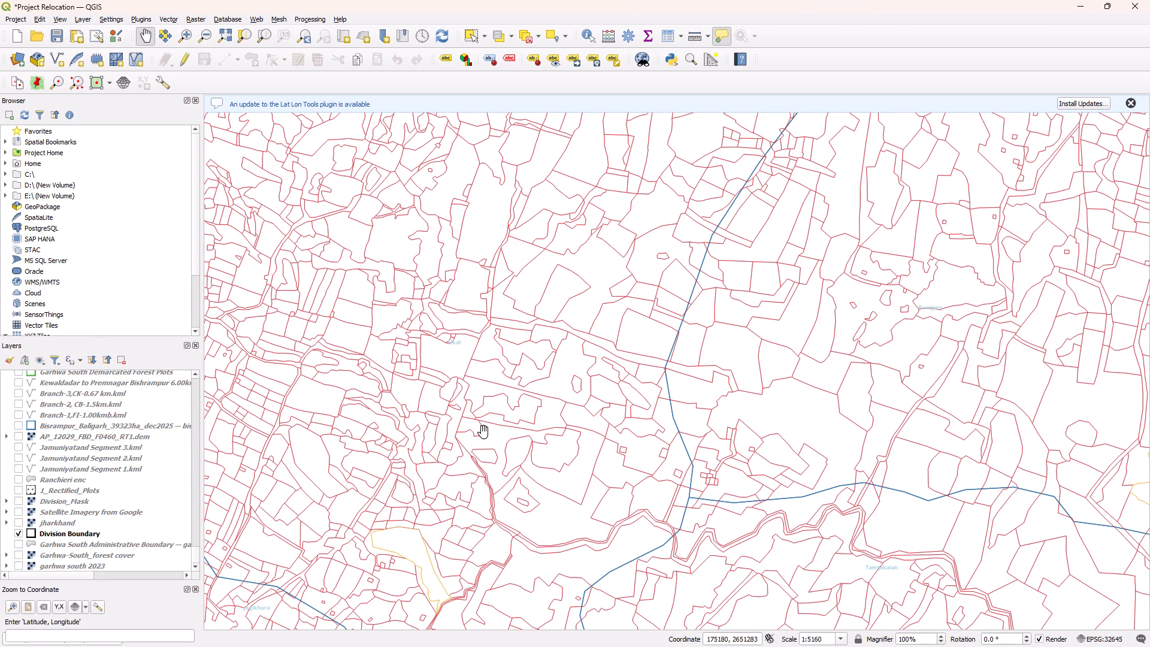
pyautogui.moveTo(509, 441); pyautogui.dragTo(565, 477)
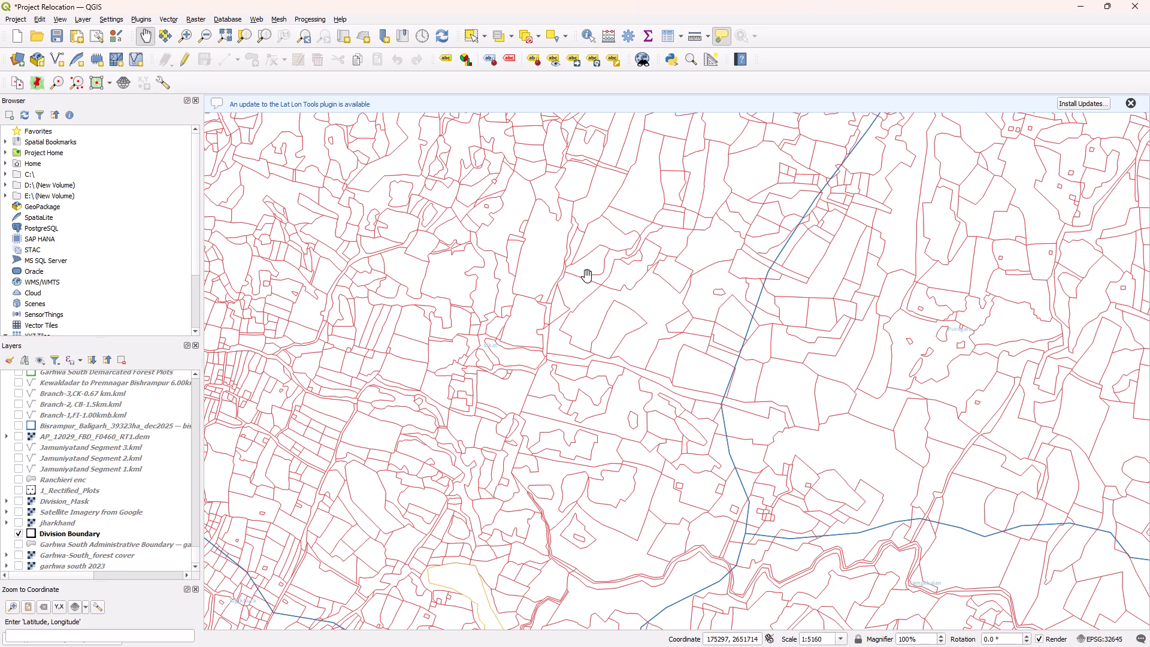
pyautogui.moveTo(579, 283); pyautogui.dragTo(565, 352)
pyautogui.moveTo(459, 391); pyautogui.dragTo(585, 252)
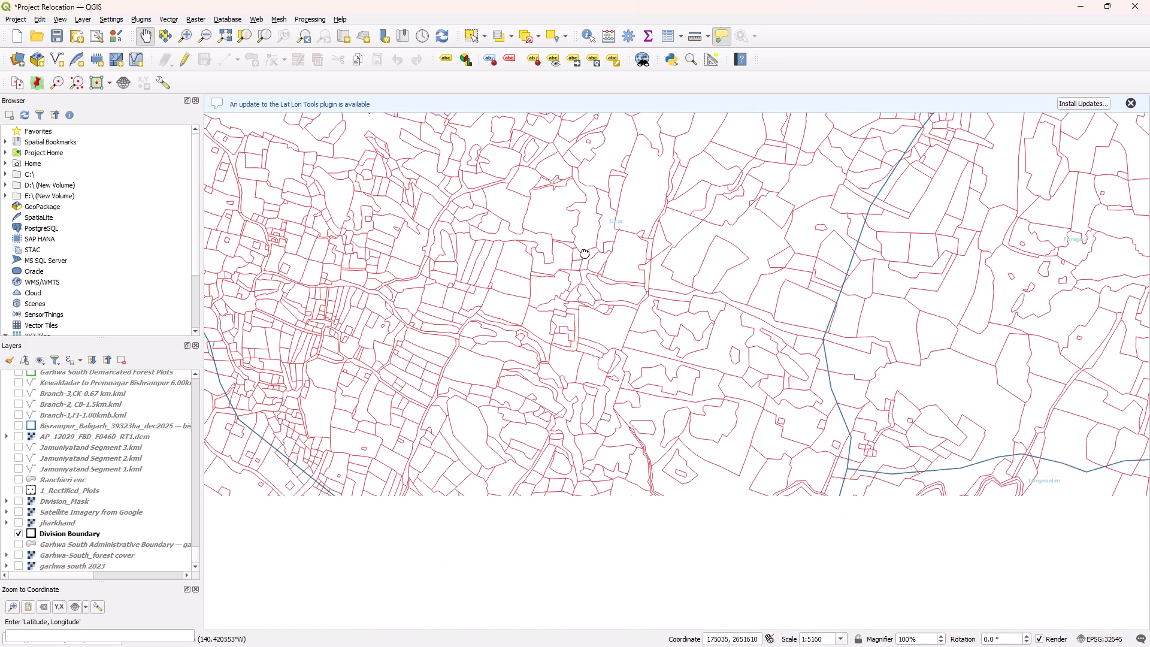
pyautogui.moveTo(585, 252); pyautogui.dragTo(600, 244)
pyautogui.moveTo(628, 395); pyautogui.dragTo(568, 265)
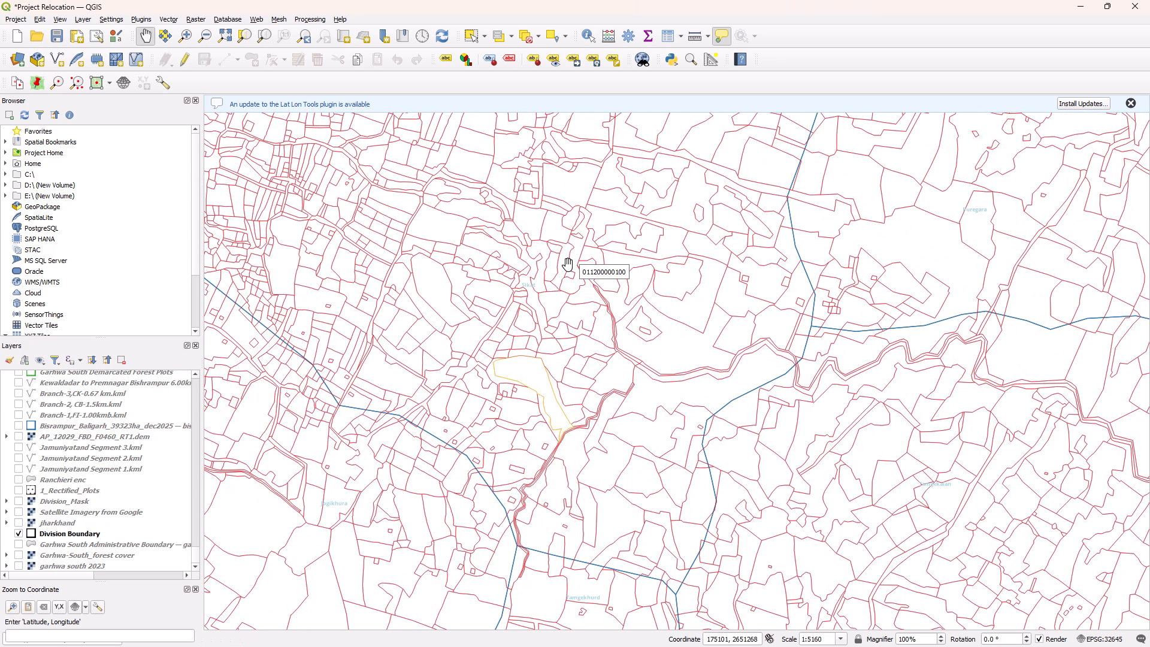
pyautogui.moveTo(755, 286); pyautogui.dragTo(668, 326)
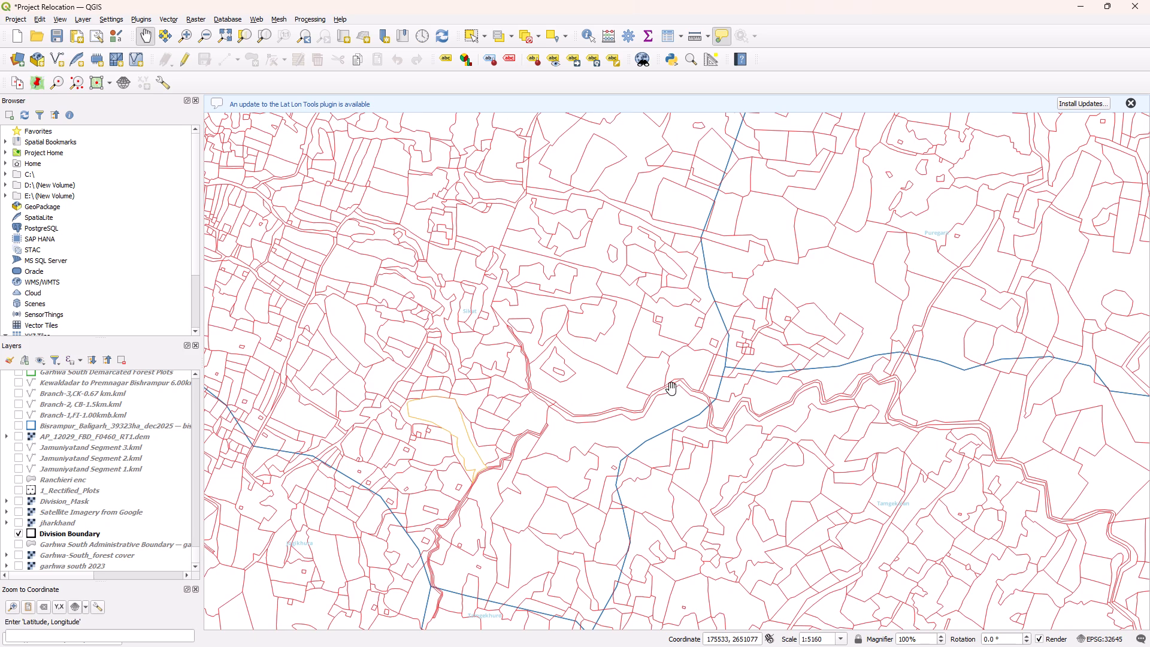
pyautogui.moveTo(704, 312); pyautogui.dragTo(707, 374)
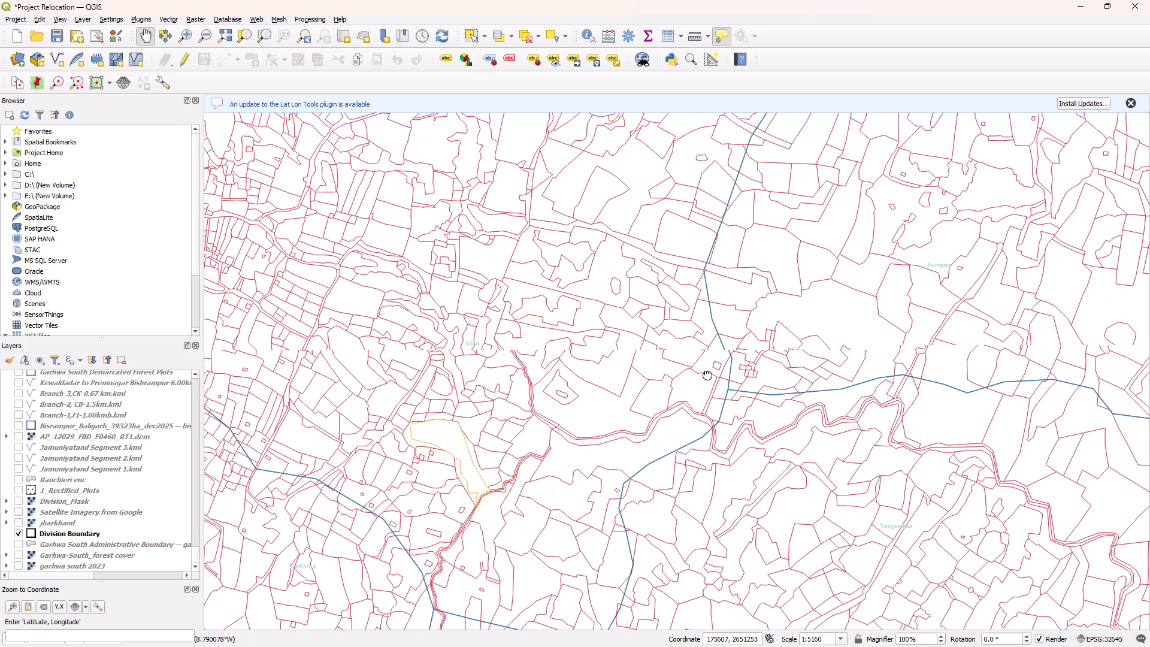
# Add the large irregular plot west of the stream on the Sondag–Sikat village boundary to the selection.
pyautogui.moveTo(707, 374); pyautogui.dragTo(704, 484)
pyautogui.moveTo(690, 314); pyautogui.dragTo(667, 521)
pyautogui.moveTo(658, 298); pyautogui.dragTo(638, 413)
pyautogui.moveTo(644, 373); pyautogui.dragTo(604, 354)
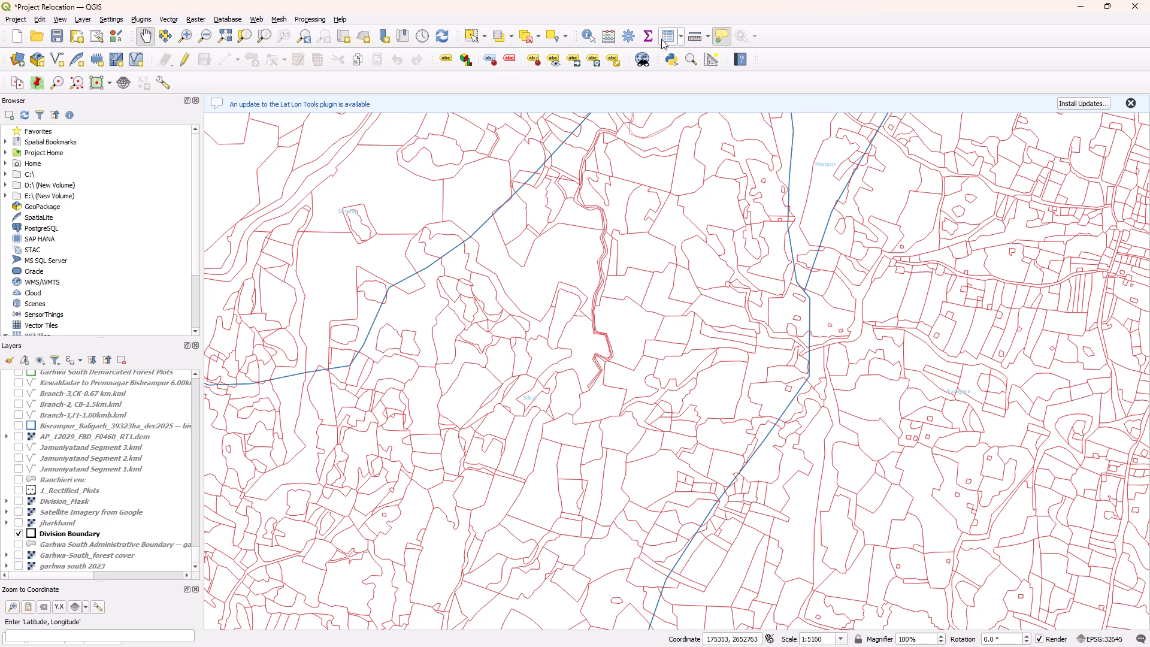
pyautogui.click(472, 38)
pyautogui.keyDown('ctrl'); pyautogui.click(577, 268); pyautogui.keyUp('ctrl')
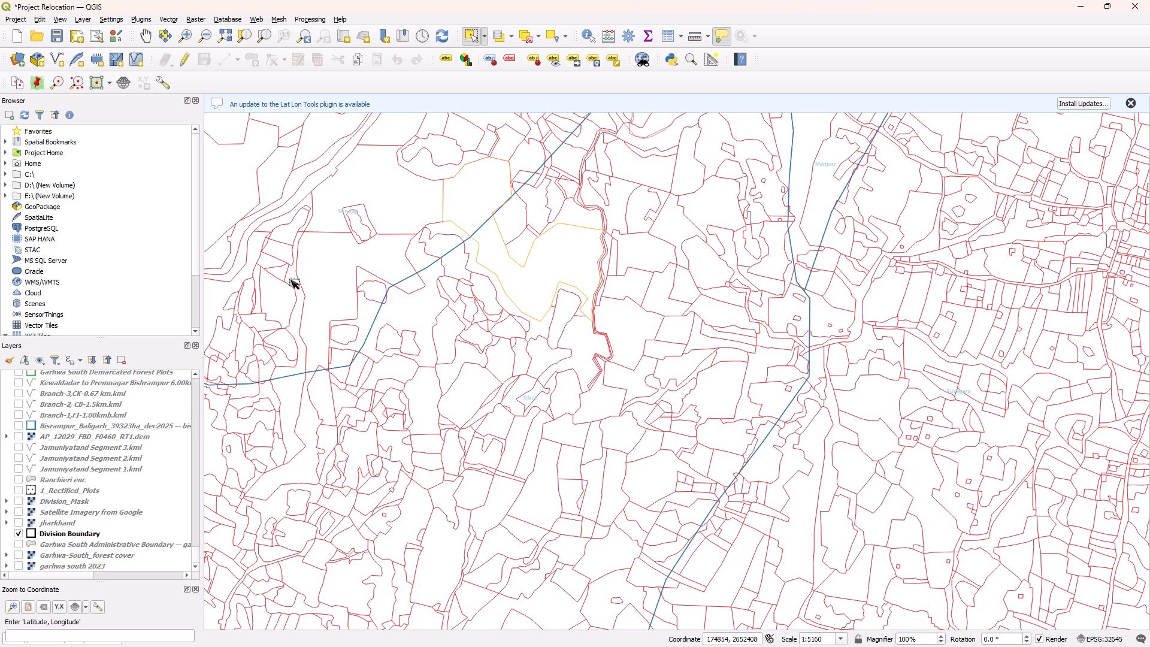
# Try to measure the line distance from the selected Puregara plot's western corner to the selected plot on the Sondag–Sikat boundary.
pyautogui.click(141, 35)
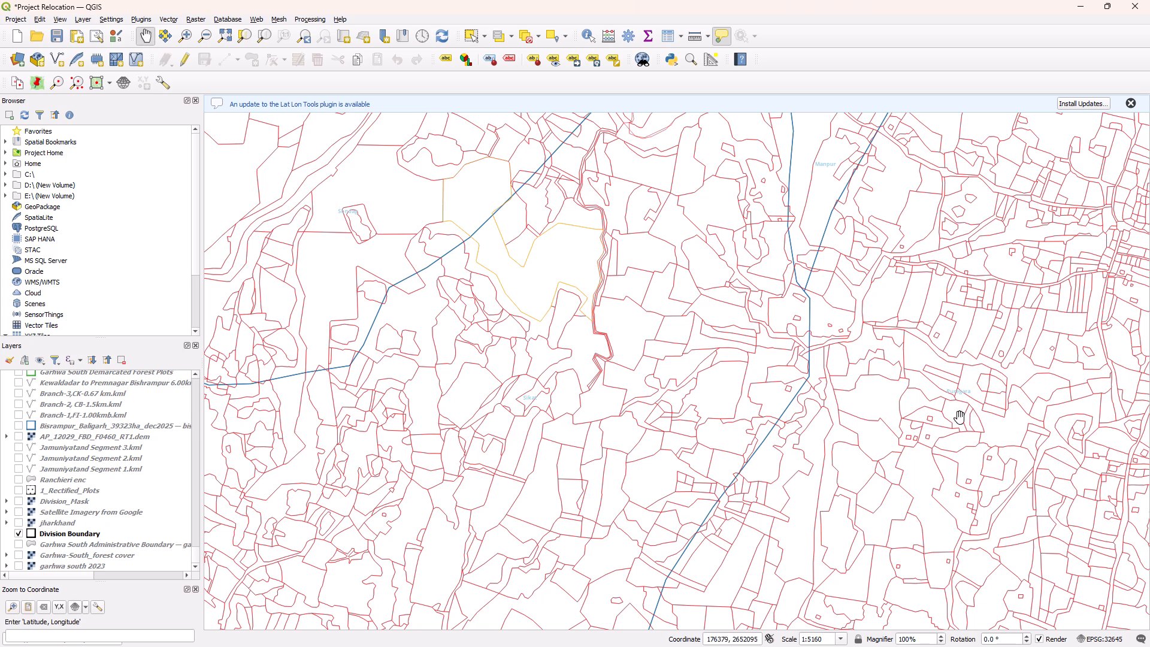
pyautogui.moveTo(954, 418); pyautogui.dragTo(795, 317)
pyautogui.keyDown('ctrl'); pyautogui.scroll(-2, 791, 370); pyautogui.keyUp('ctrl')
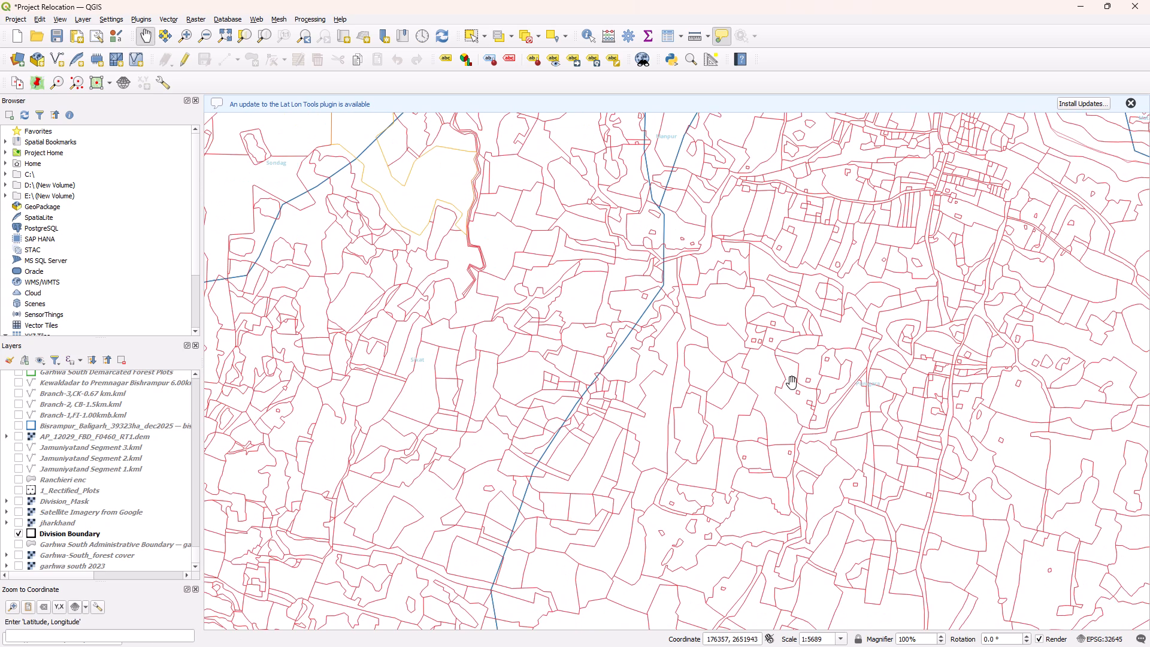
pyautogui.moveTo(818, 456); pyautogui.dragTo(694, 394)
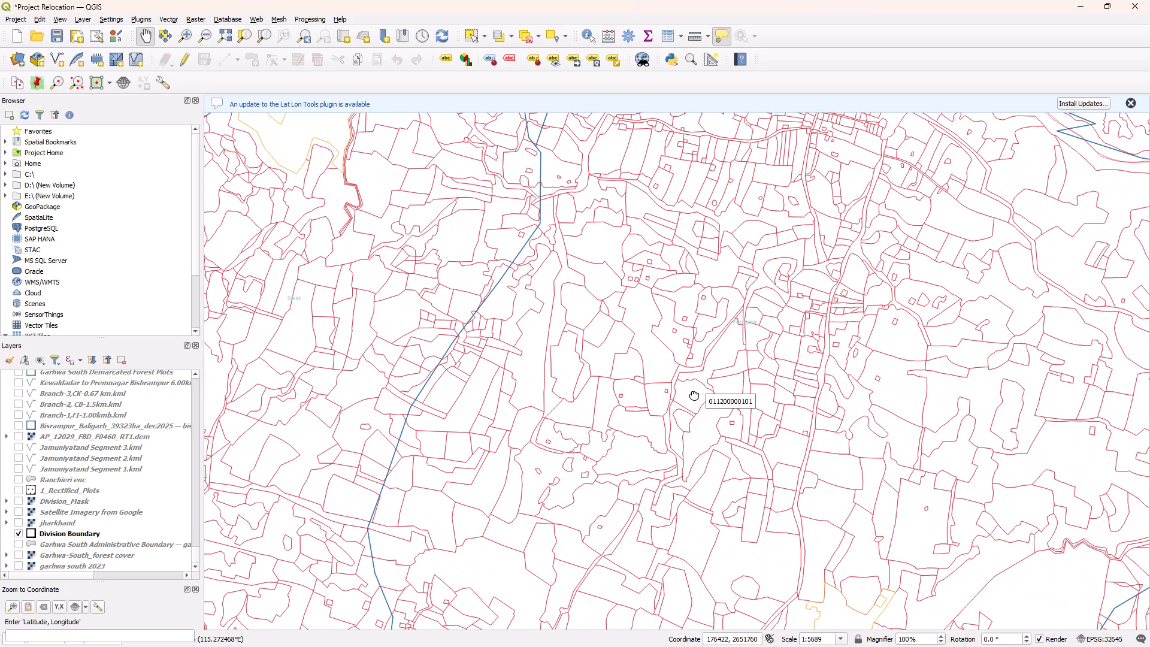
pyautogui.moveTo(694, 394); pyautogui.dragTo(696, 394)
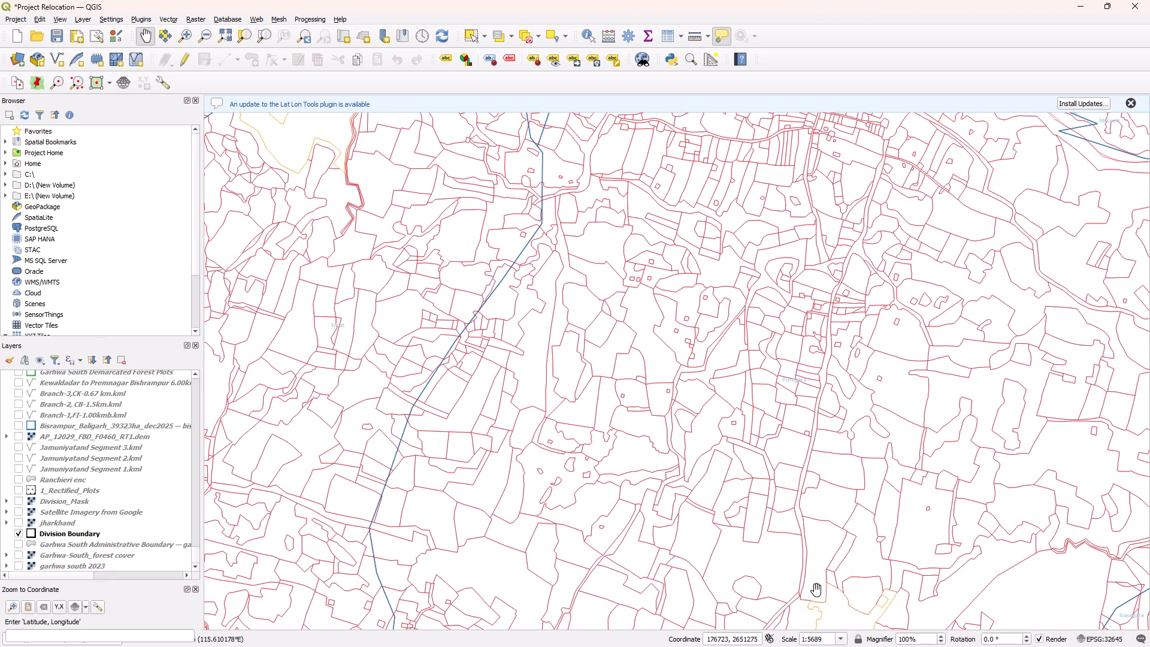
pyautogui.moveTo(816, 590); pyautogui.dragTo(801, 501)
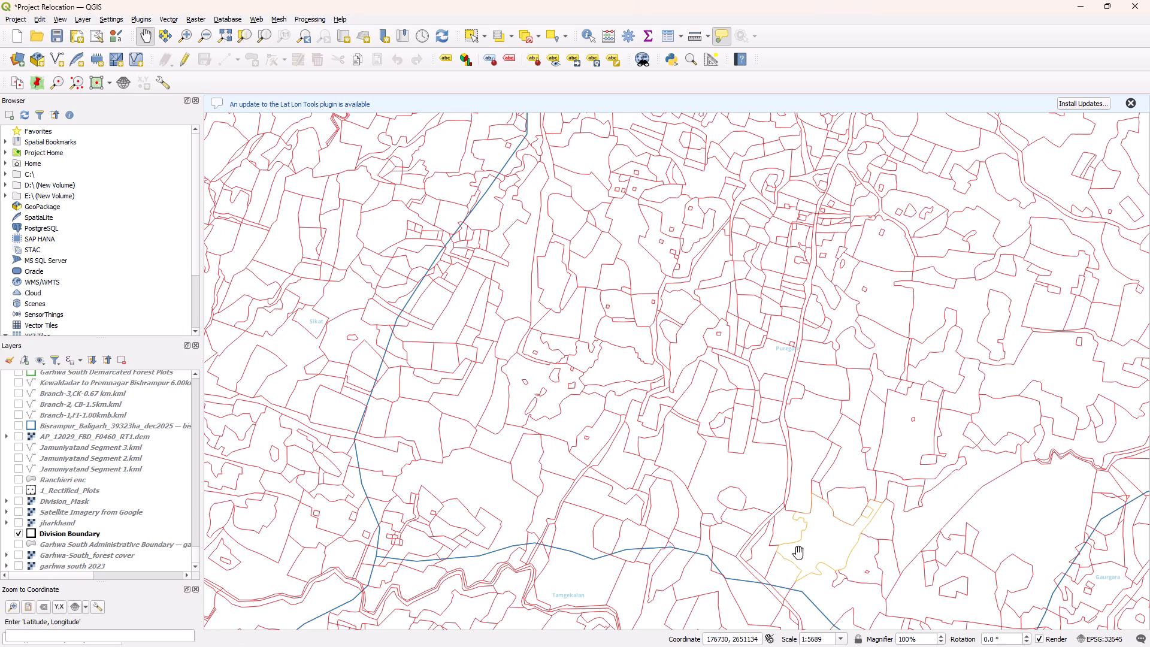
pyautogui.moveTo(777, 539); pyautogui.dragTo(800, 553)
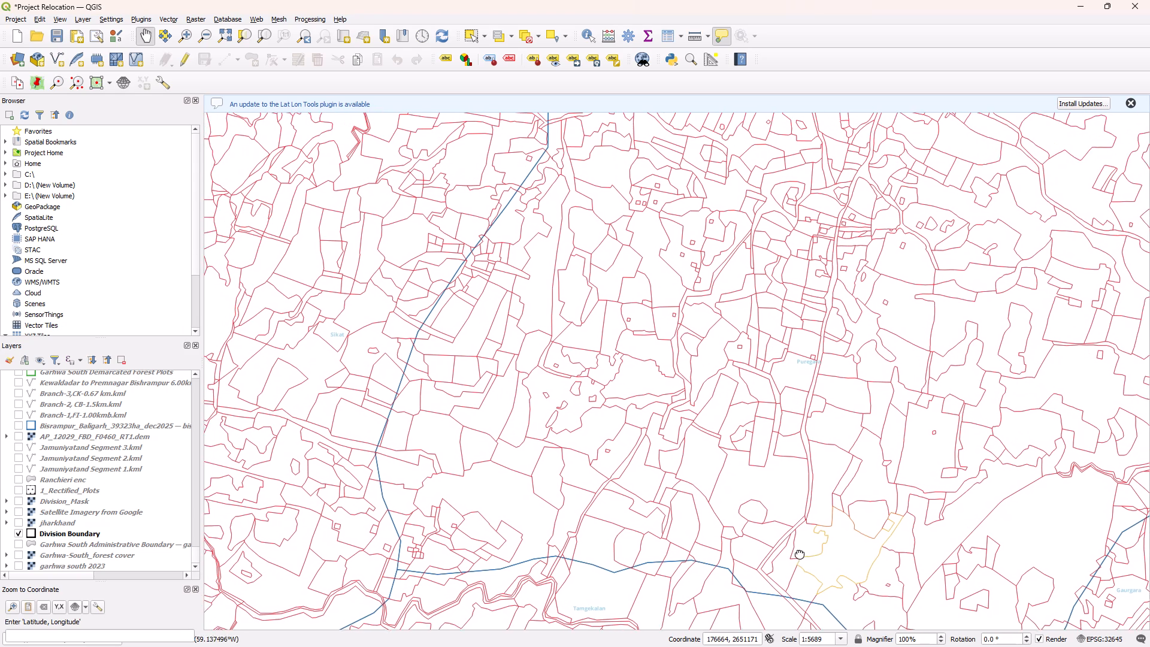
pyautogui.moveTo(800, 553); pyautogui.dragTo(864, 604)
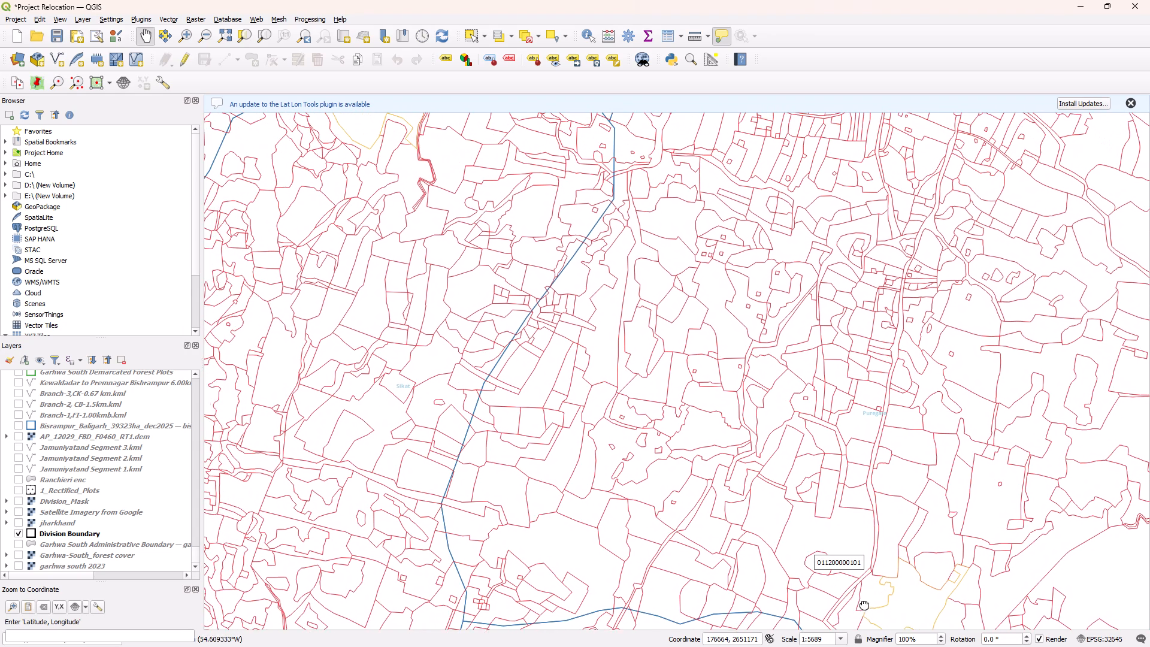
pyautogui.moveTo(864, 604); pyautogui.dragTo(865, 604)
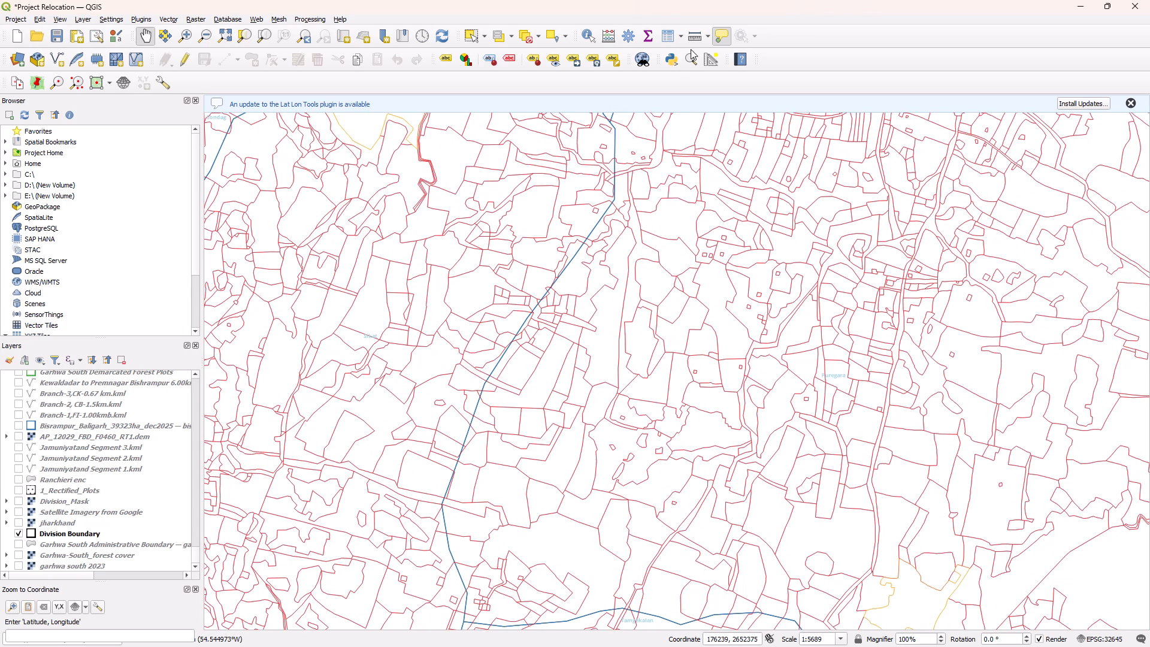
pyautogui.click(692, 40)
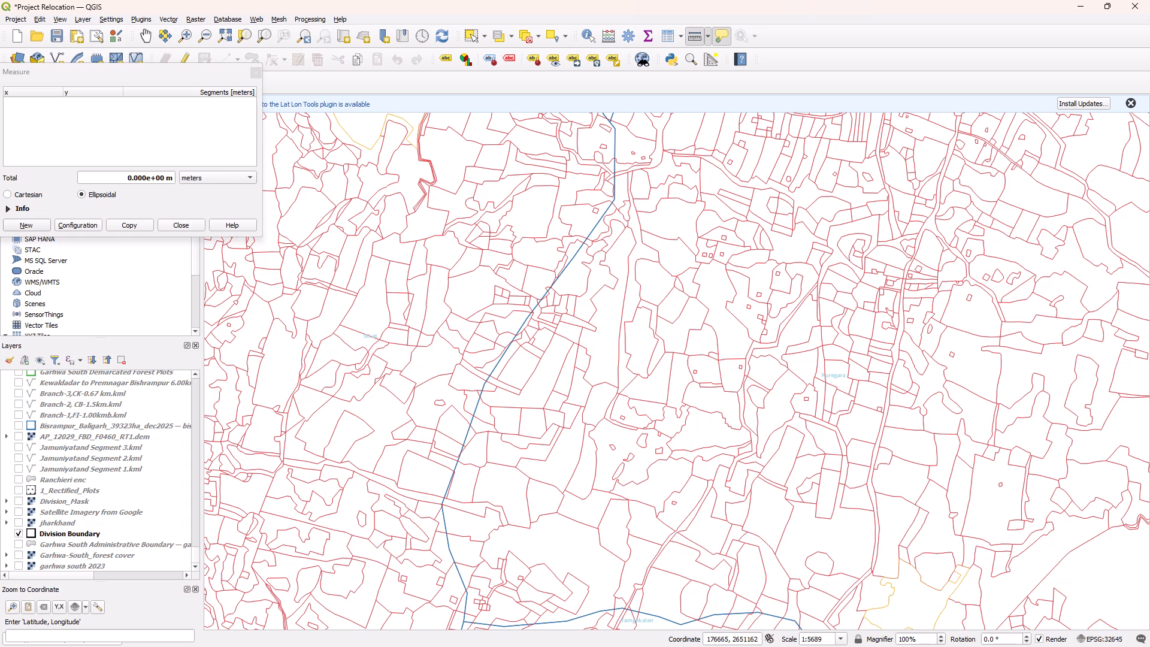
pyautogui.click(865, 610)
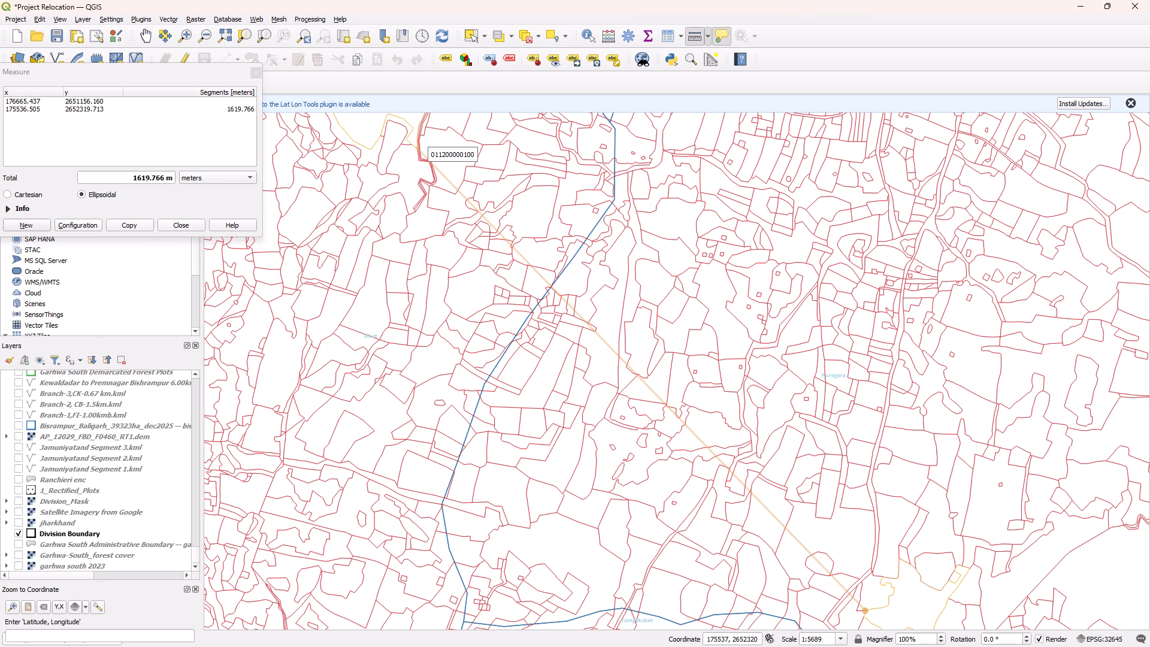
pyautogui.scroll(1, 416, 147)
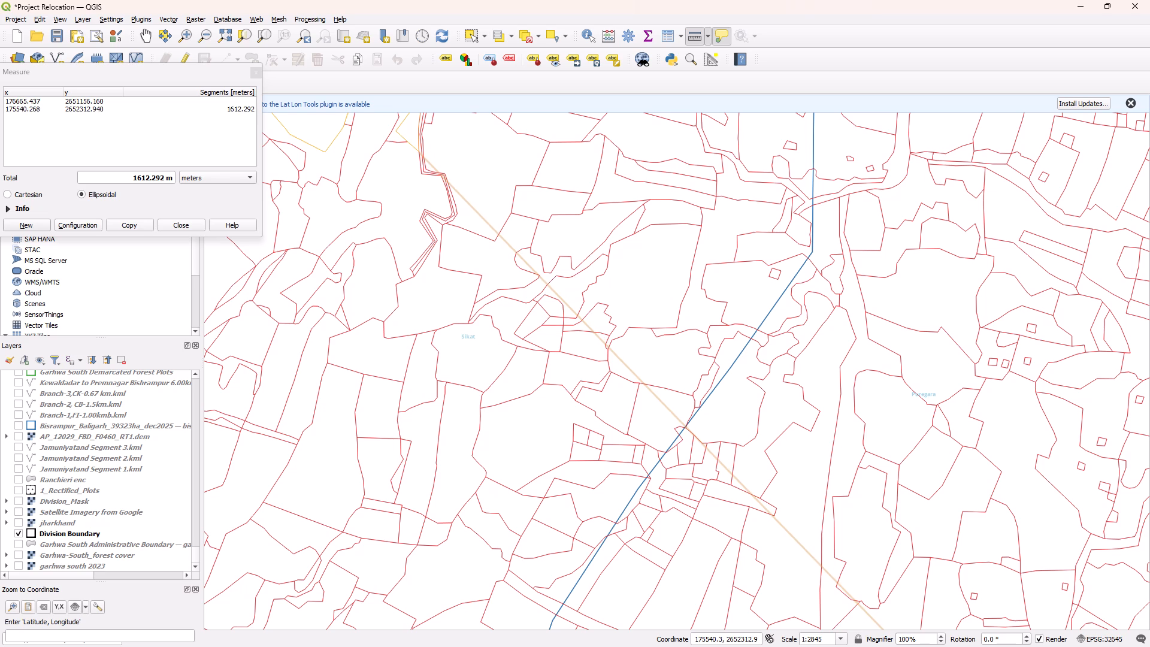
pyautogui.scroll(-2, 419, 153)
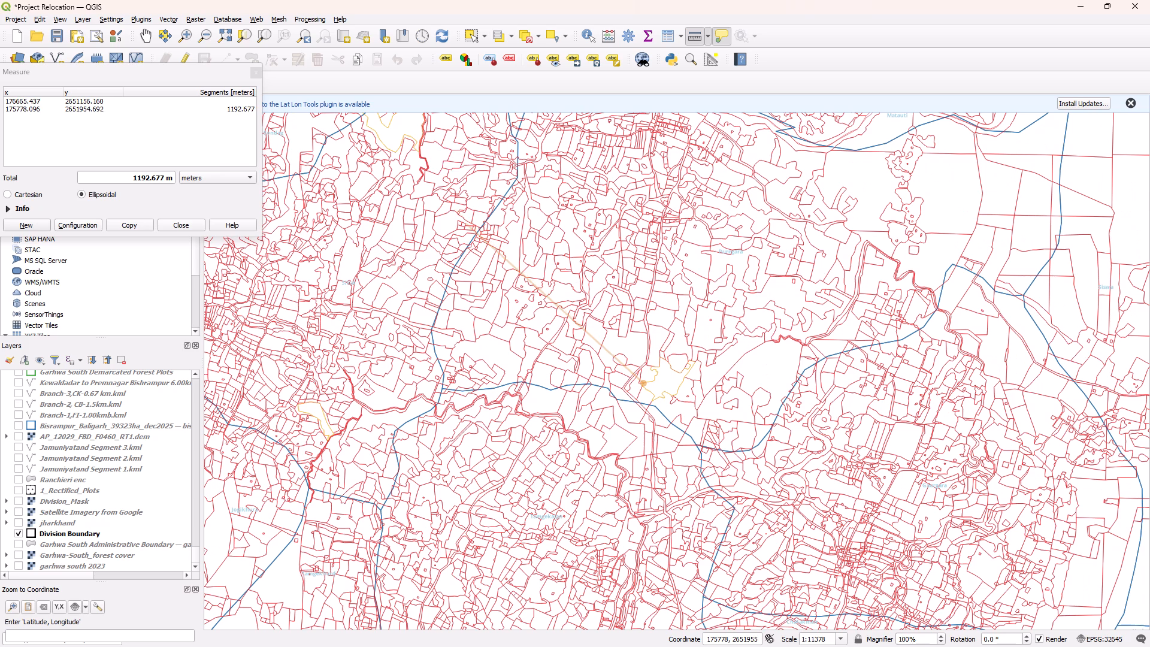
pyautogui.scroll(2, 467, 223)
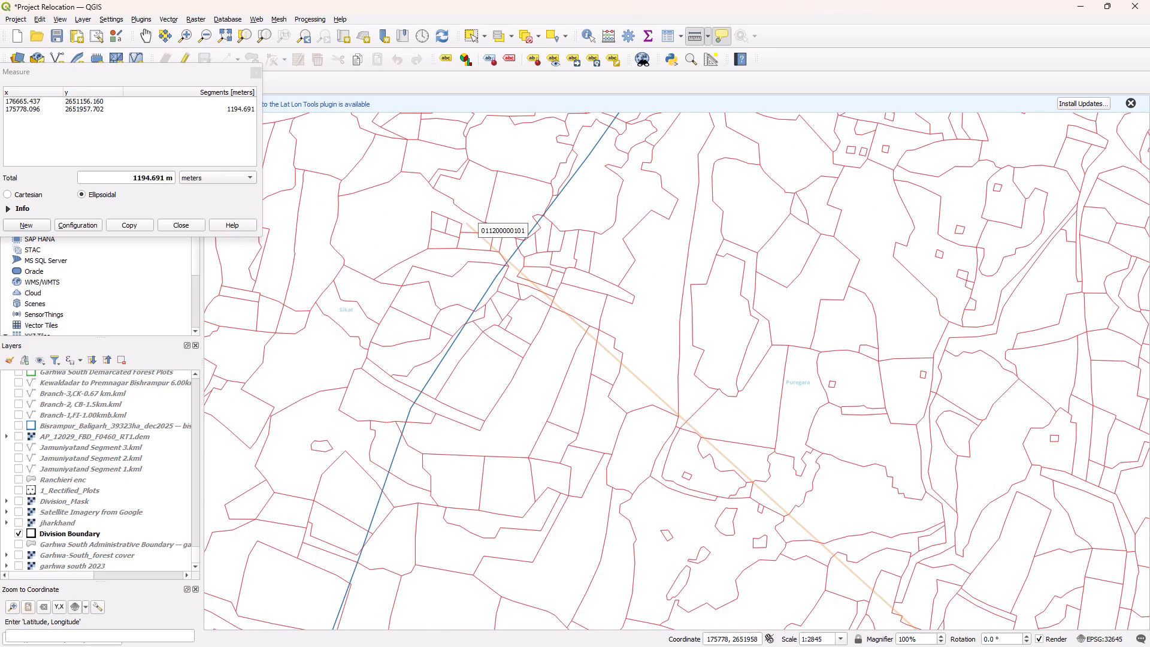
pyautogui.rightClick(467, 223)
# Measure the line distance from the northern Sikat plot's streamside tip to the selected Puregara plot's western corner.
pyautogui.scroll(-1, 519, 268)
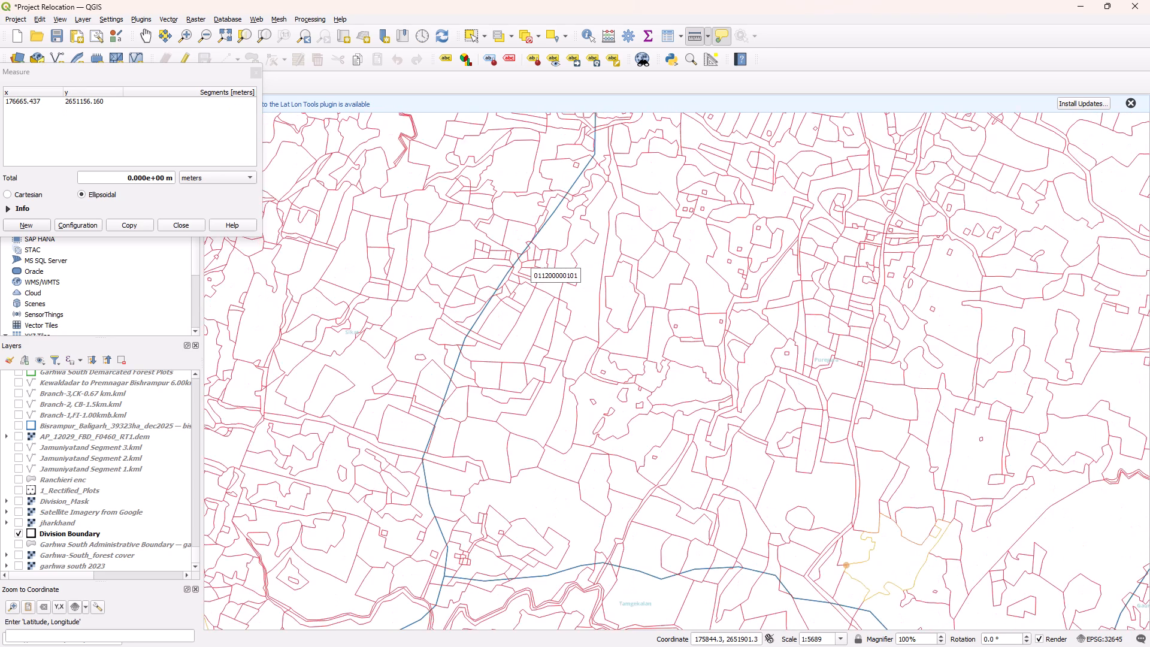
pyautogui.scroll(-1, 519, 268)
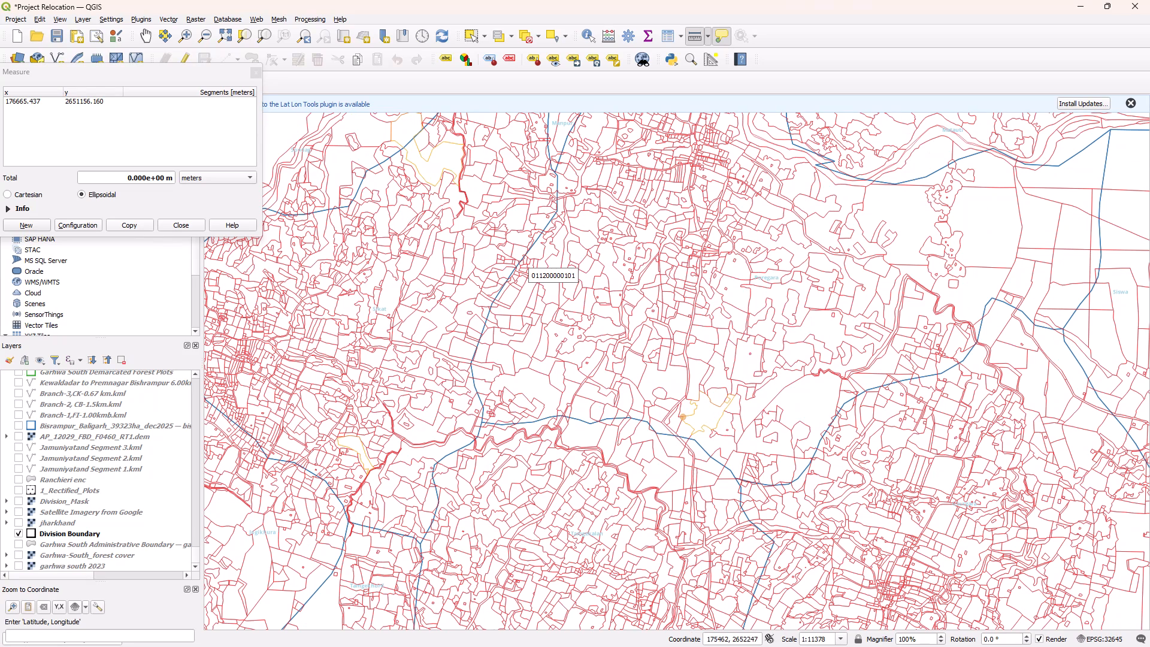
pyautogui.scroll(3, 443, 199)
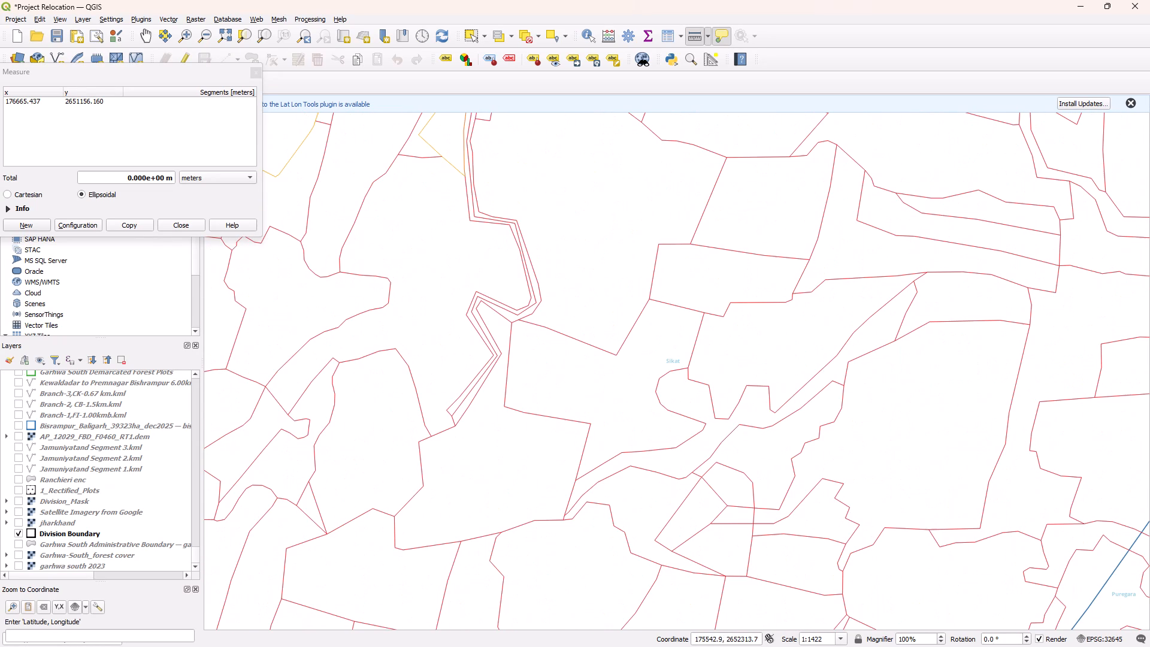
pyautogui.click(465, 176)
pyautogui.scroll(-1, 614, 273)
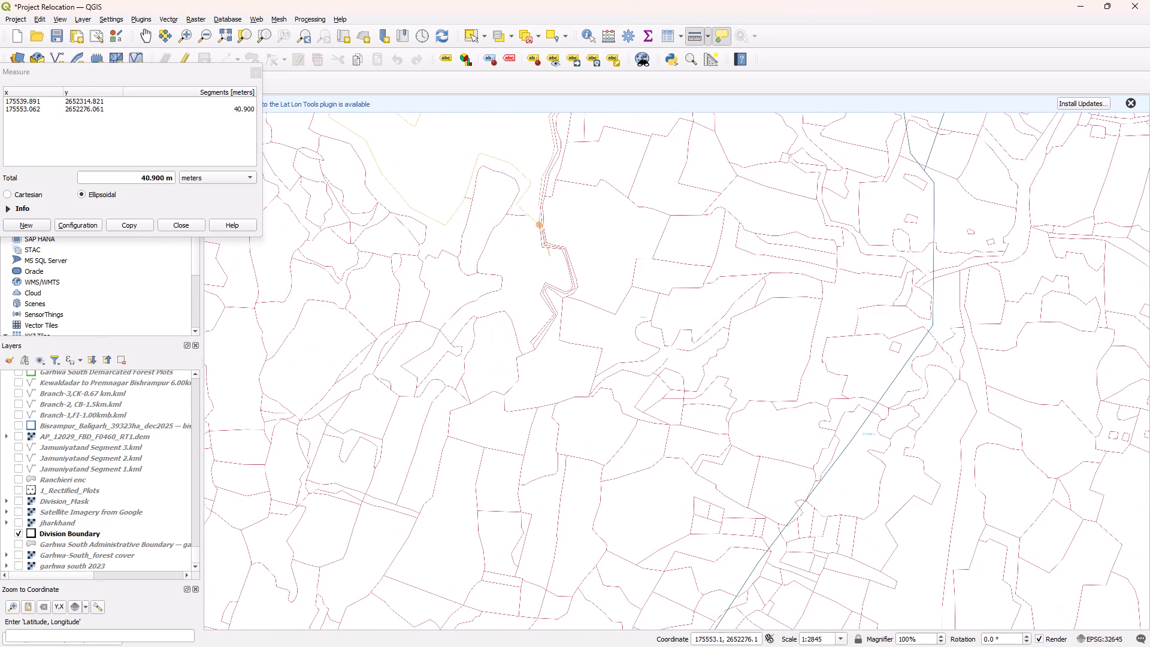
pyautogui.scroll(-1, 767, 457)
pyautogui.scroll(-1, 435, 265)
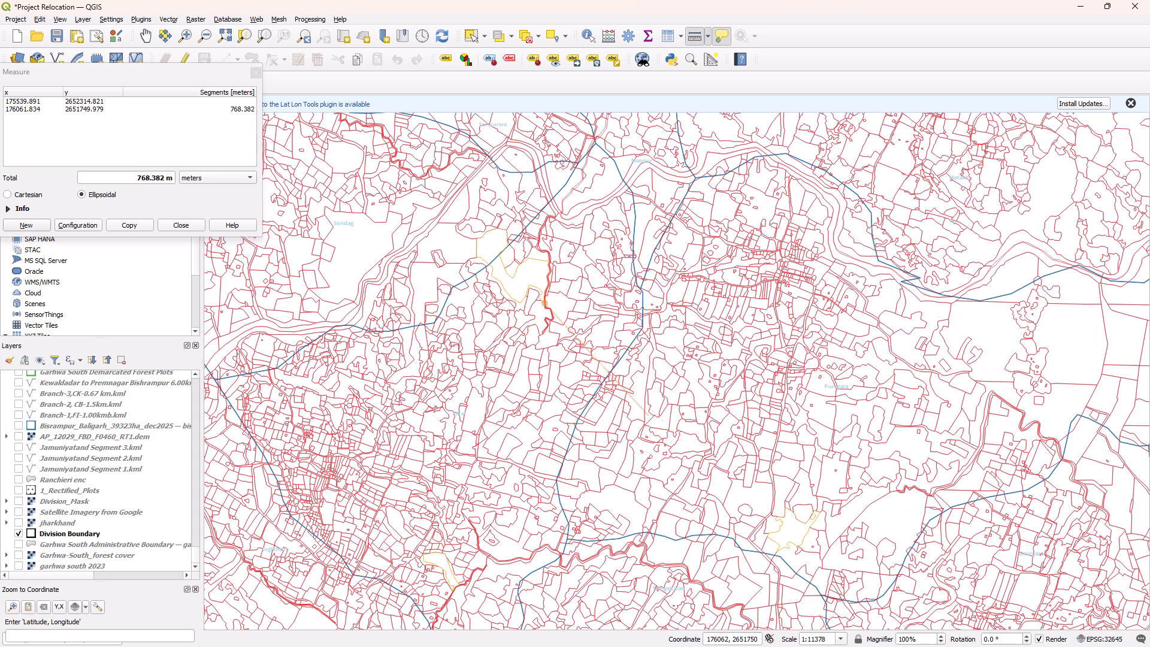
pyautogui.scroll(3, 764, 543)
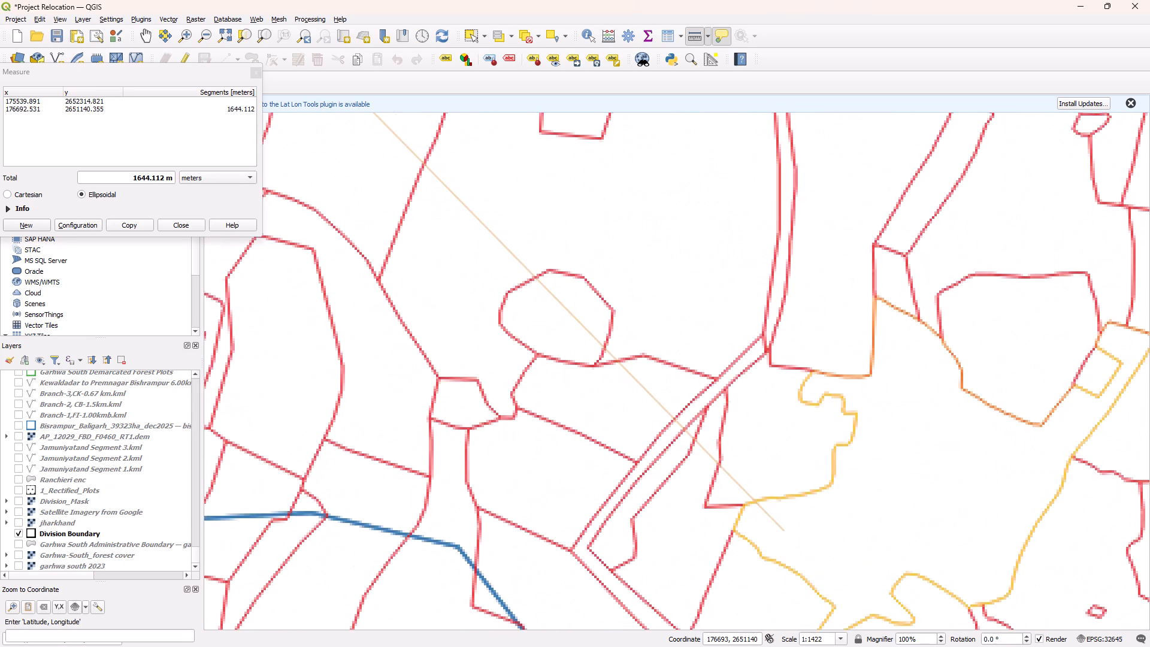
pyautogui.scroll(1, 749, 513)
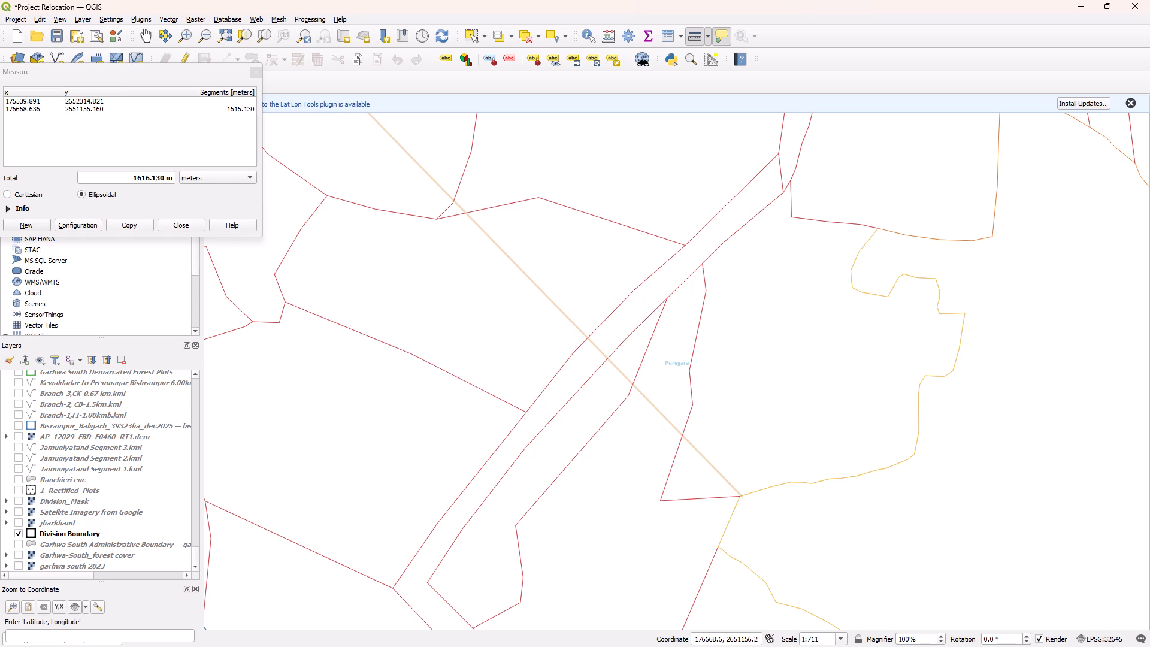
pyautogui.click(740, 496)
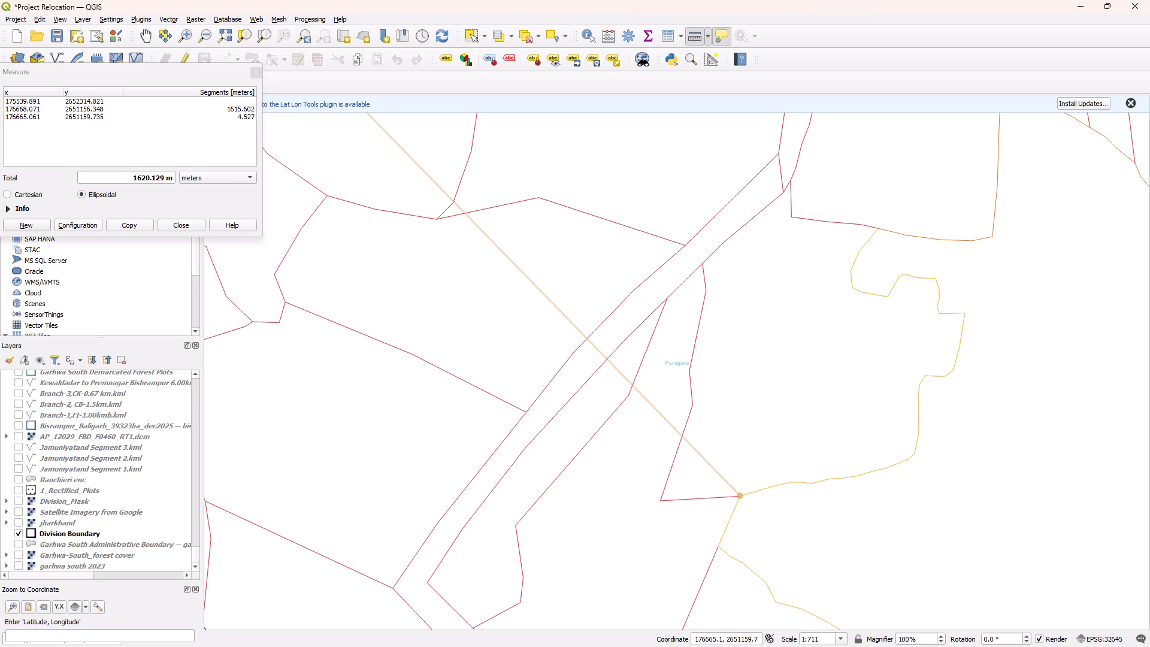
pyautogui.rightClick(741, 496)
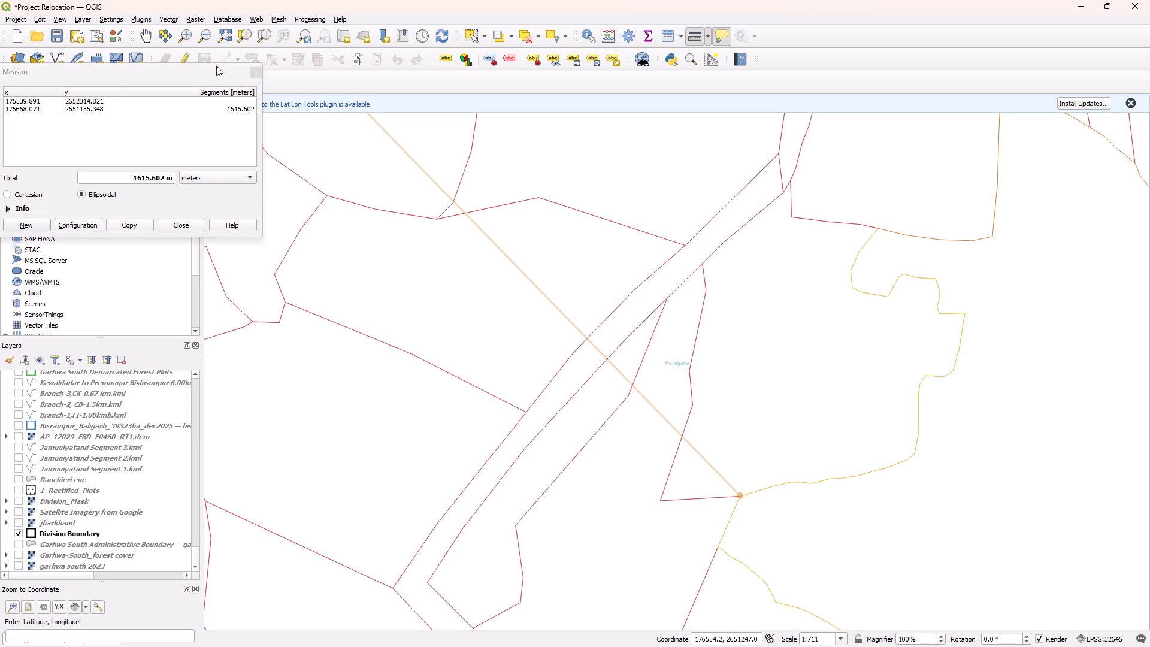
pyautogui.click(255, 69)
# Show the Satellite Imagery from Google layer beneath the selected plots and their surrounding villages.
pyautogui.scroll(-1, 74, 493)
pyautogui.scroll(-1, 36, 540)
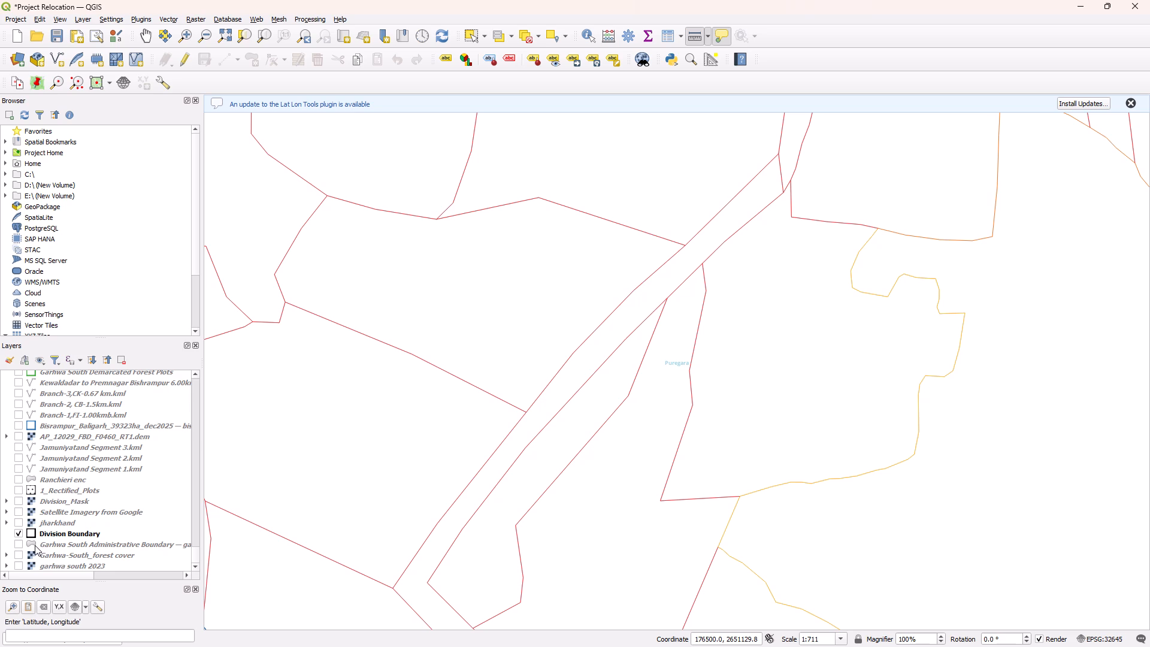
pyautogui.click(19, 513)
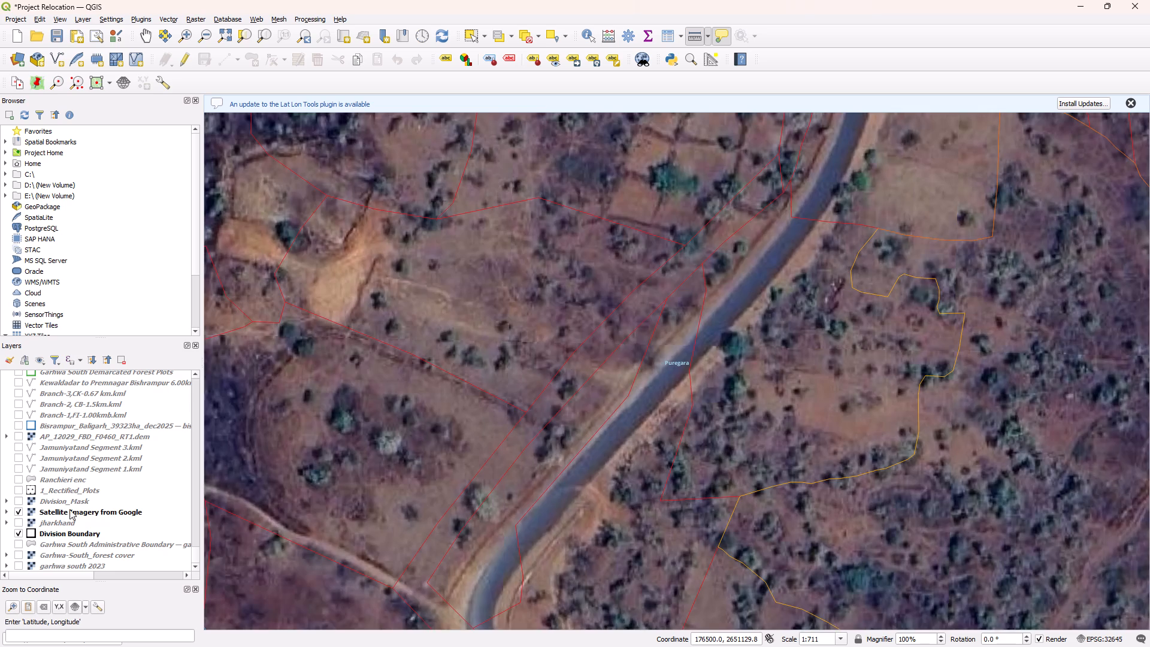
pyautogui.scroll(-2, 526, 433)
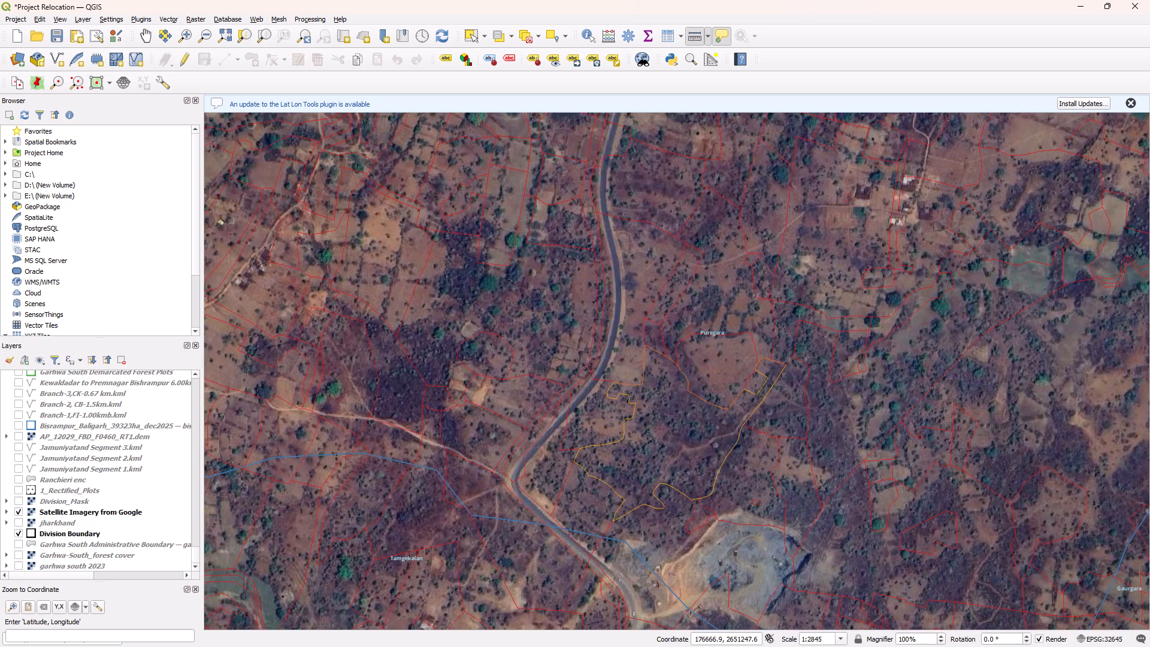
pyautogui.scroll(-2, 543, 395)
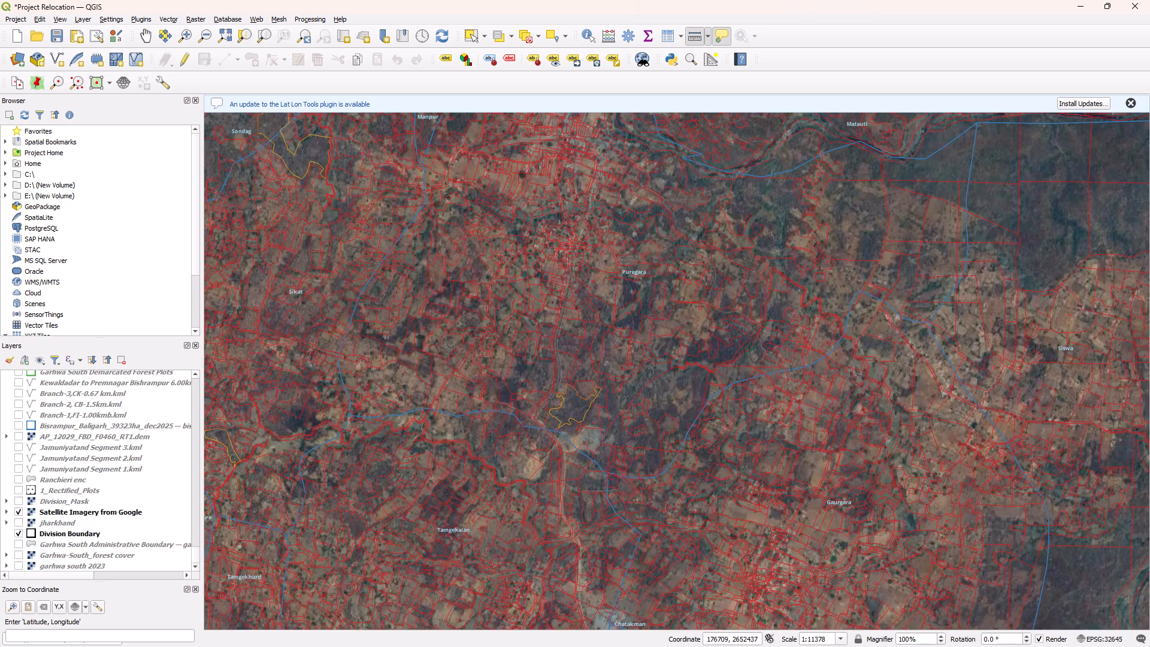
# Examine the satellite imagery around the selected Puregara plot, including the road, the quarry area and the neighbouring village boundaries.
pyautogui.scroll(2, 571, 252)
pyautogui.scroll(-1, 499, 539)
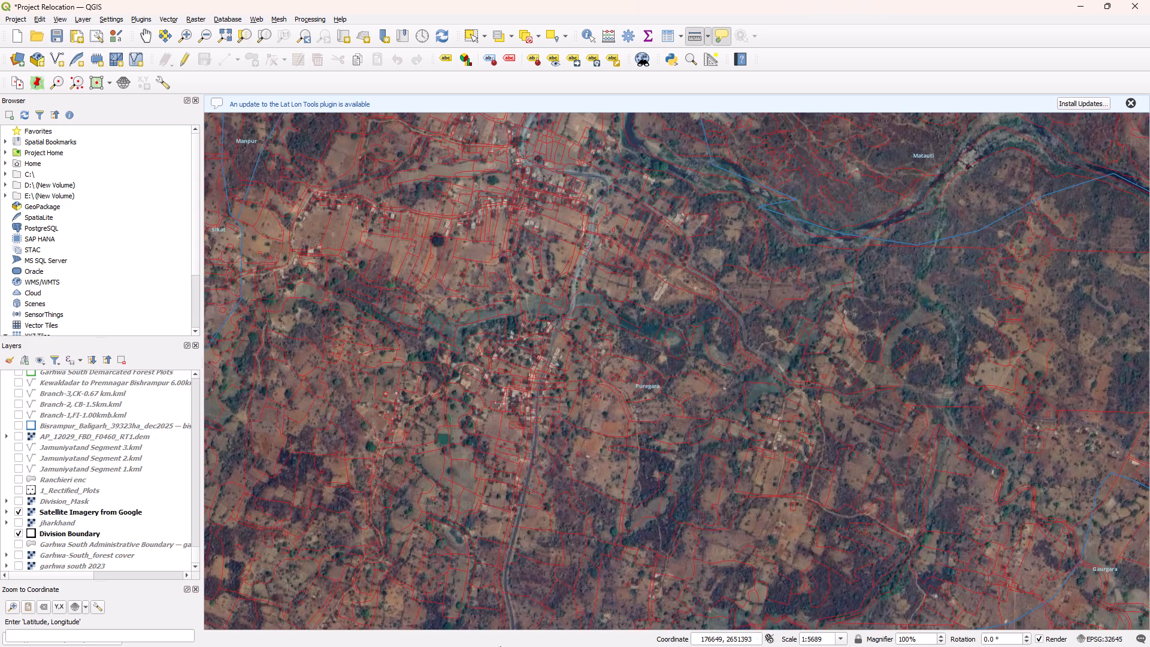
pyautogui.scroll(-1, 524, 546)
pyautogui.scroll(1, 520, 594)
pyautogui.scroll(-1, 452, 300)
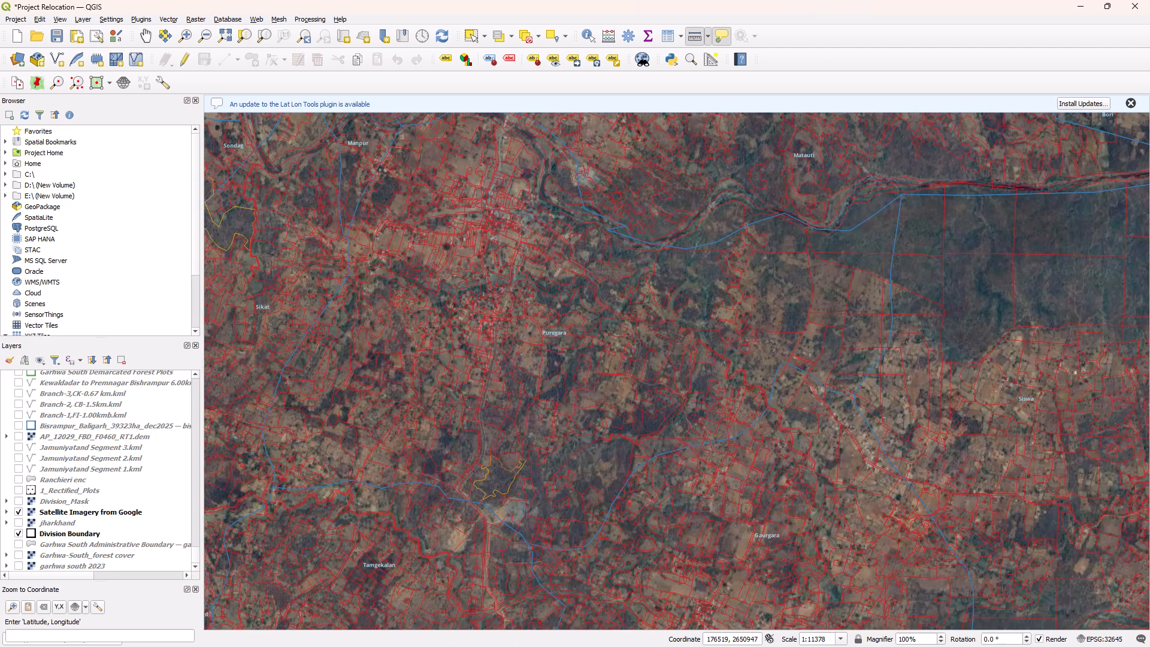
pyautogui.scroll(1, 445, 466)
pyautogui.scroll(2, 529, 491)
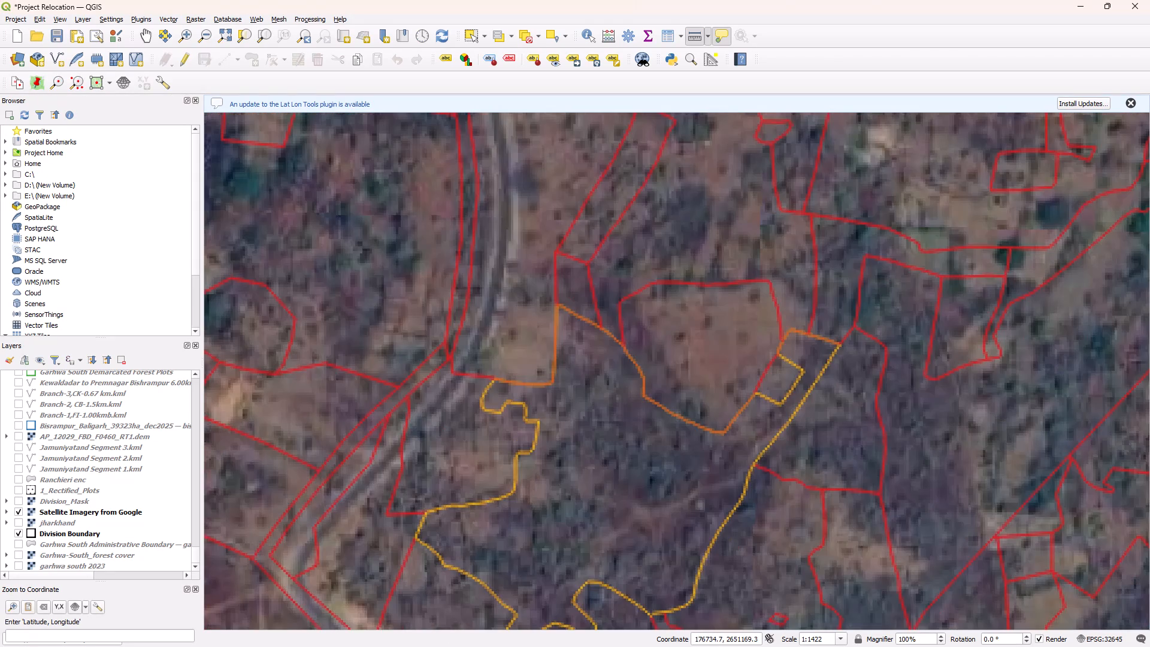
pyautogui.scroll(-1, 535, 492)
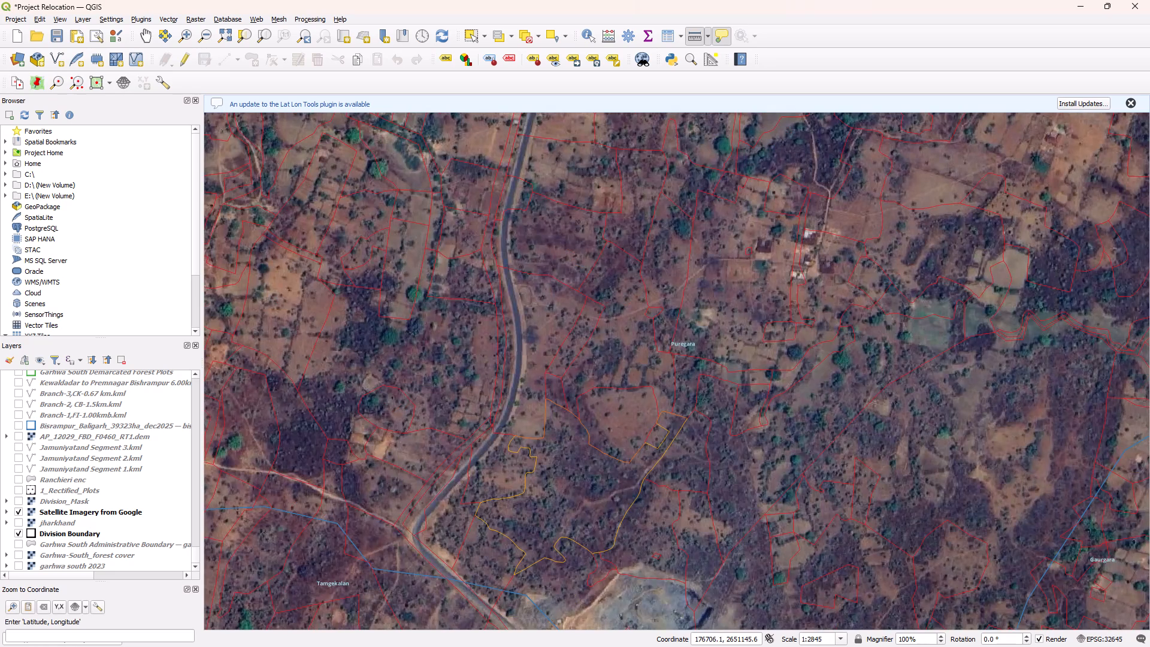
pyautogui.scroll(1, 520, 511)
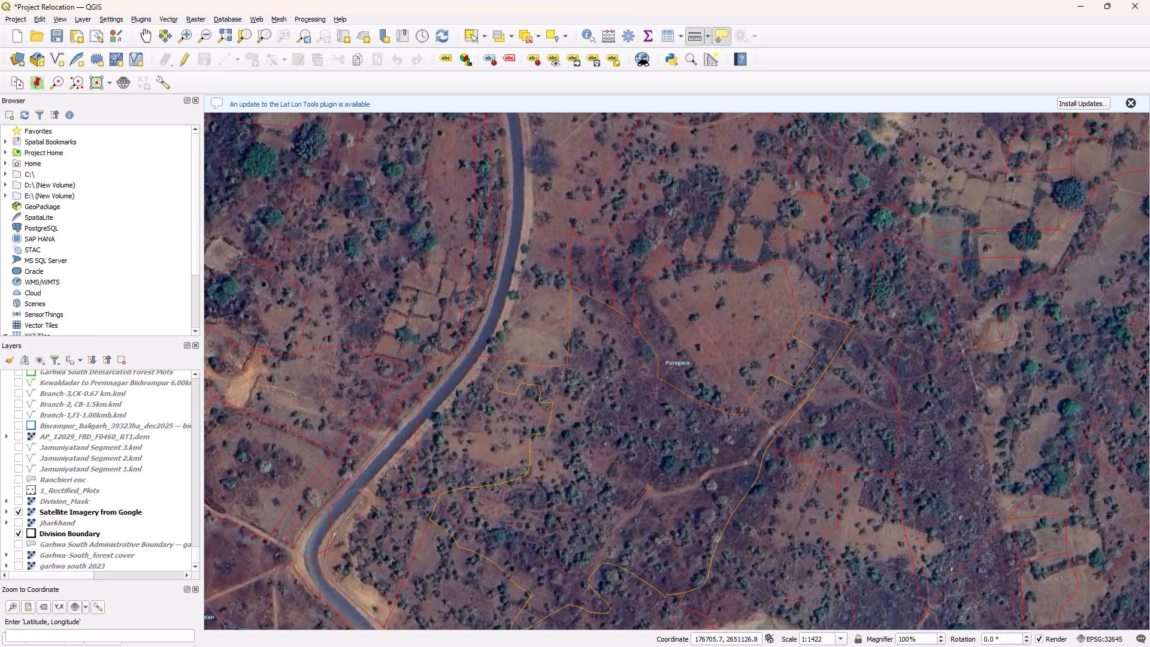
pyautogui.scroll(-2, 586, 554)
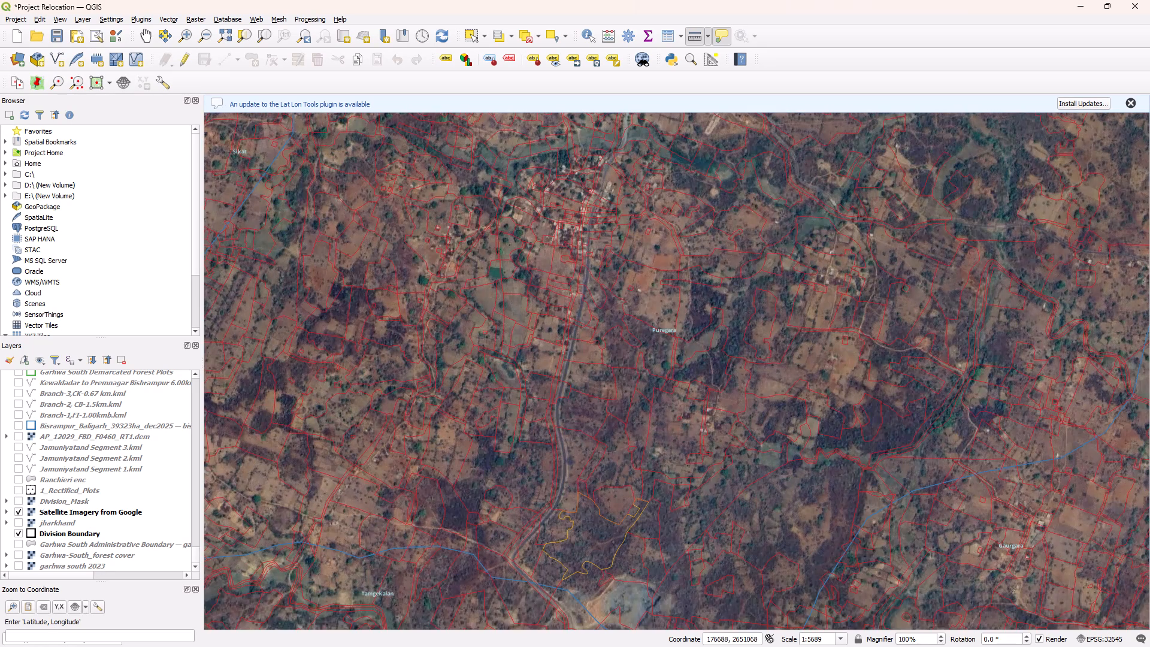
pyautogui.scroll(-1, 388, 452)
pyautogui.scroll(2, 562, 574)
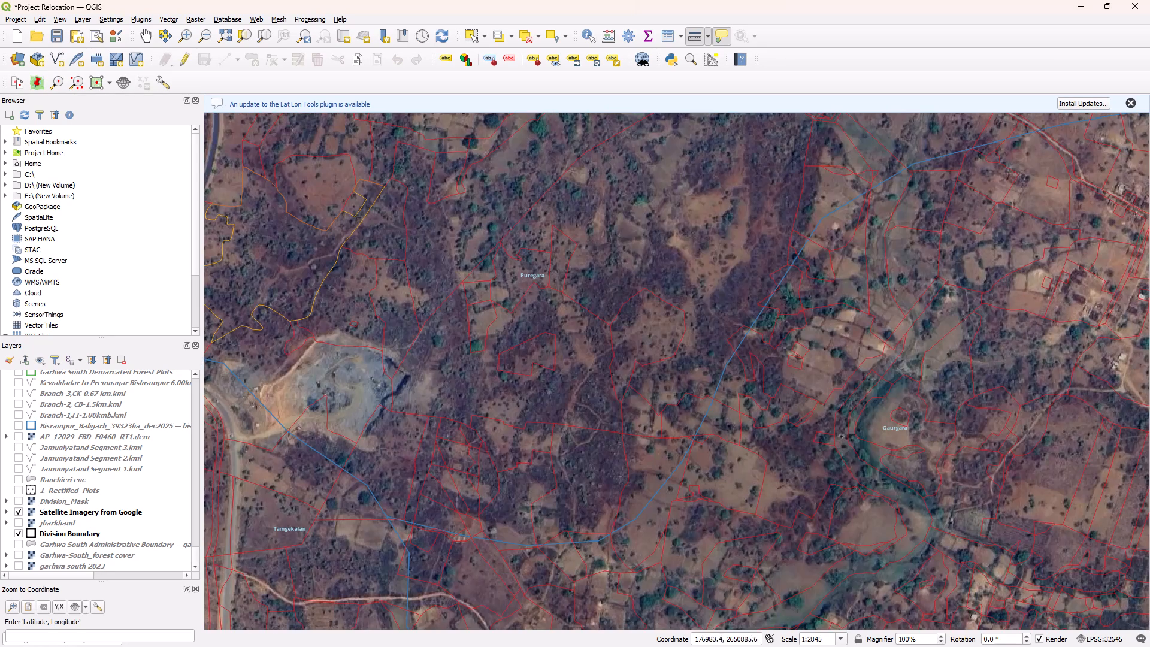
pyautogui.scroll(-1, 305, 412)
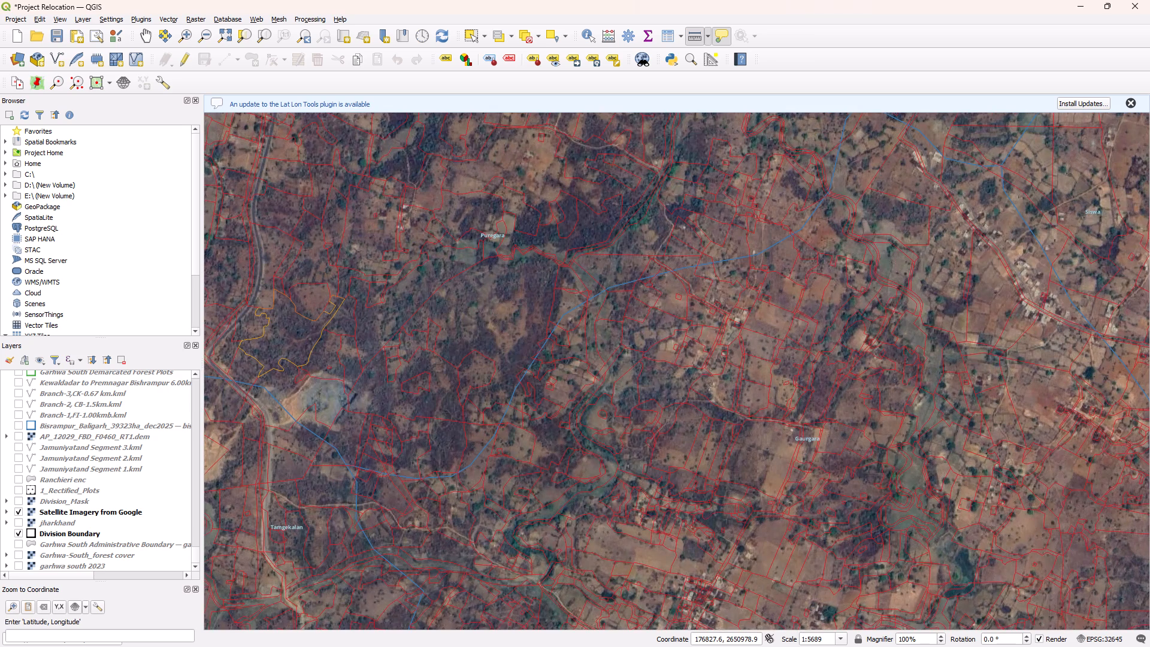
pyautogui.click(145, 40)
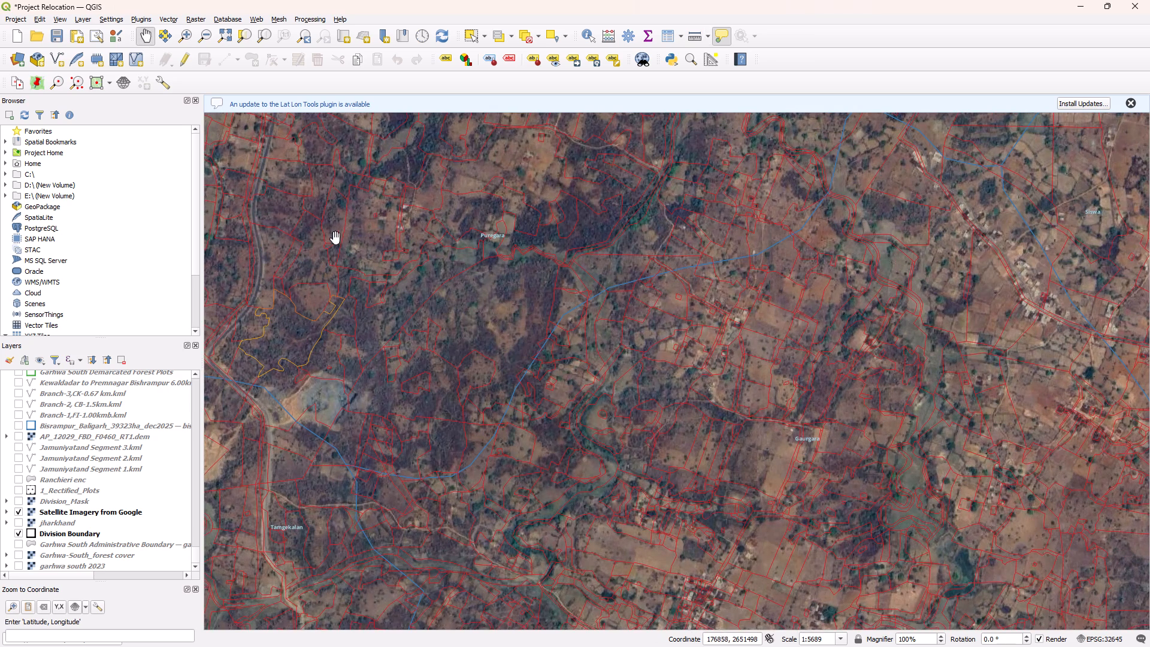
pyautogui.moveTo(350, 270); pyautogui.dragTo(604, 296)
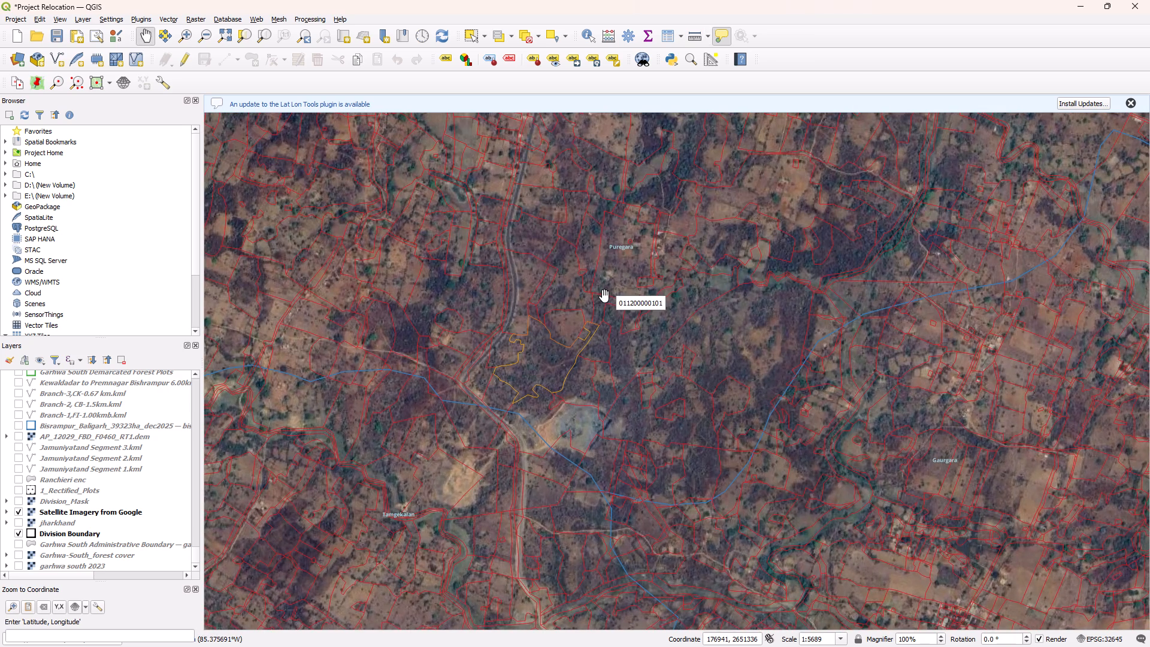
# Switch to the RFO checklist in Chrome and enter 1565 meters as the site's distance from the nearest notified and demarcated forest land.
pyautogui.hotkey('alt', 'Tab')
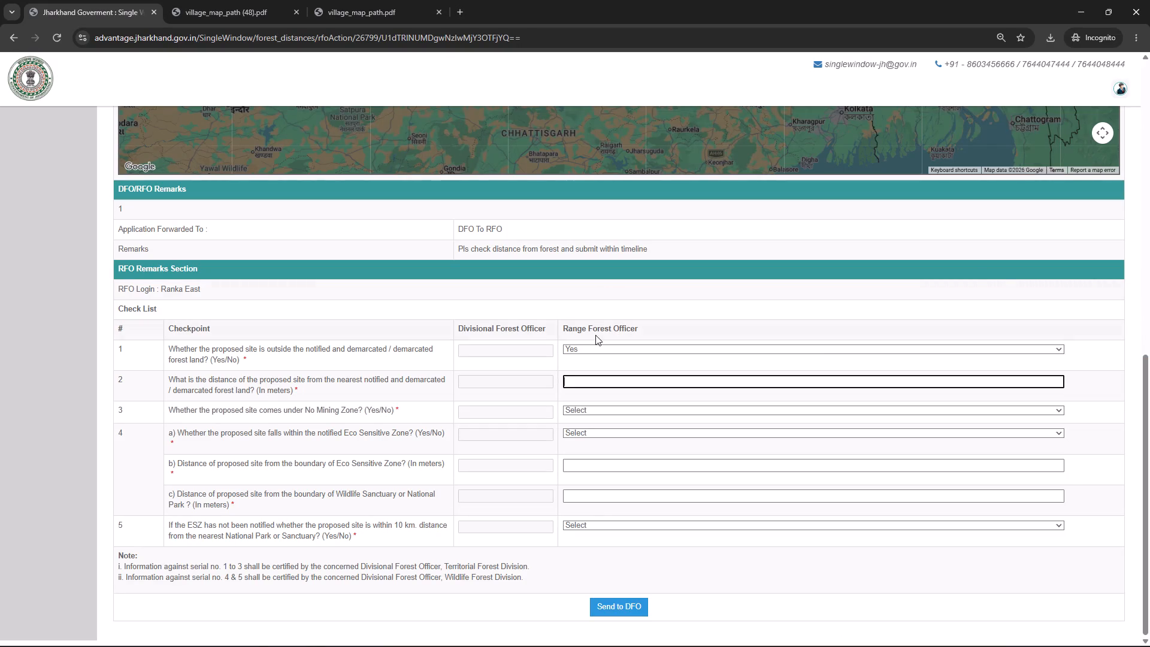
pyautogui.click(582, 381)
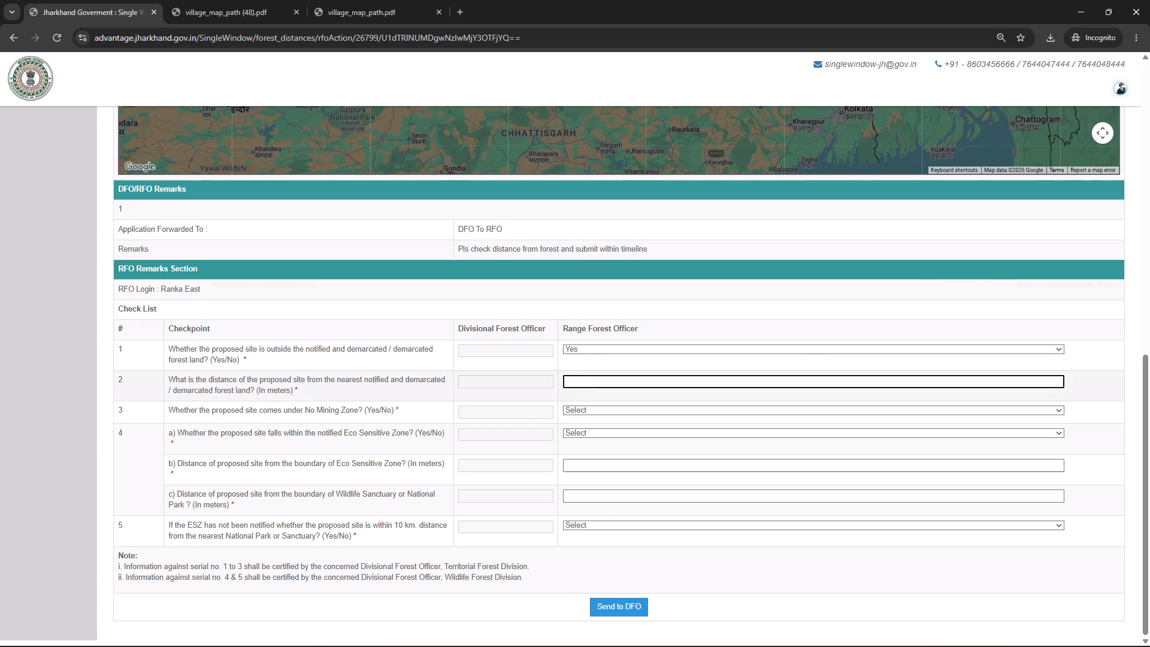
pyautogui.write('1565')
pyautogui.click(243, 391)
pyautogui.moveTo(195, 376); pyautogui.dragTo(313, 382)
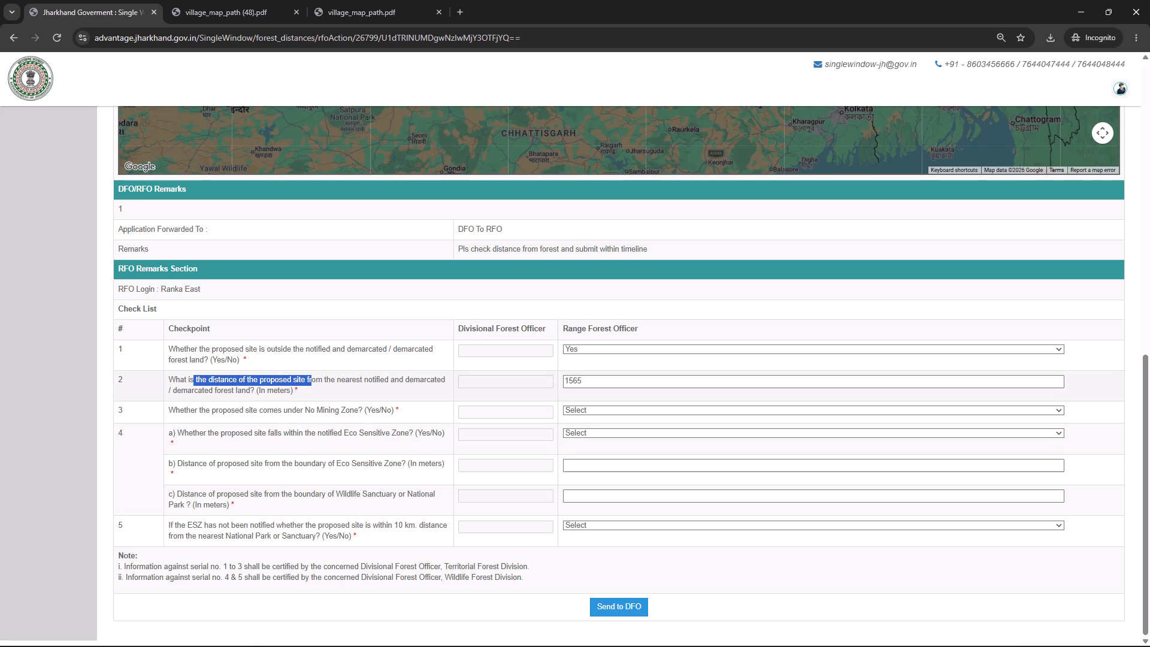
pyautogui.moveTo(313, 382); pyautogui.dragTo(427, 387)
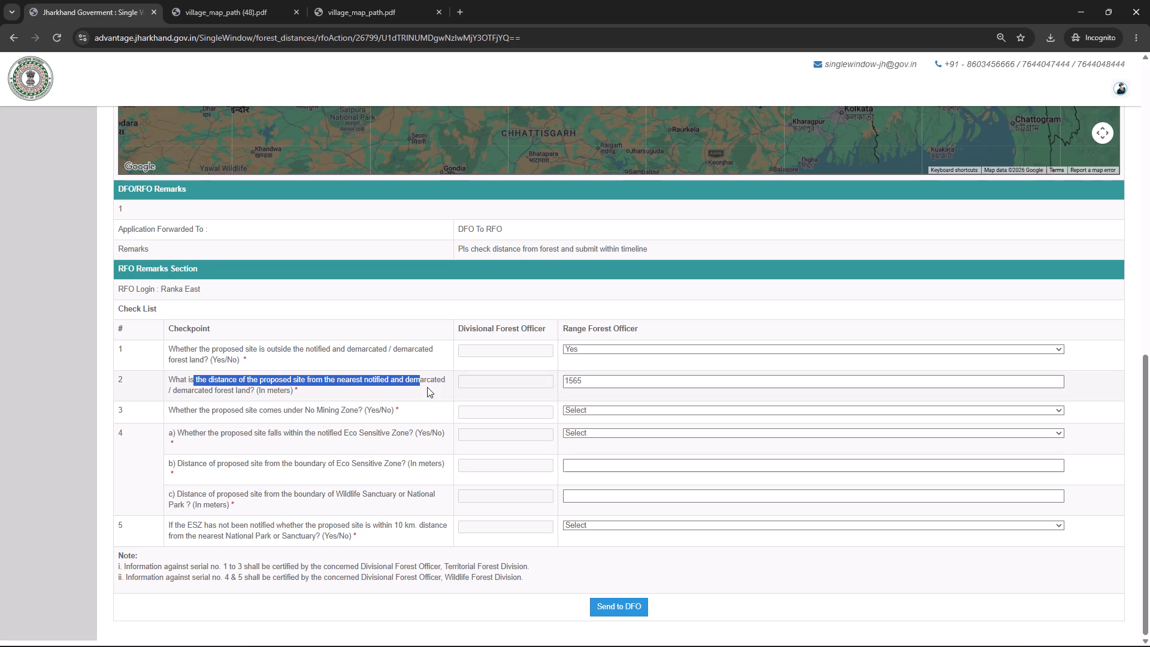
pyautogui.moveTo(427, 387); pyautogui.dragTo(248, 387)
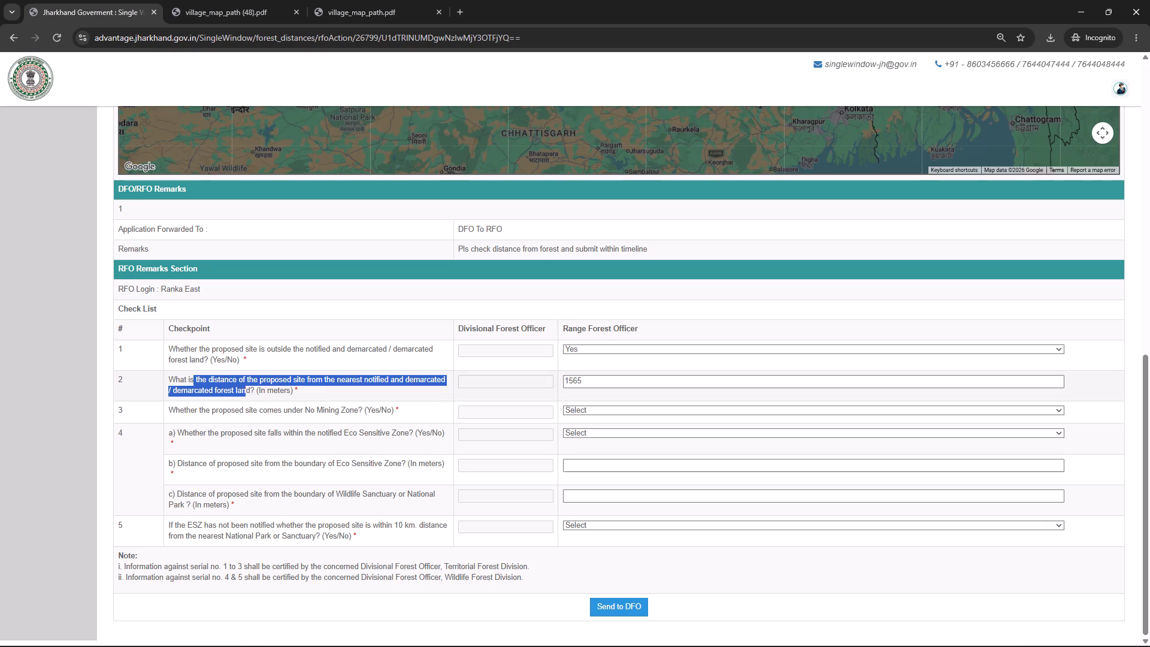
pyautogui.moveTo(248, 387); pyautogui.dragTo(290, 388)
pyautogui.click(322, 395)
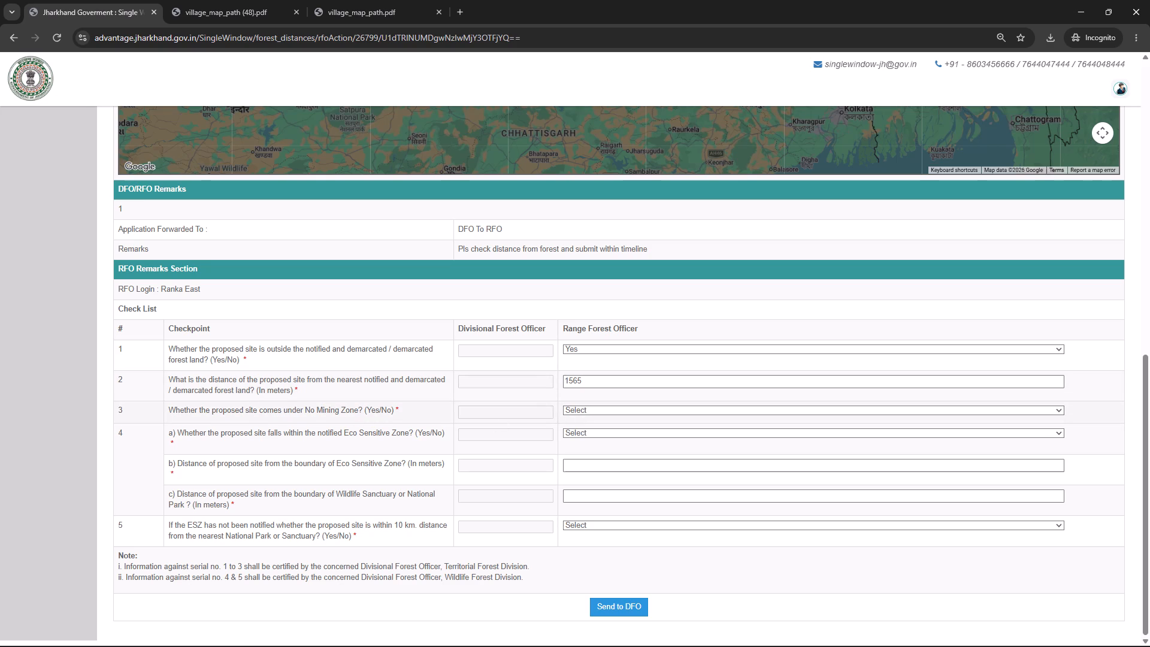
# Answer No to the No Mining Zone question (checkpoint 3) and the notified Eco Sensitive Zone question (checkpoint 4a).
pyautogui.click(594, 411)
pyautogui.click(582, 451)
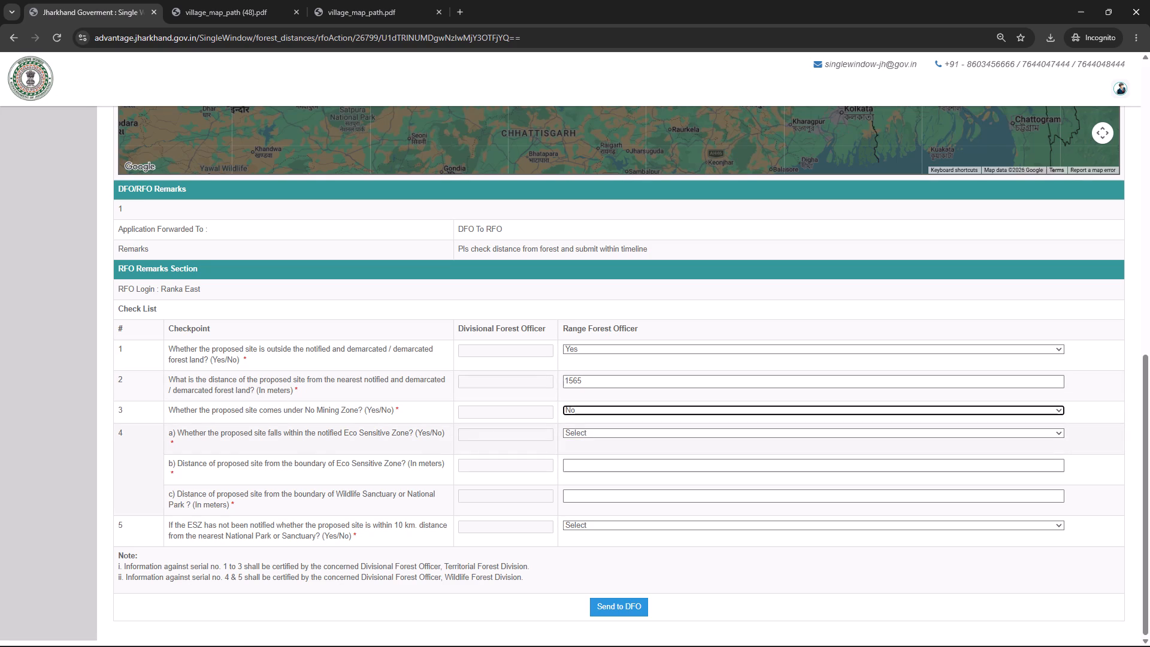
pyautogui.click(387, 436)
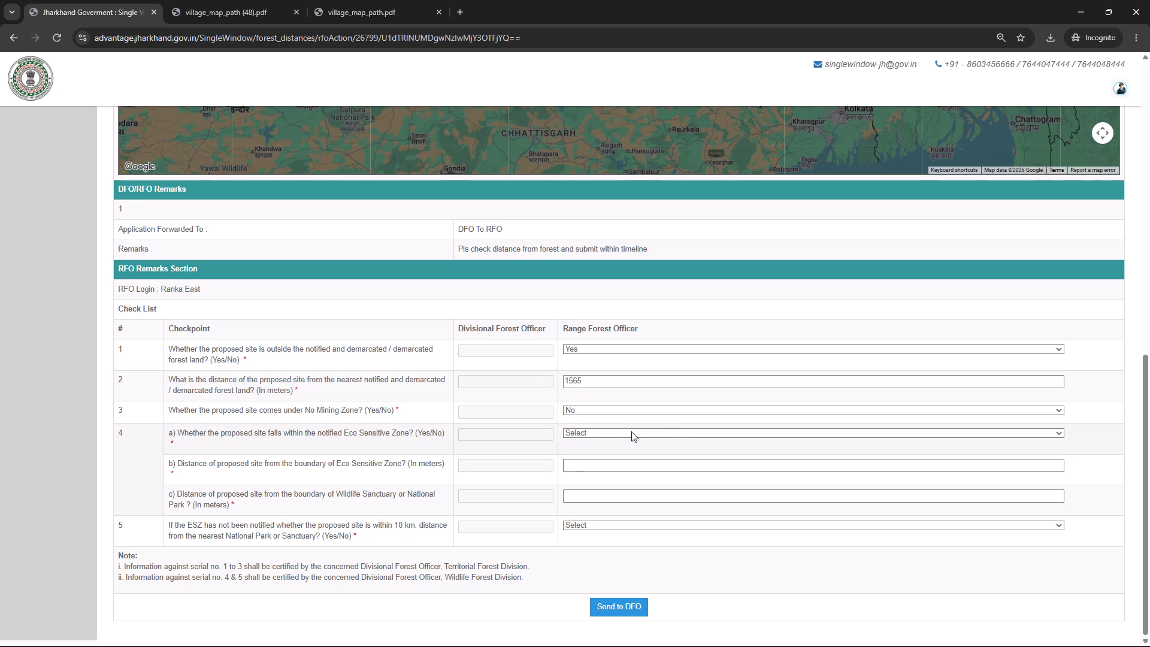
pyautogui.click(631, 431)
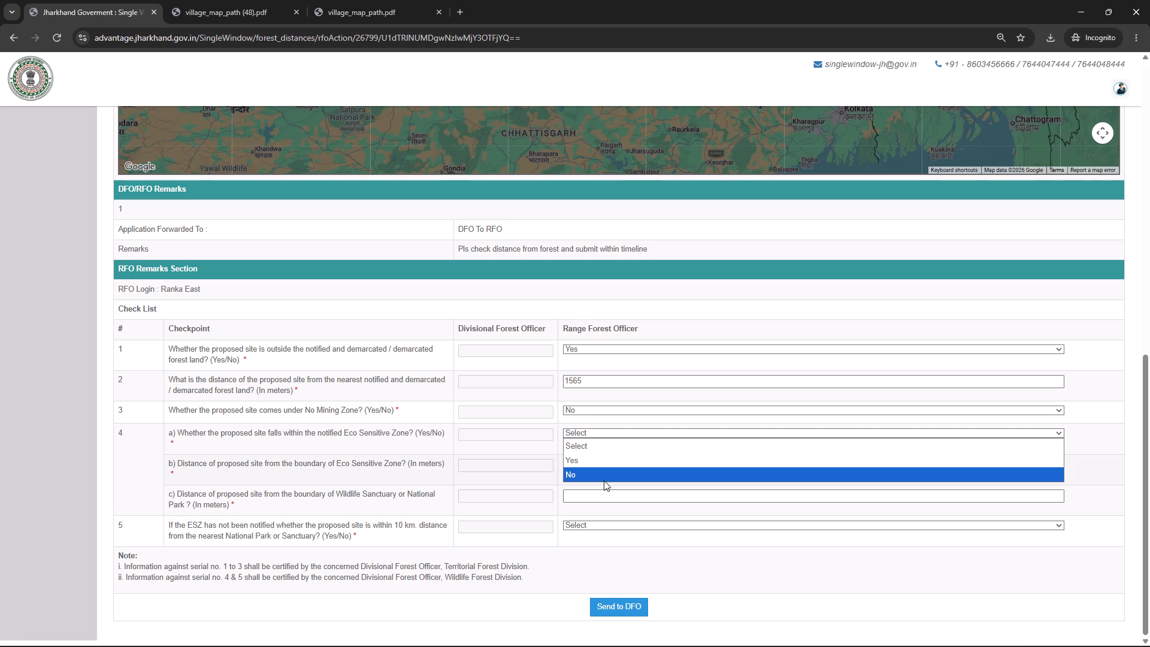
pyautogui.click(596, 477)
pyautogui.click(409, 446)
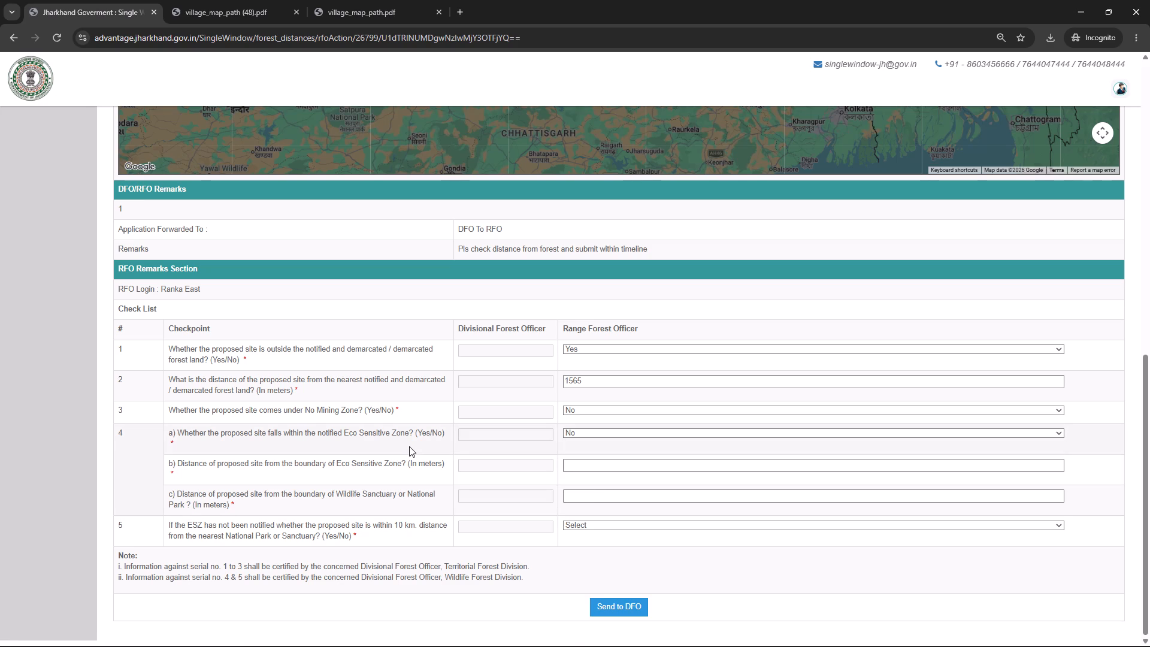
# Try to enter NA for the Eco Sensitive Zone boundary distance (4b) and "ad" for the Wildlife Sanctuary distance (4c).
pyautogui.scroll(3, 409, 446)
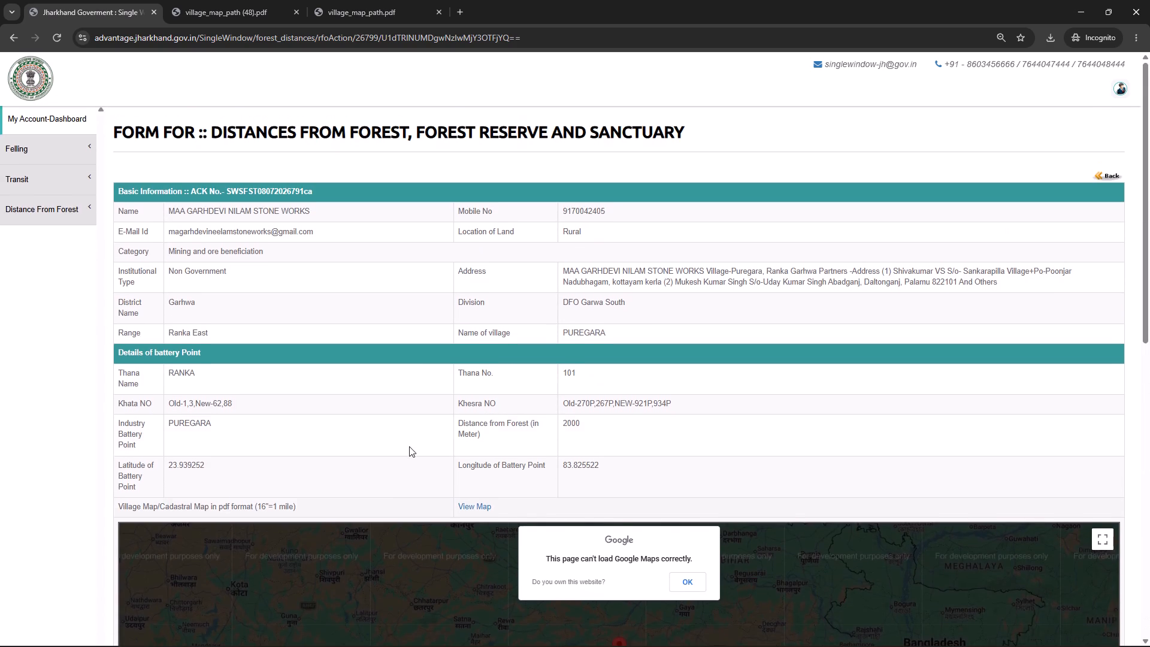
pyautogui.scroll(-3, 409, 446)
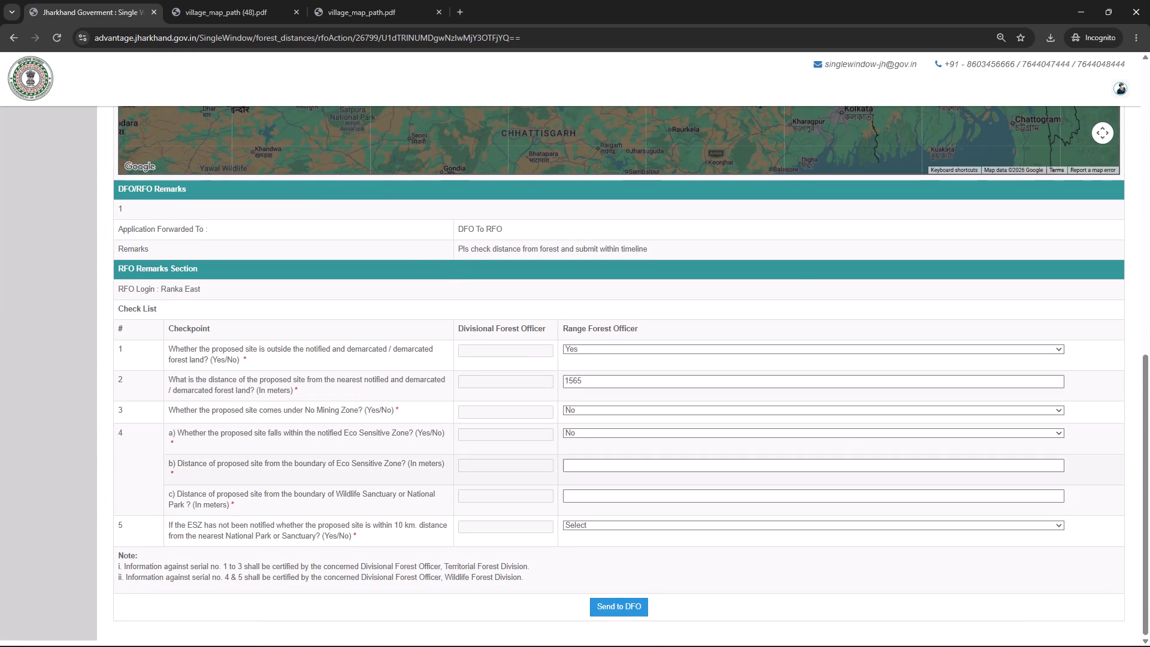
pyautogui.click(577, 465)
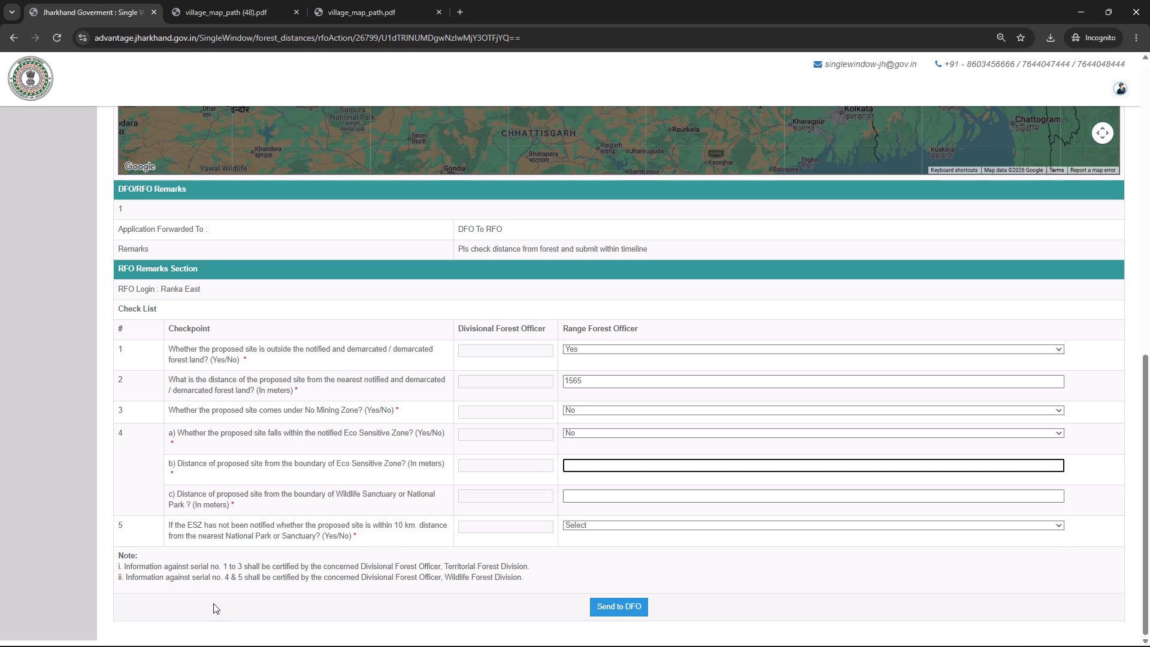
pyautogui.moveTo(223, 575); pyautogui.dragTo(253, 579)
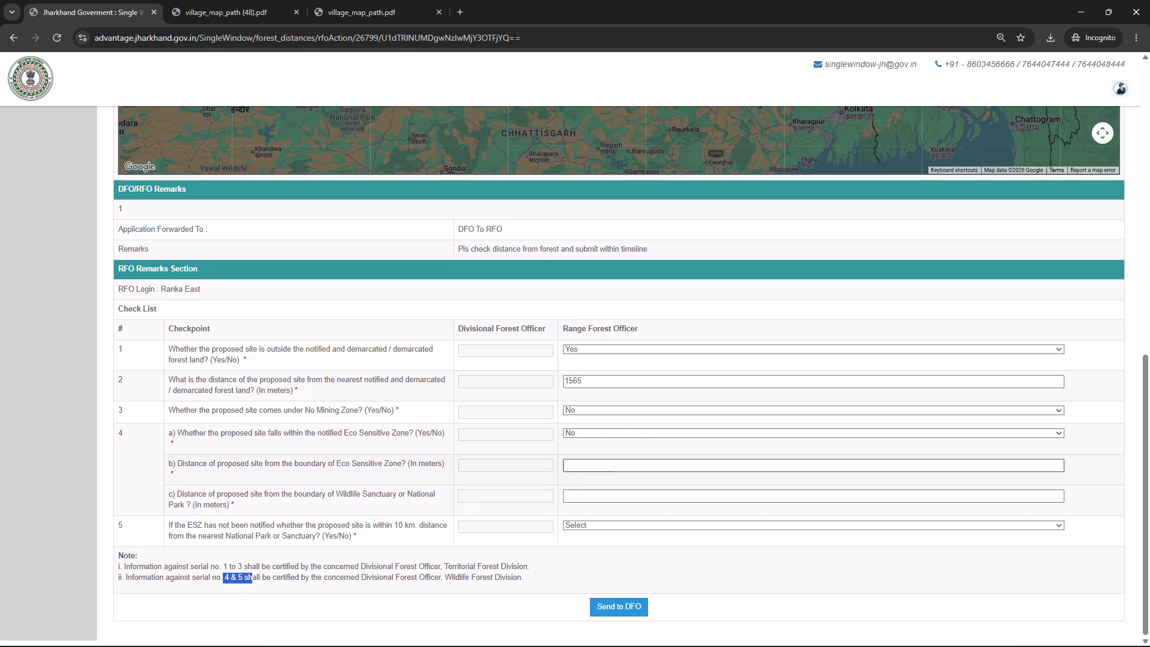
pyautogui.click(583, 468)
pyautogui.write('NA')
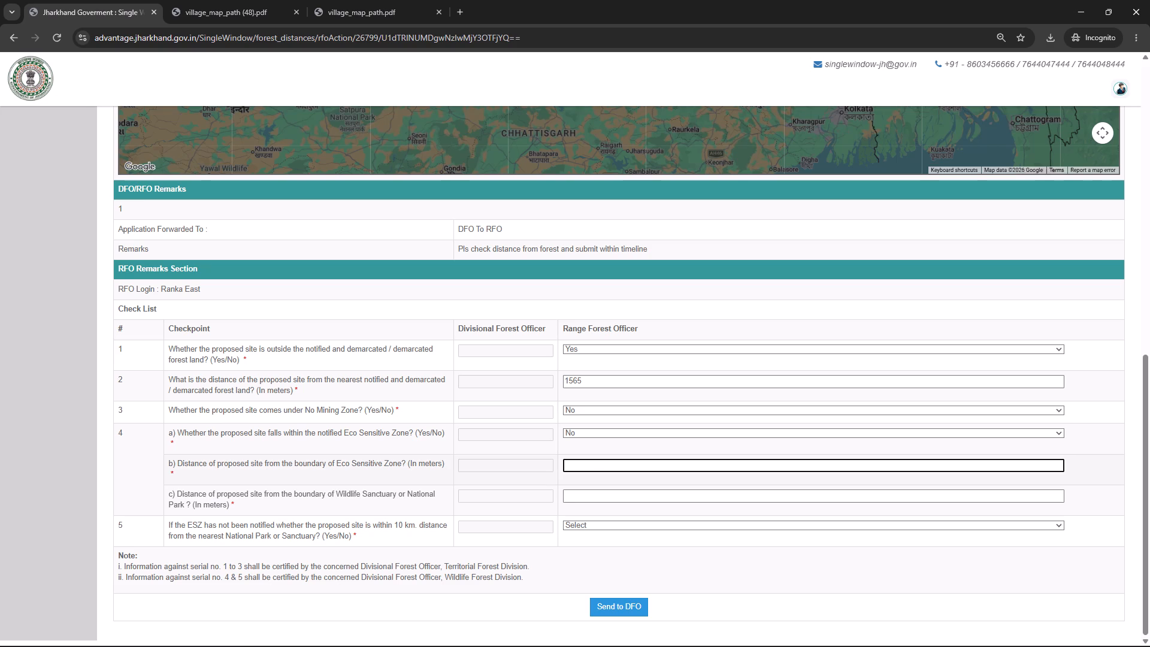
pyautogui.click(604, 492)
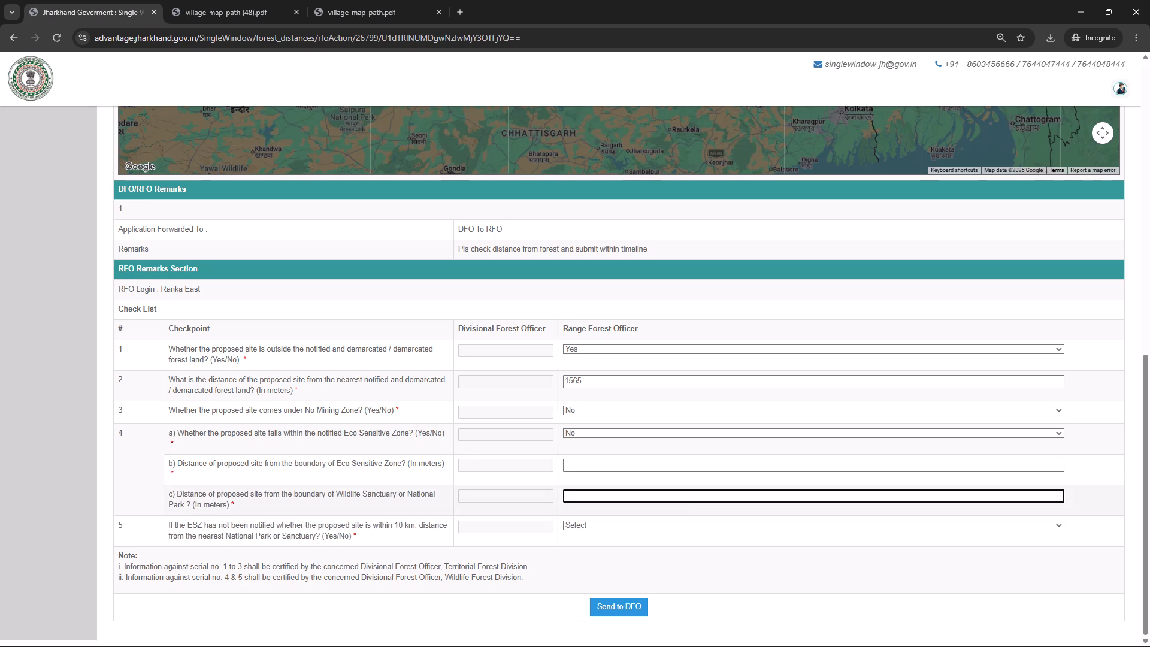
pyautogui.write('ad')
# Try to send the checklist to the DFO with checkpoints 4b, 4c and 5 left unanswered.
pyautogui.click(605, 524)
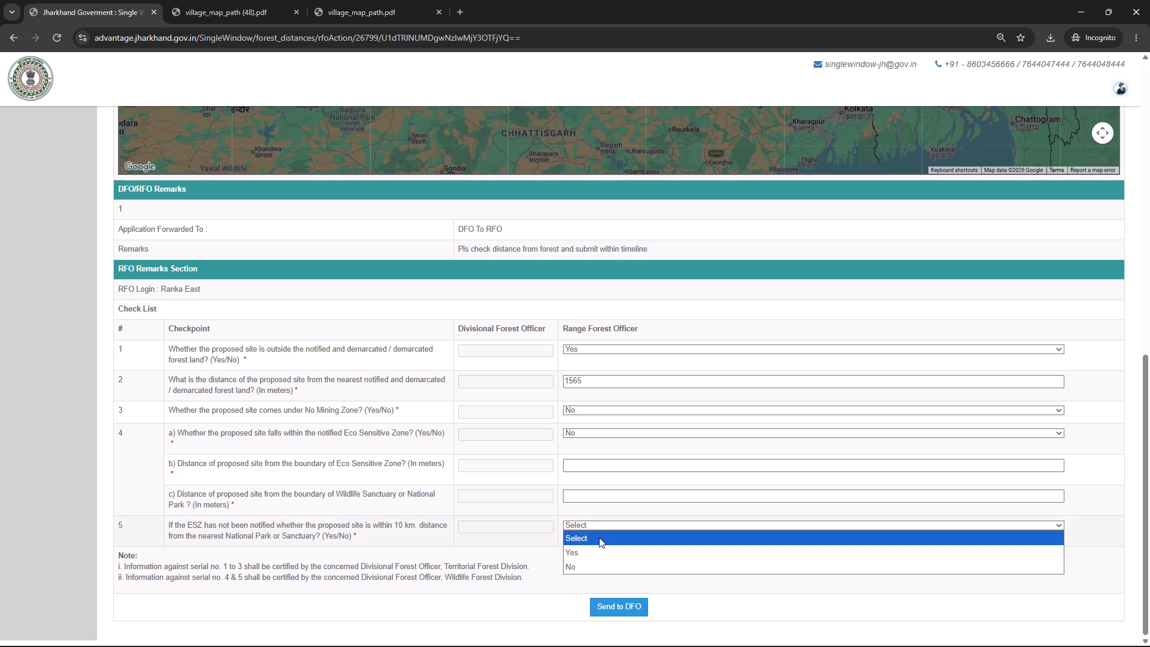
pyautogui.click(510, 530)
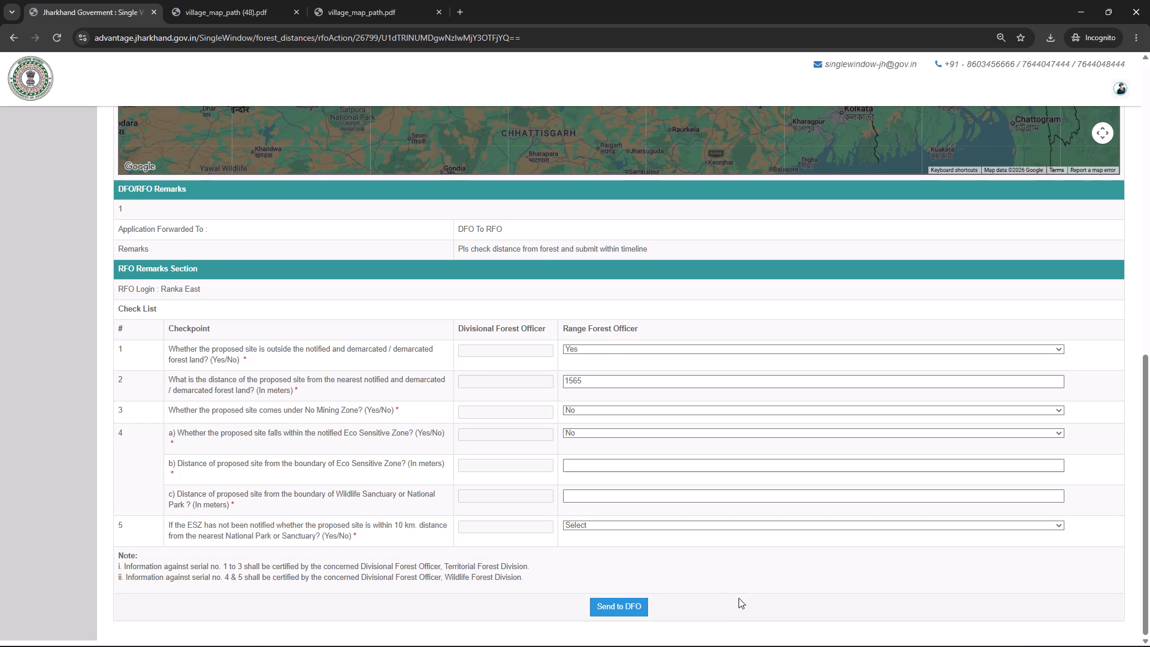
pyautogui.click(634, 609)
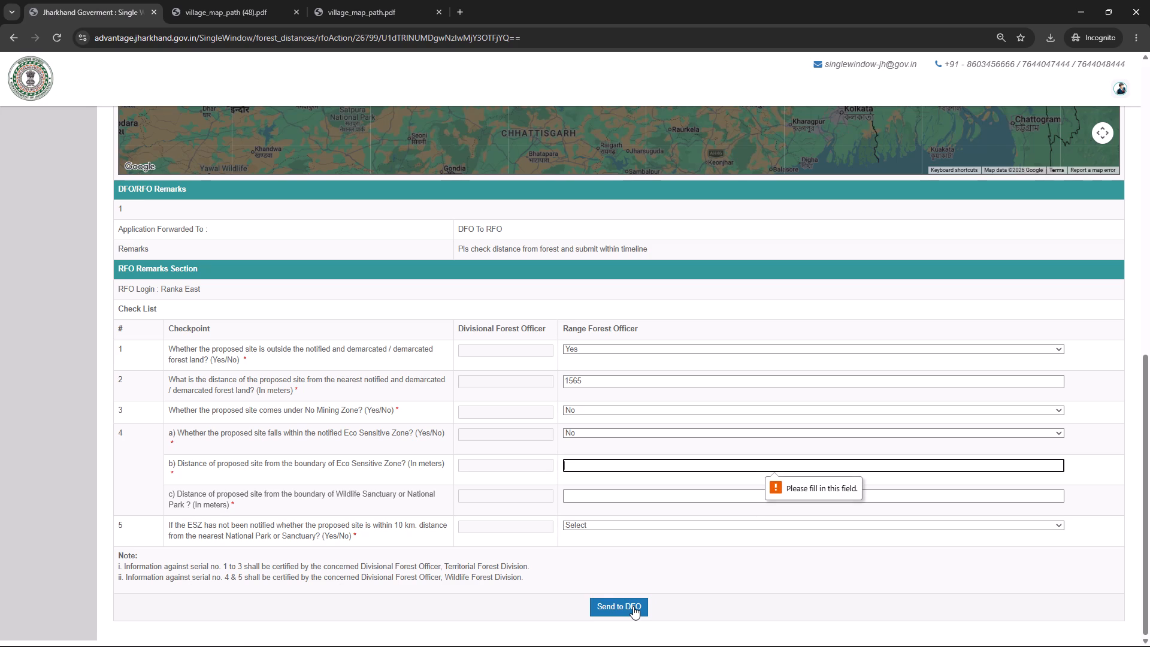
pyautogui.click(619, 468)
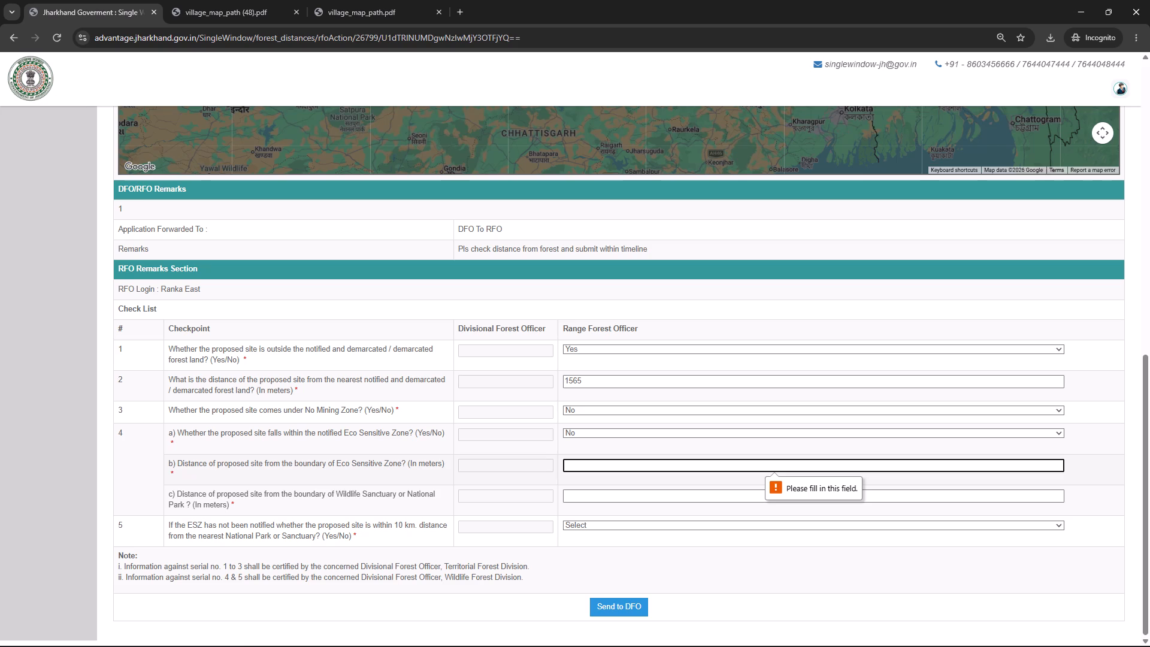
# Switch to QGIS and examine the map southward from the quarry site toward the protected area near Binda.
pyautogui.hotkey('alt', 'Tab')
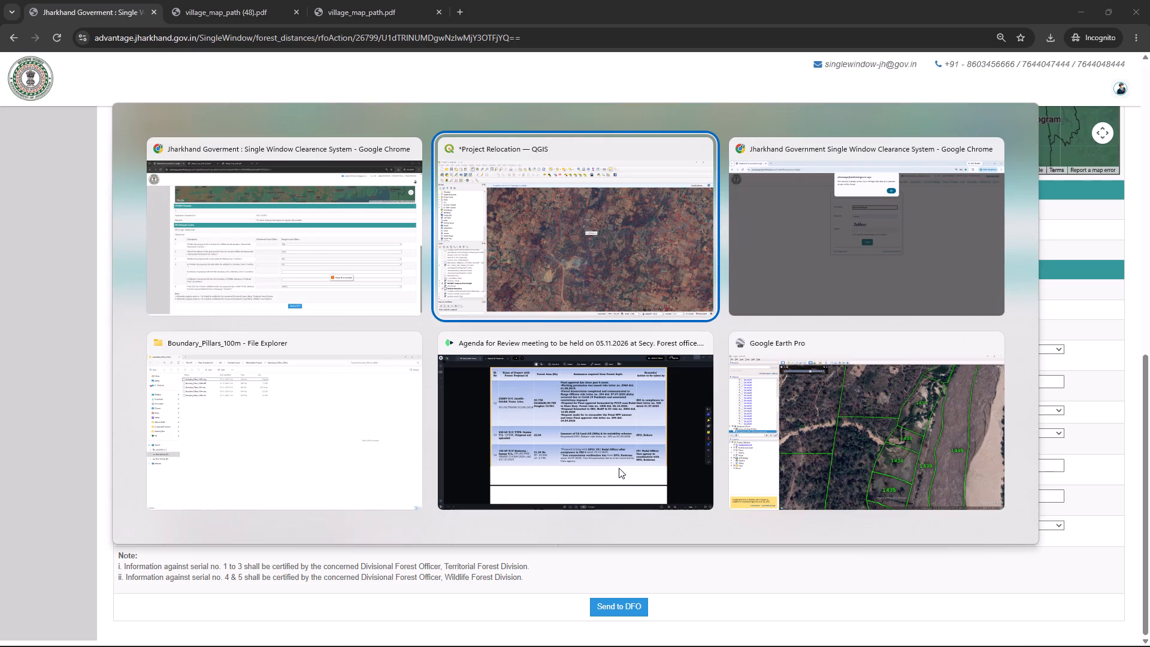
pyautogui.scroll(-1, 641, 373)
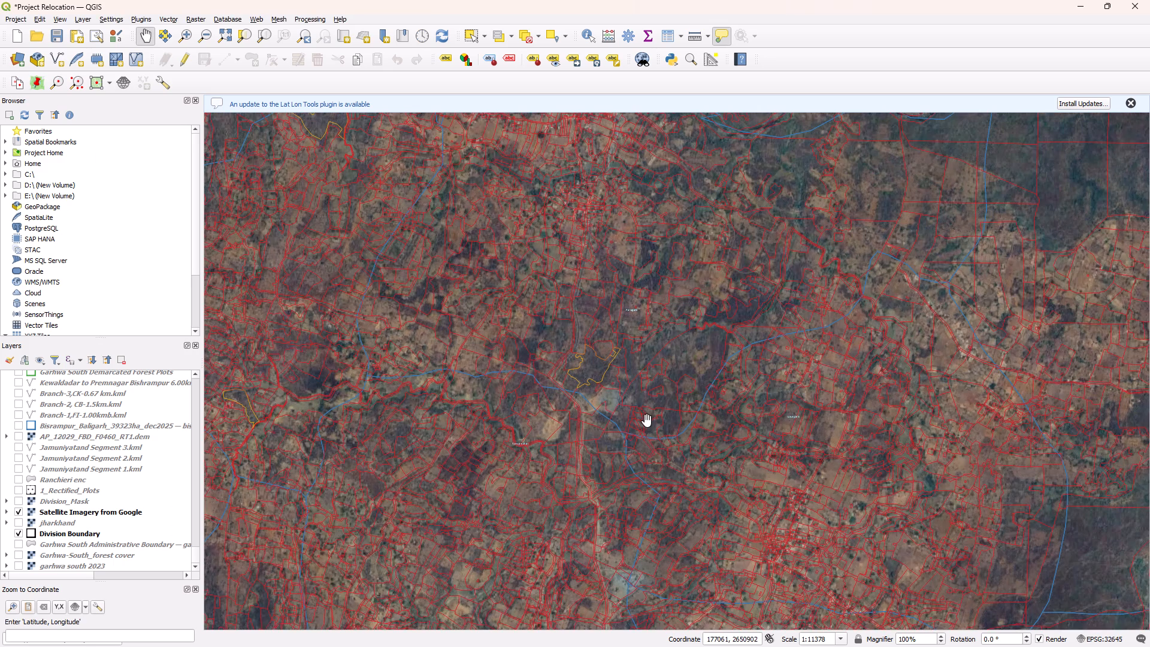
pyautogui.moveTo(612, 397); pyautogui.dragTo(540, 271)
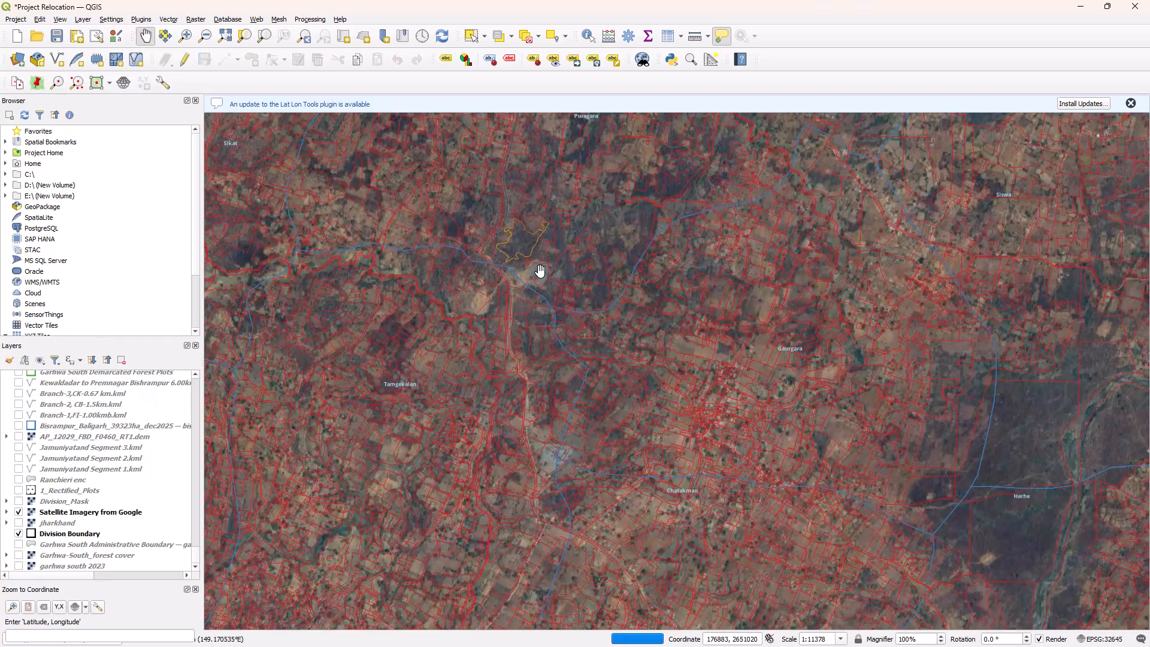
pyautogui.scroll(-2, 497, 276)
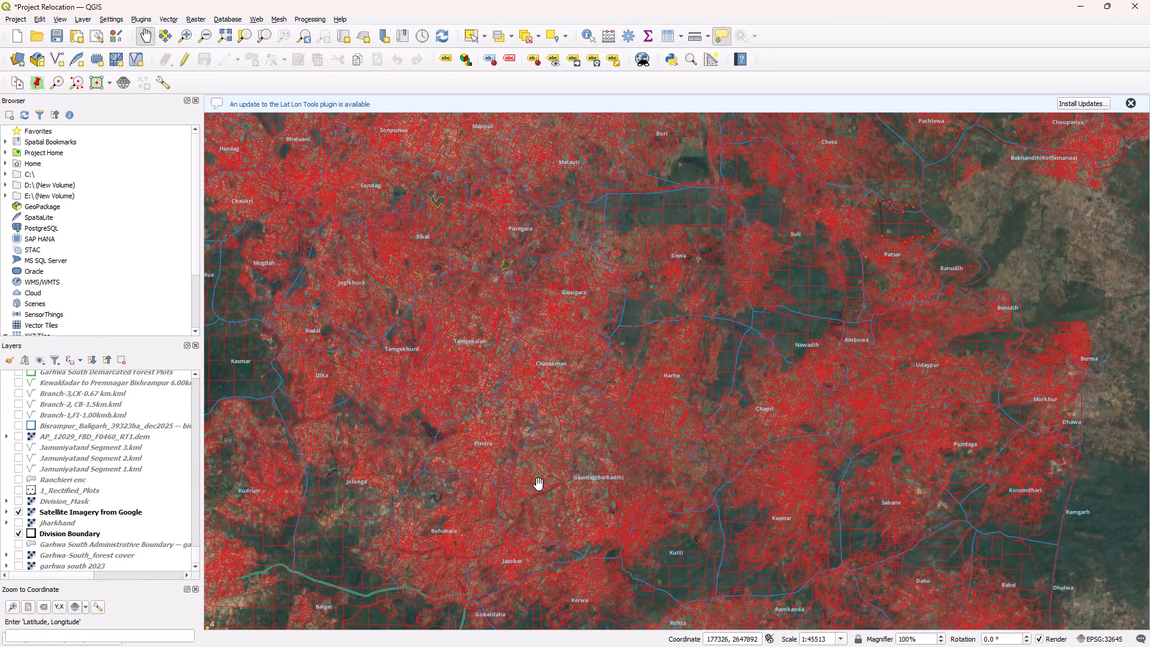
pyautogui.moveTo(614, 530); pyautogui.dragTo(701, 365)
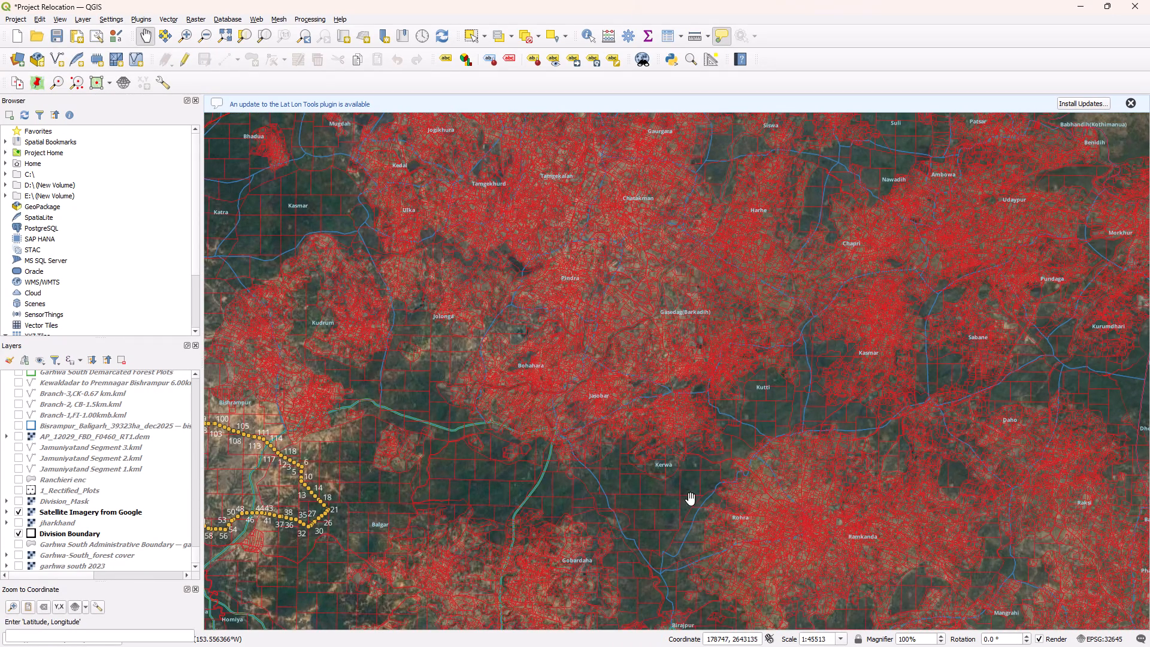
pyautogui.moveTo(553, 320); pyautogui.dragTo(531, 477)
pyautogui.moveTo(541, 583); pyautogui.dragTo(510, 350)
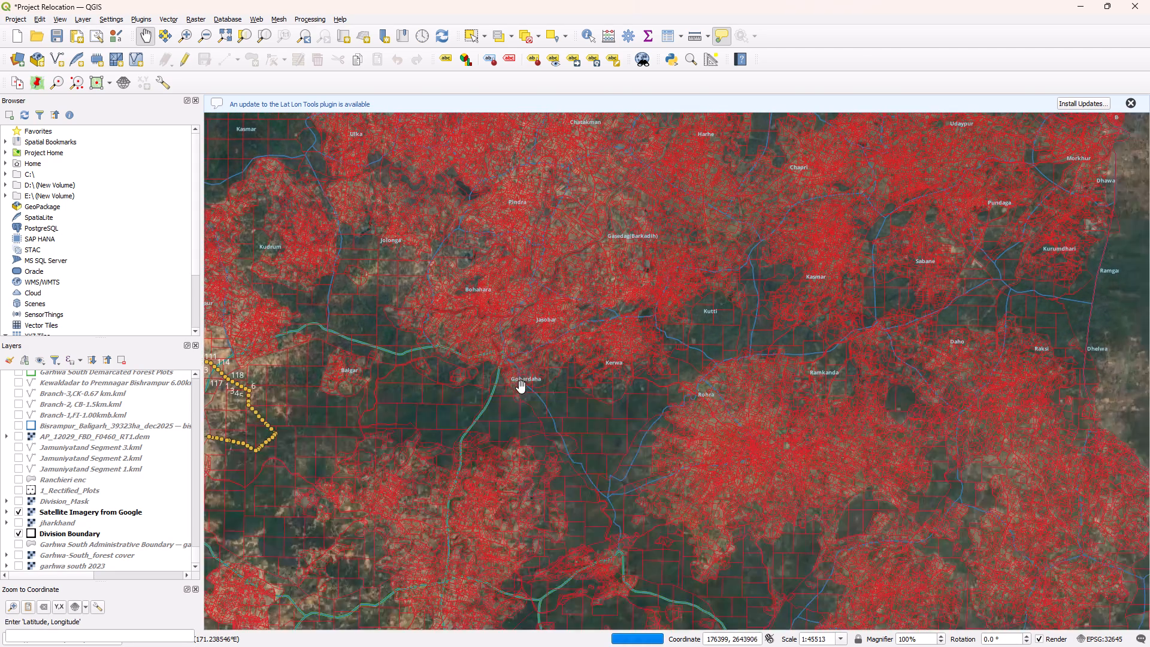
pyautogui.scroll(-1, 521, 390)
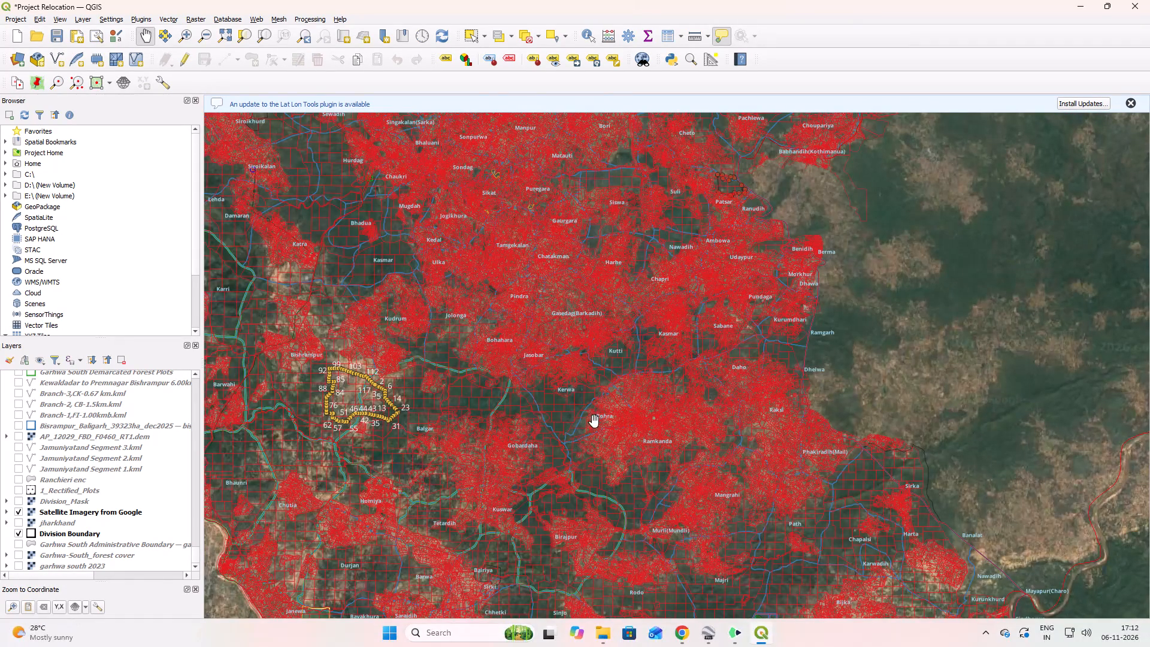
pyautogui.scroll(1, 529, 208)
pyautogui.scroll(-2, 590, 396)
pyautogui.moveTo(603, 534); pyautogui.dragTo(546, 337)
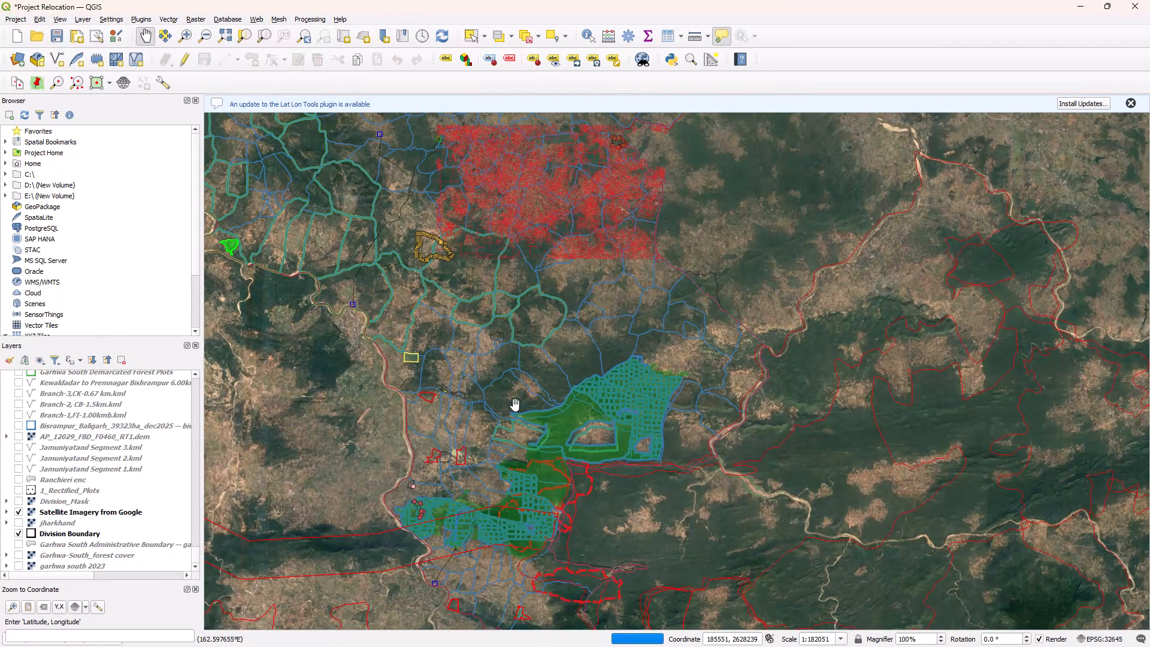
# Find the ESZ of PWLS PAs KML by searching the Garhwa South folder for ESZ and add it as a vector layer.
pyautogui.click(87, 16)
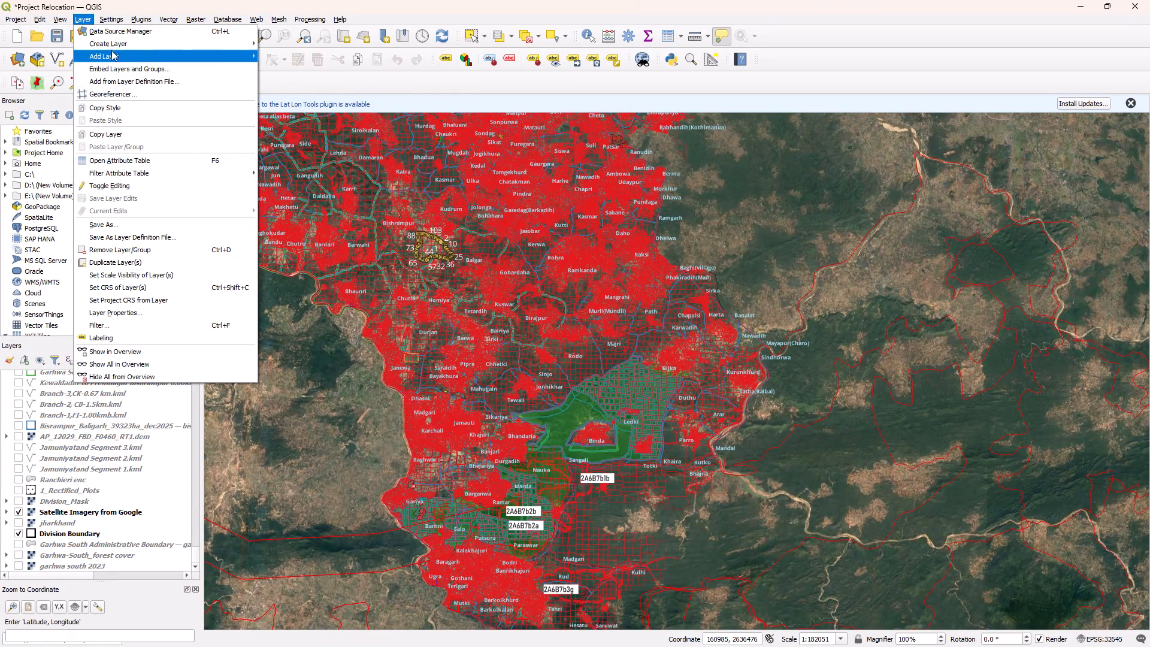
pyautogui.click(327, 59)
pyautogui.click(871, 297)
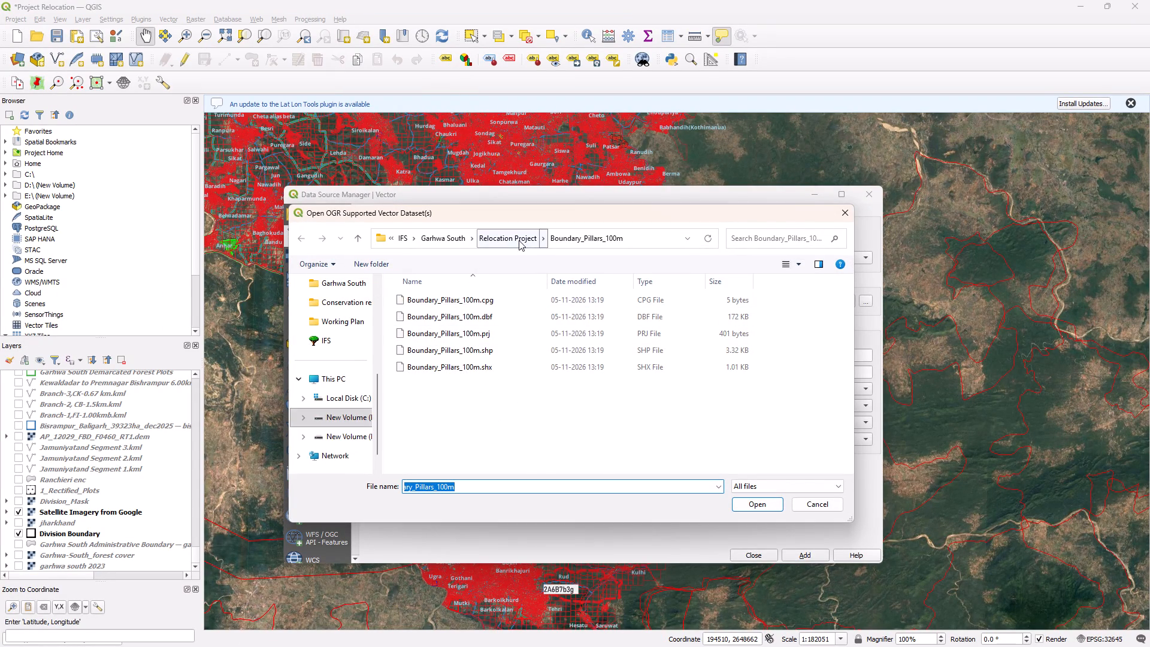
pyautogui.click(513, 241)
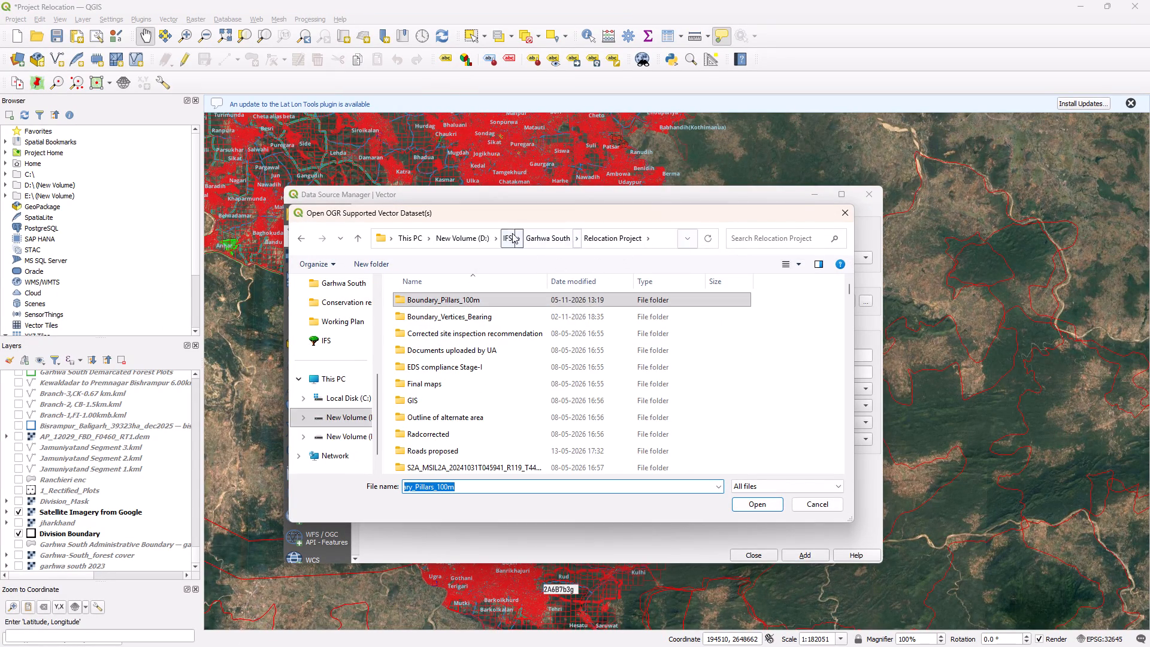
pyautogui.click(534, 231)
pyautogui.click(756, 235)
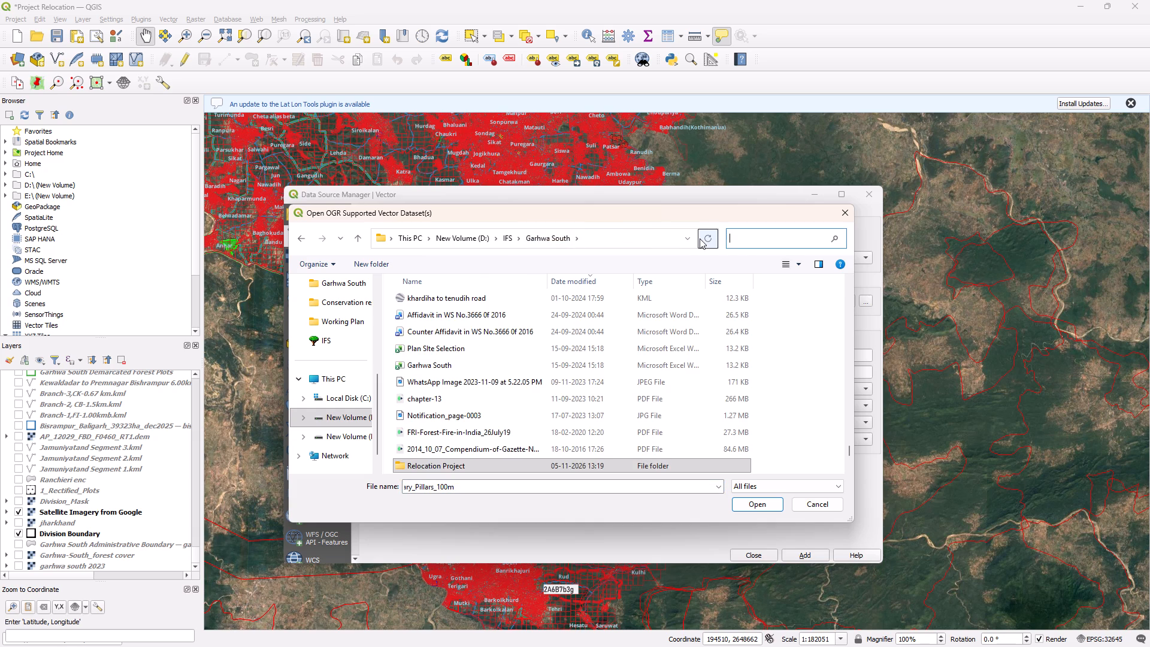
pyautogui.hotkey('shift', 'e')
pyautogui.write('ZS')
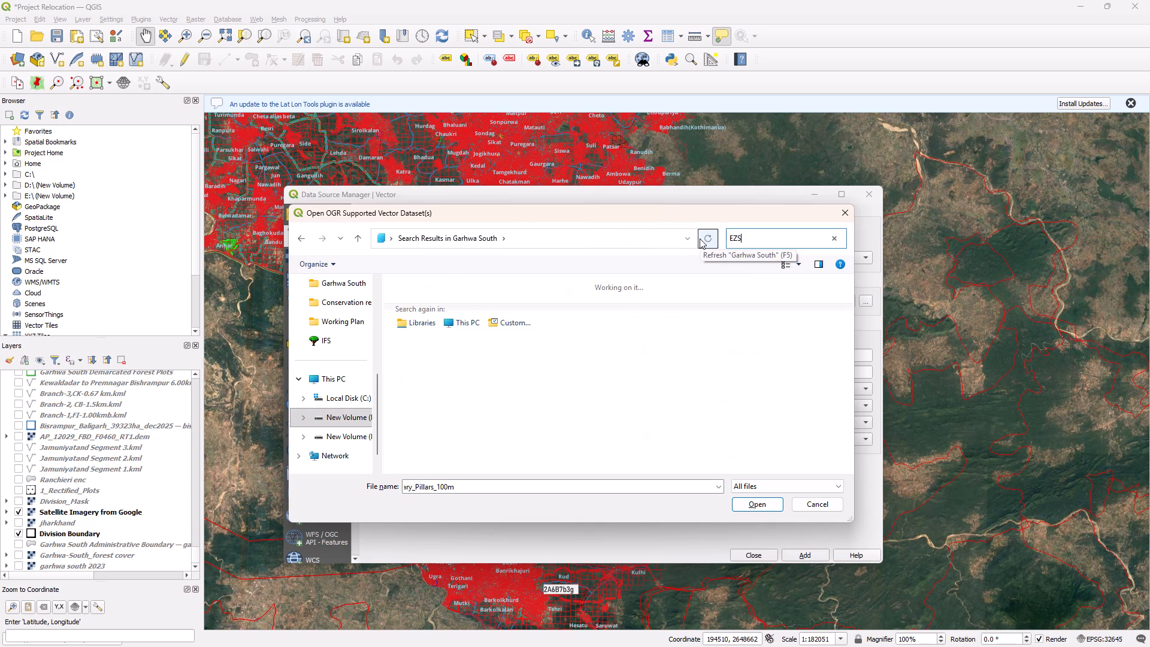
pyautogui.hotkey('shift', 'BackSpace')
pyautogui.hotkey('shift', 'BackSpace')
pyautogui.write('SZ')
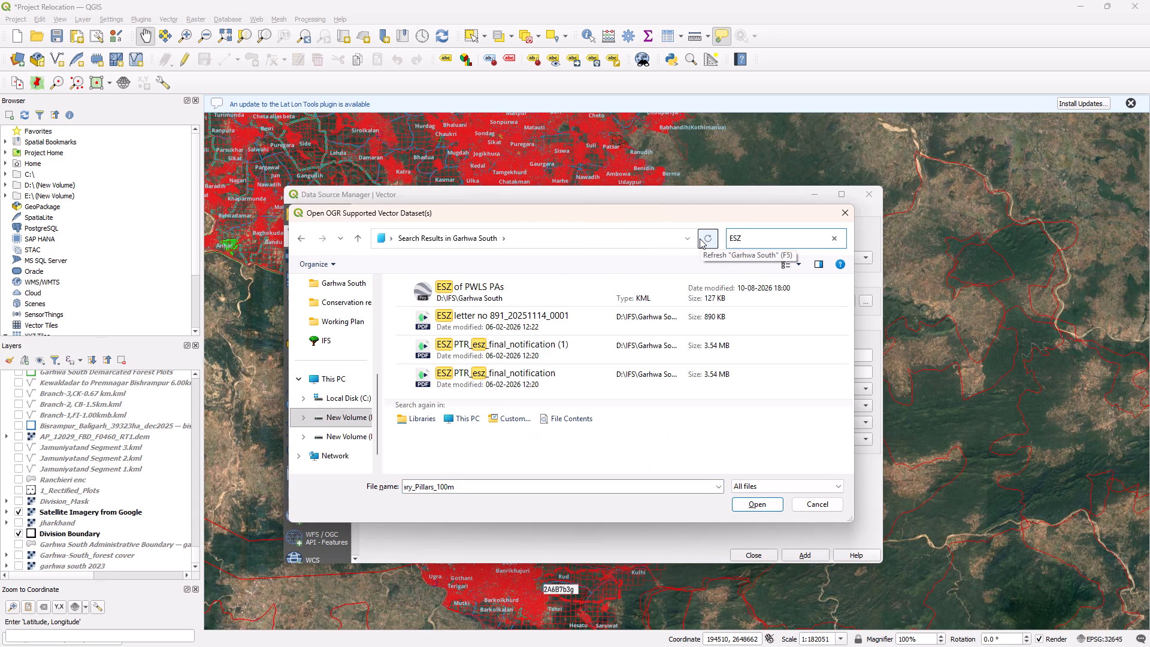
pyautogui.click(605, 295)
pyautogui.doubleClick(605, 295)
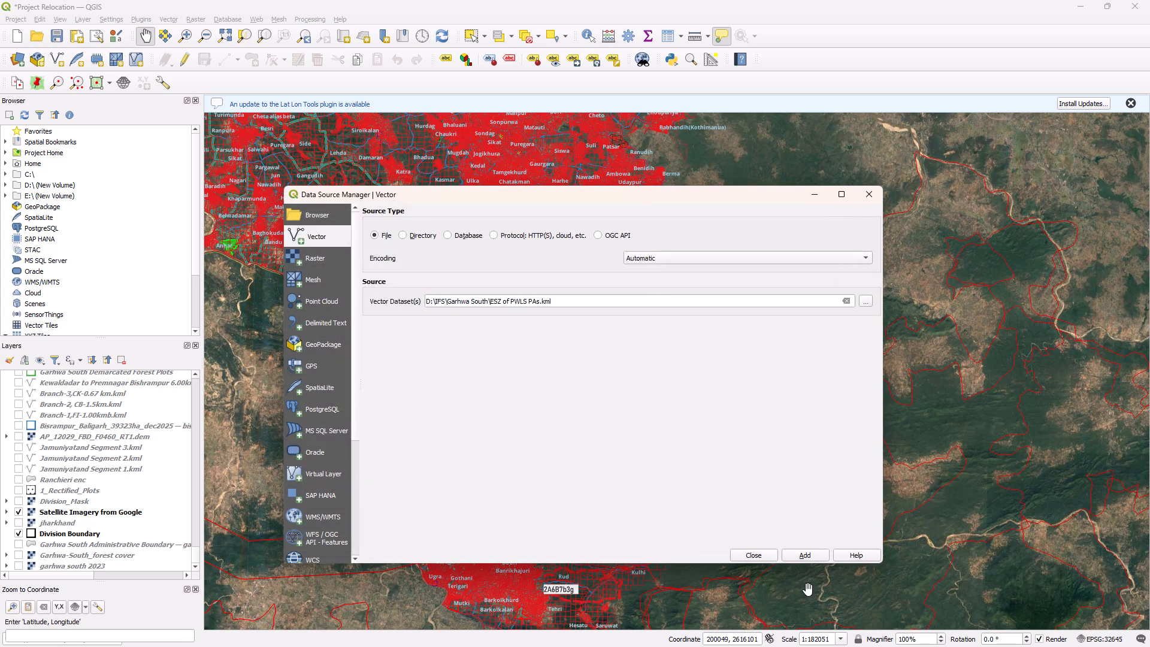
pyautogui.click(805, 549)
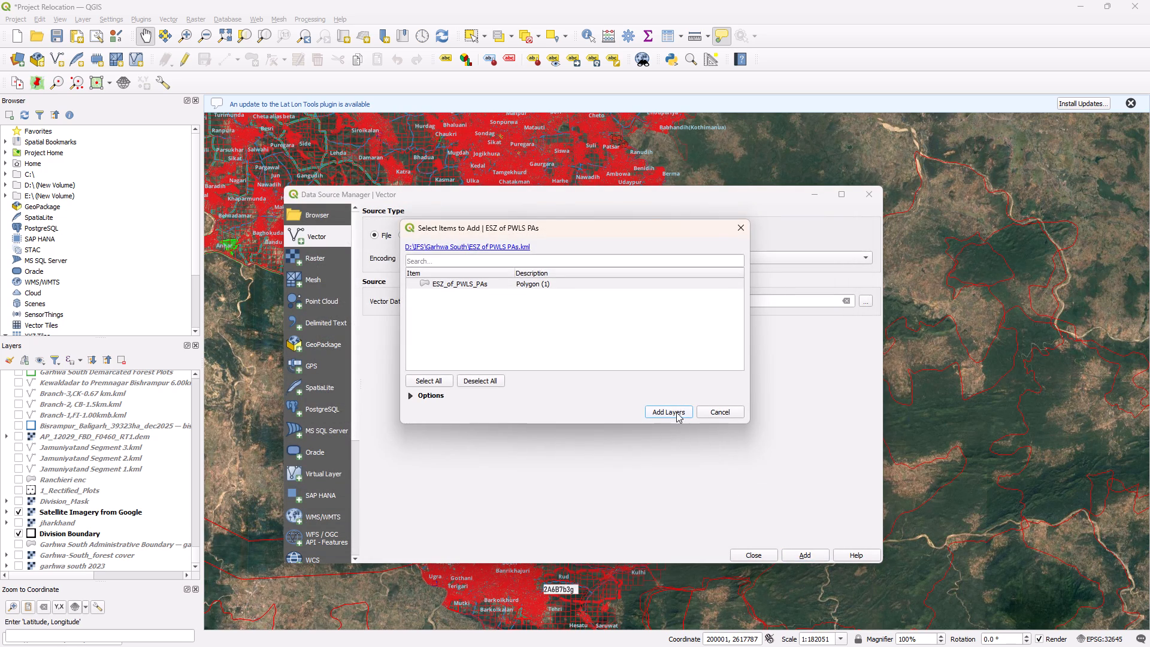
pyautogui.click(676, 412)
pyautogui.click(759, 555)
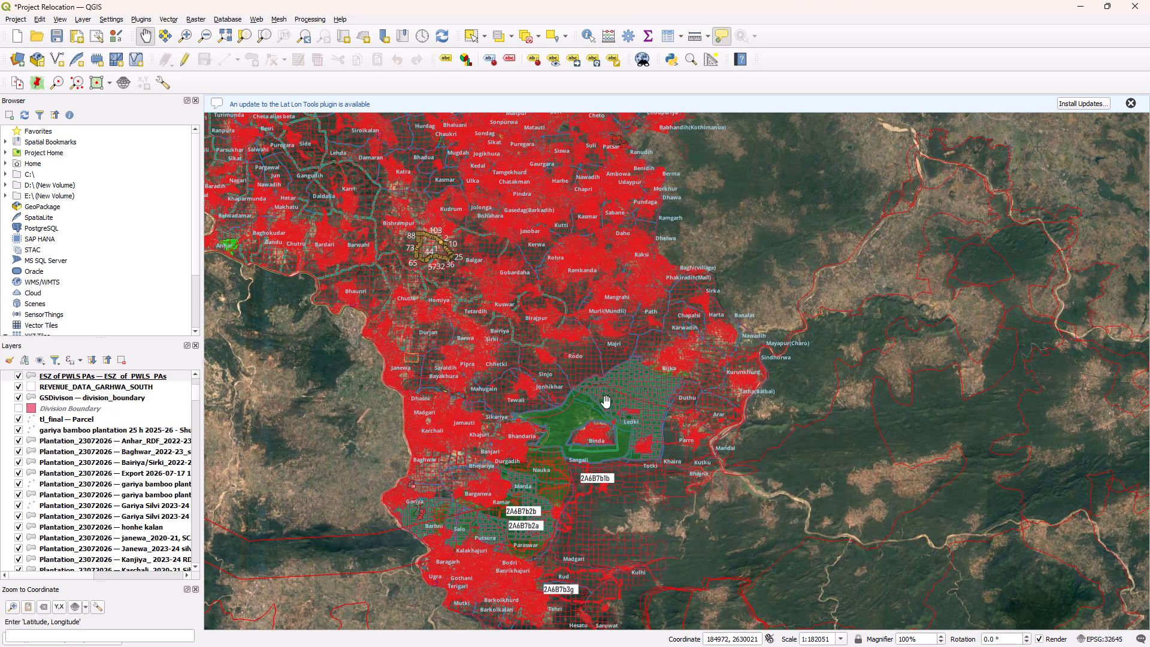
# Hide the REVENUE_DATA_GARHWA_SOUTH layer, toggle the ESZ of PWLS PAs layer off and on, and examine the Eco Sensitive Zone's extent.
pyautogui.scroll(1, 610, 427)
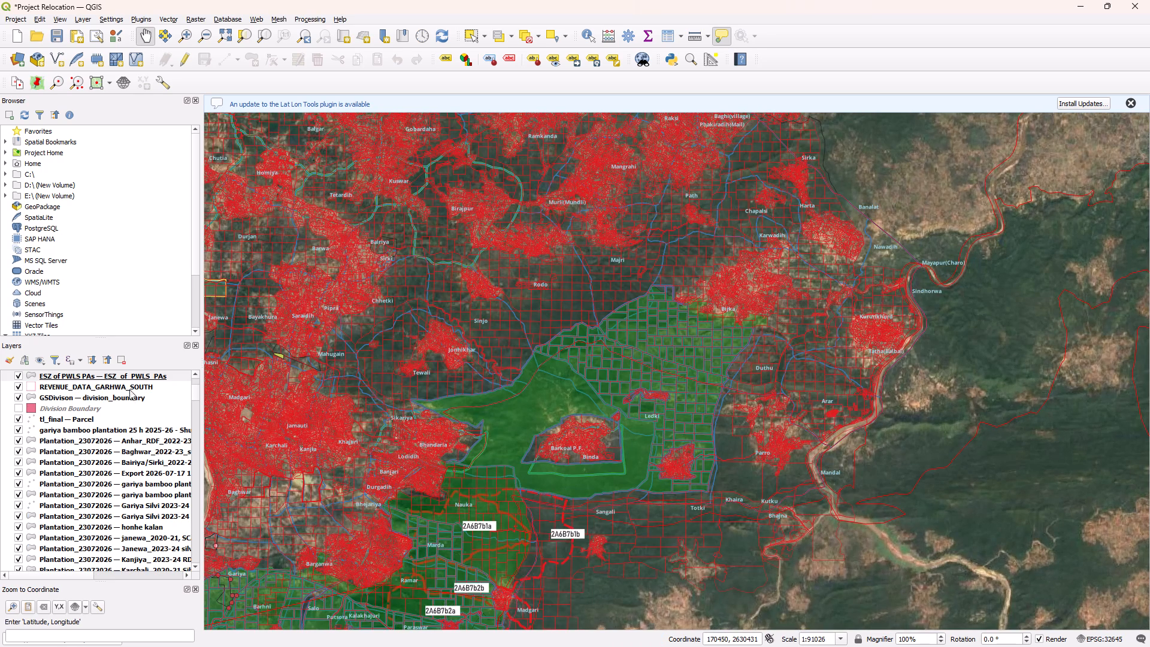
pyautogui.click(18, 386)
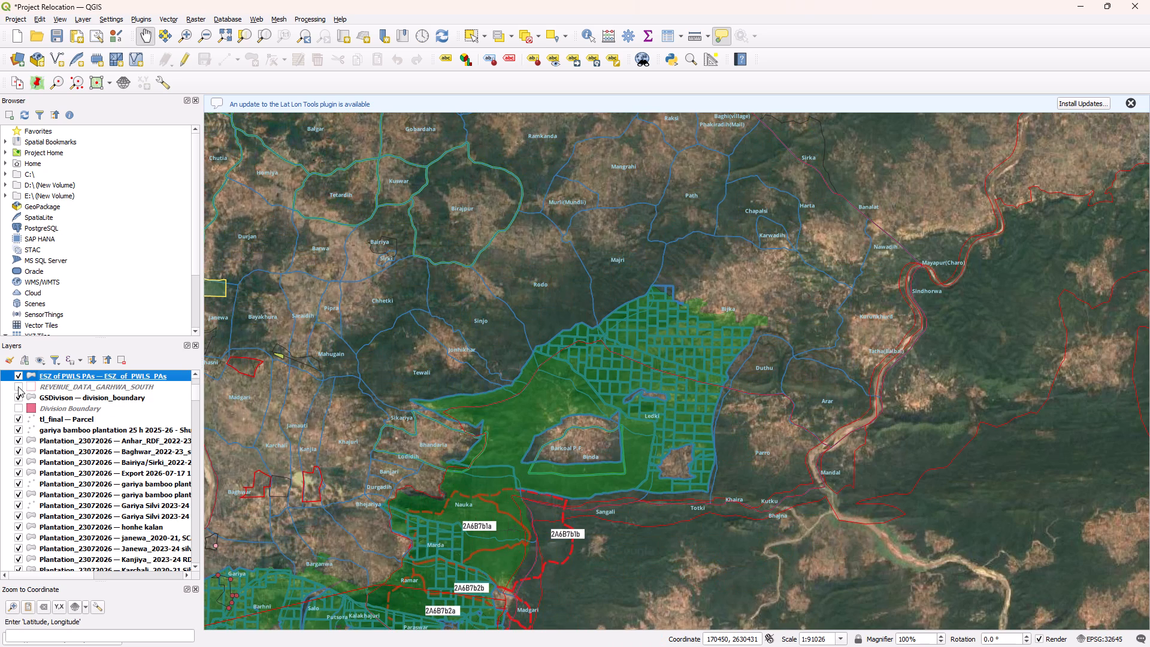
pyautogui.click(18, 377)
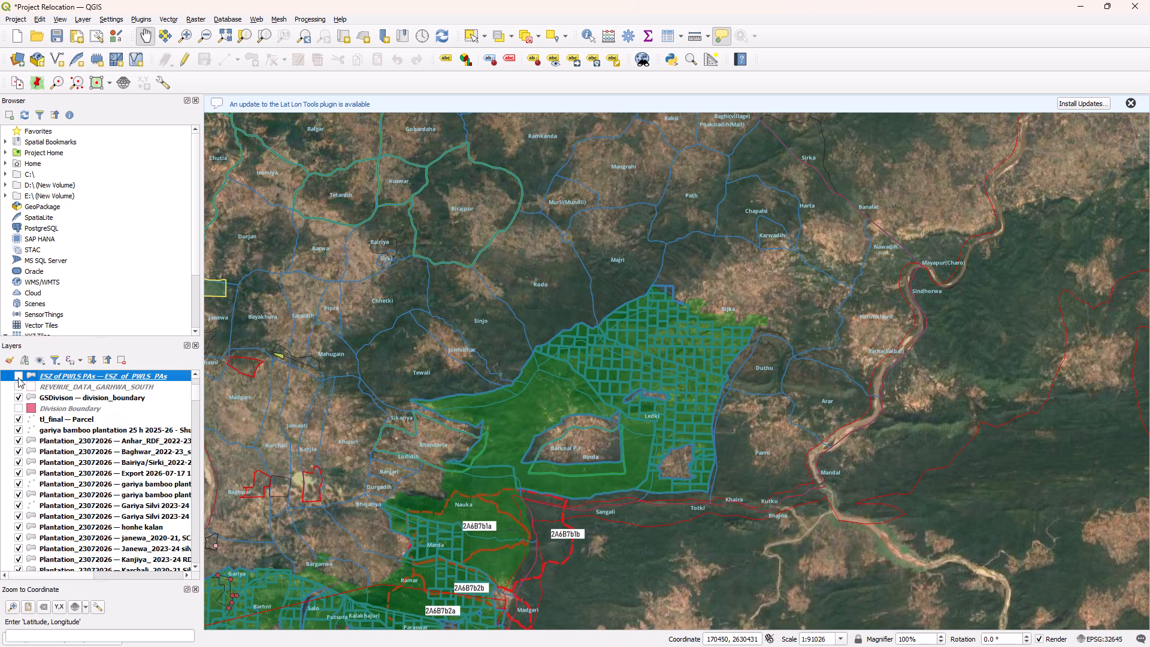
pyautogui.click(18, 377)
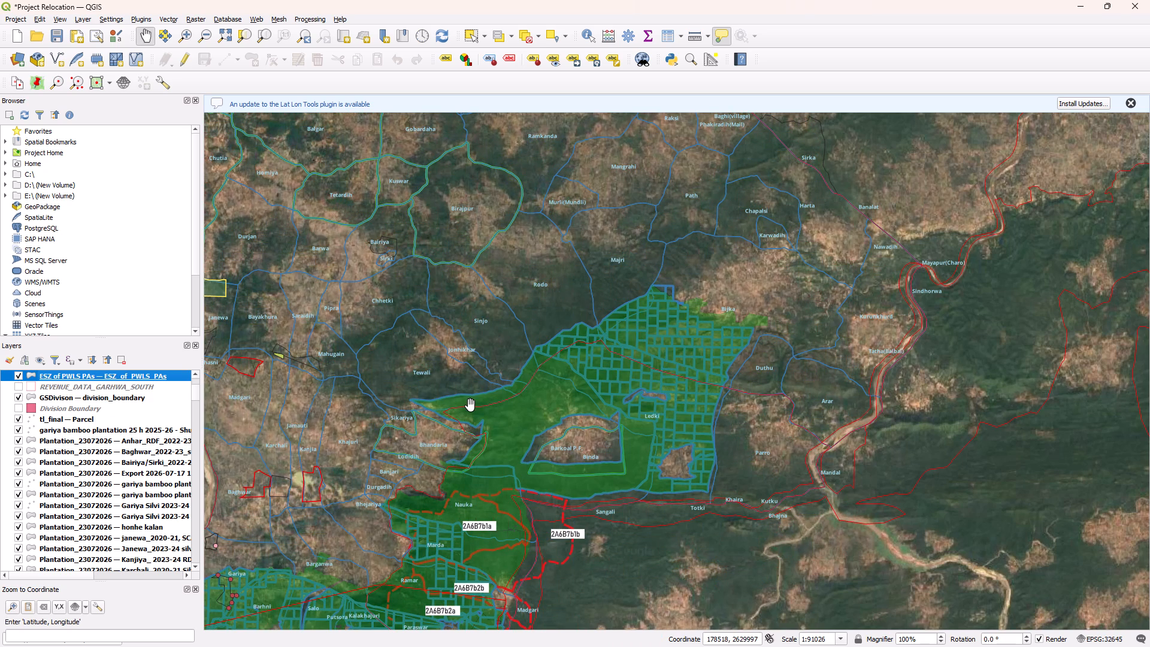
pyautogui.scroll(-1, 470, 405)
pyautogui.scroll(1, 432, 525)
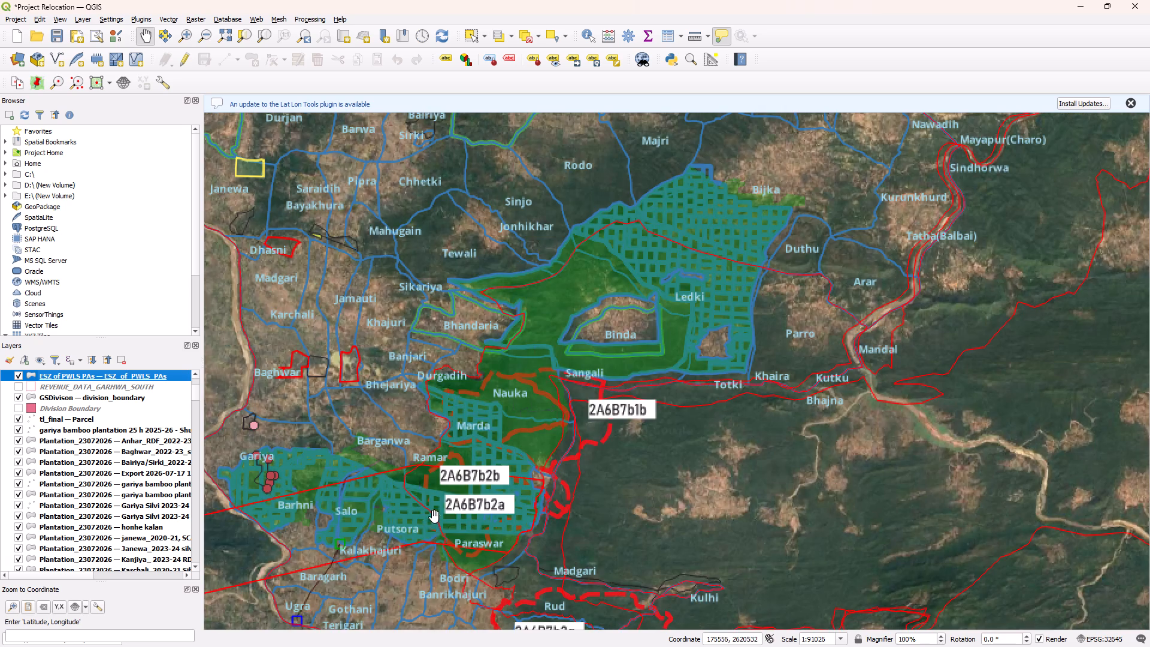
pyautogui.scroll(1, 467, 341)
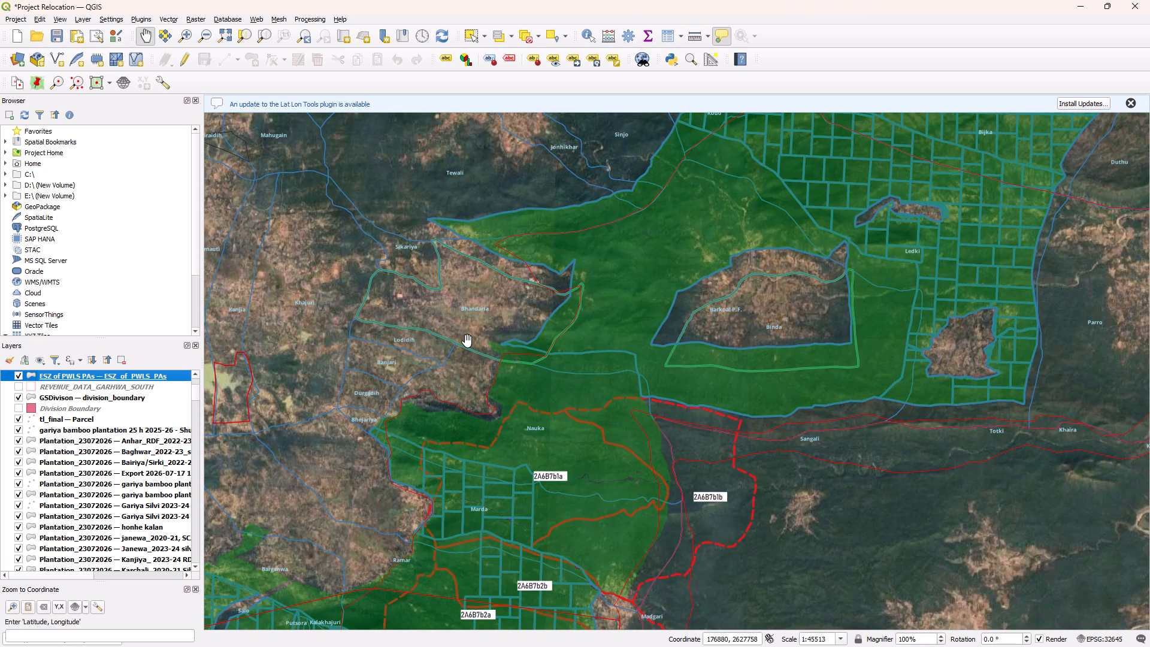
pyautogui.scroll(-1, 467, 341)
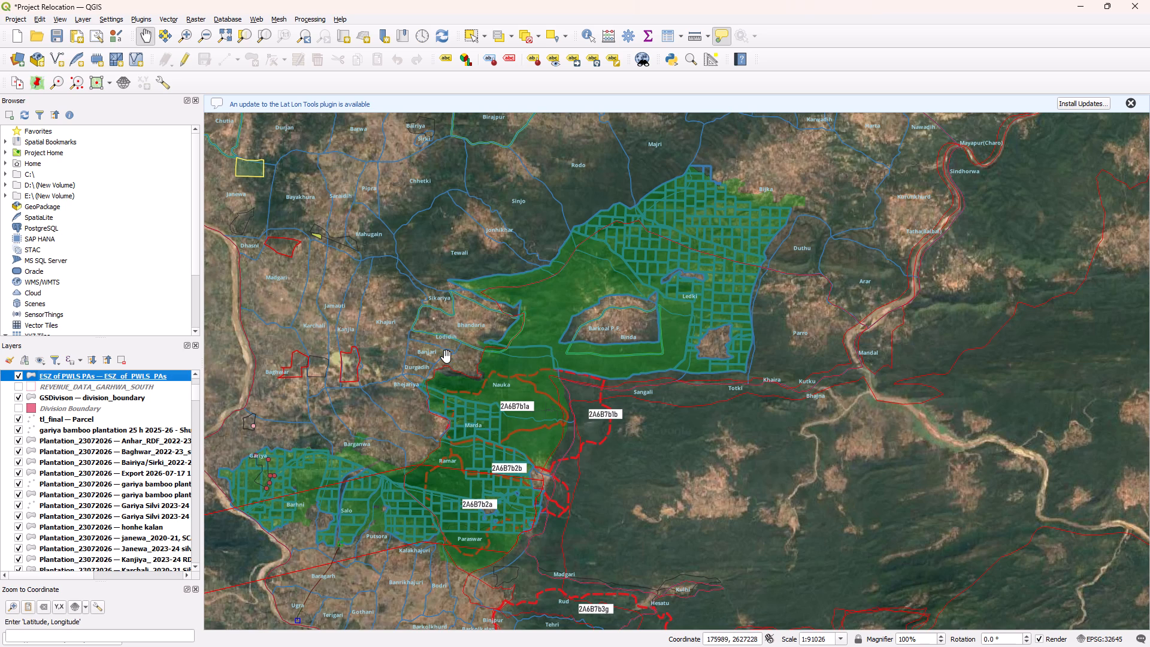
pyautogui.scroll(1, 448, 362)
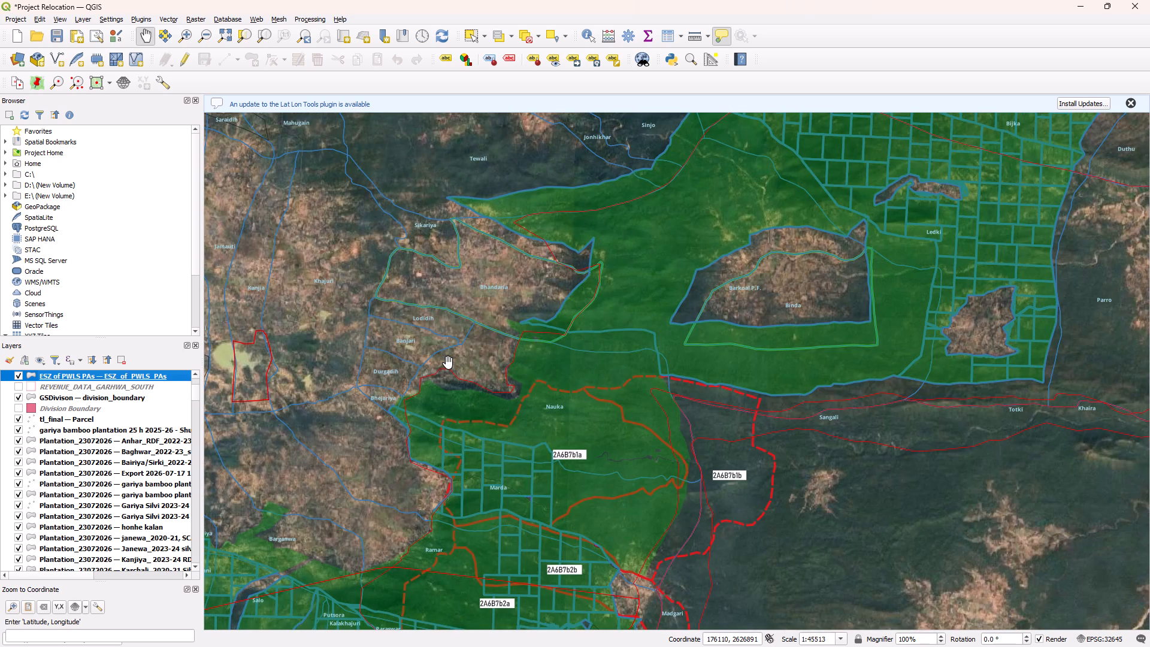
pyautogui.scroll(-1, 448, 362)
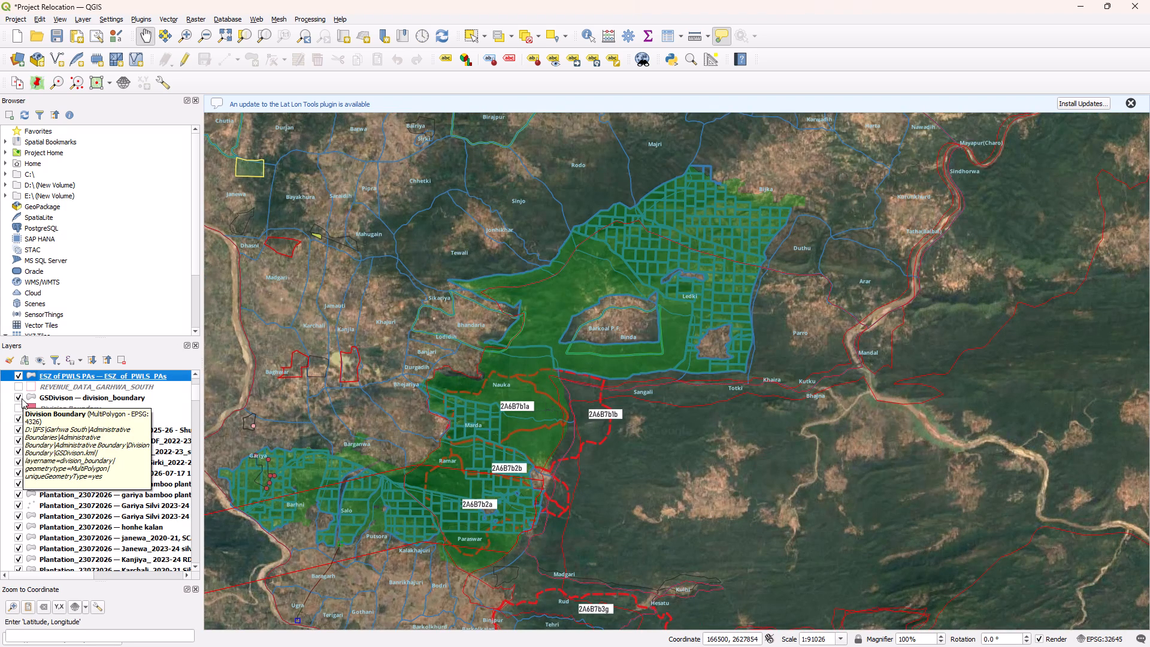
pyautogui.moveTo(691, 284); pyautogui.dragTo(643, 426)
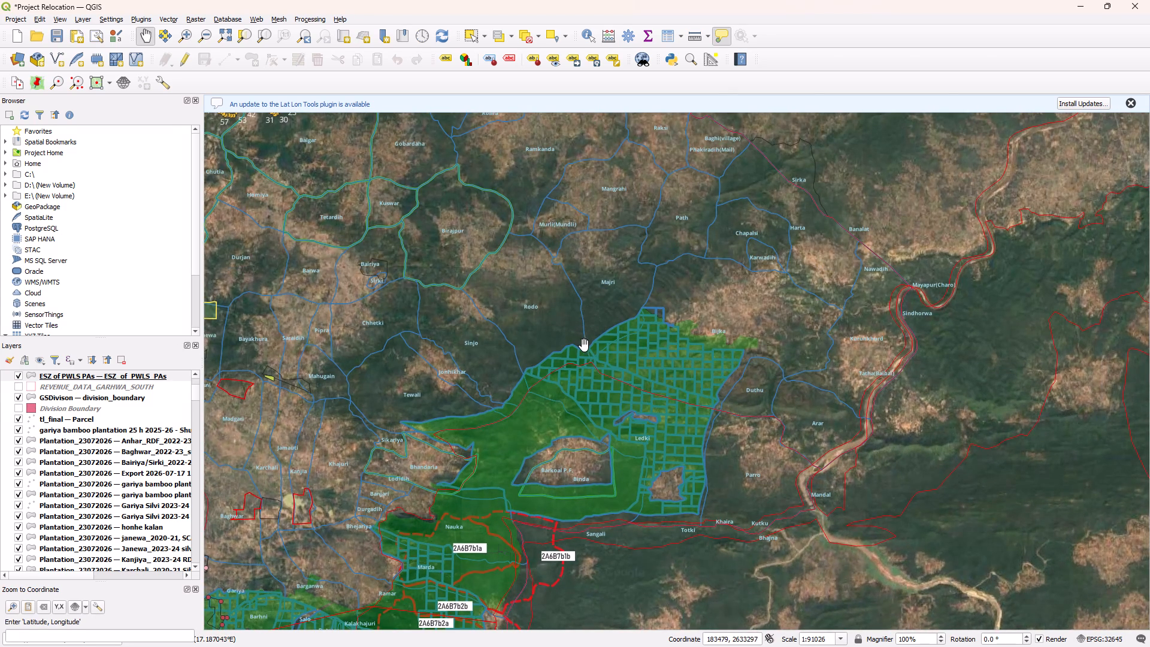
# Measure the distance from the ESZ boundary line near Rodo to the quarry site at Puregara, turning on the REVENUE_DATA_GARHWA_SOUTH layer to locate it.
pyautogui.scroll(2, 585, 348)
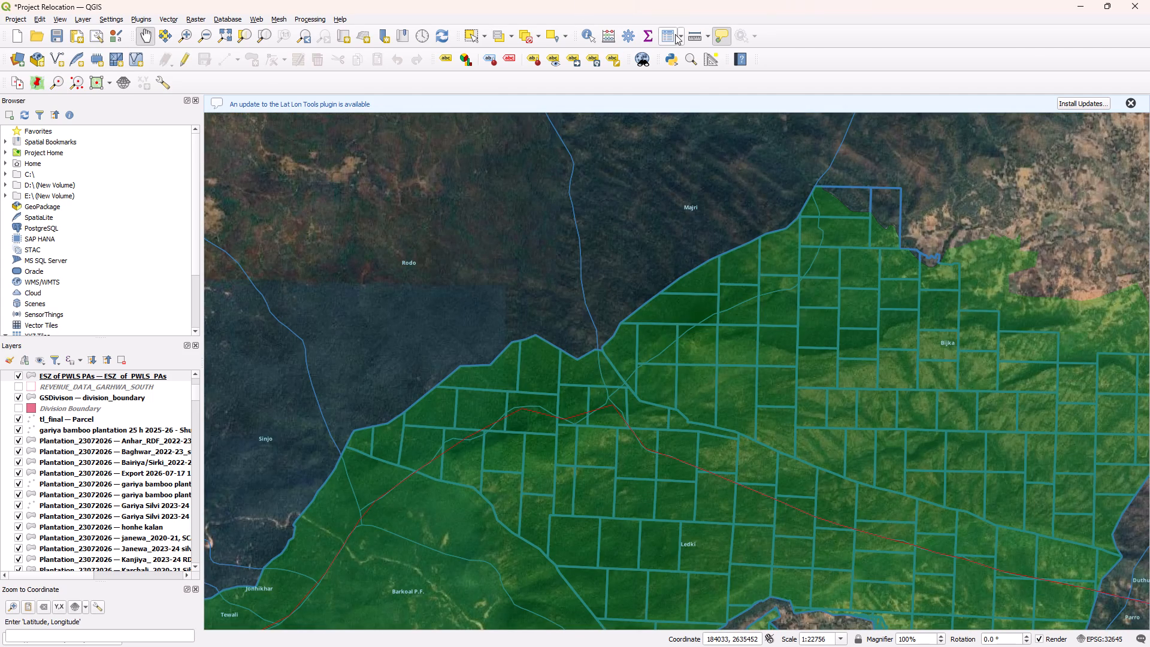
pyautogui.click(693, 37)
pyautogui.scroll(1, 521, 412)
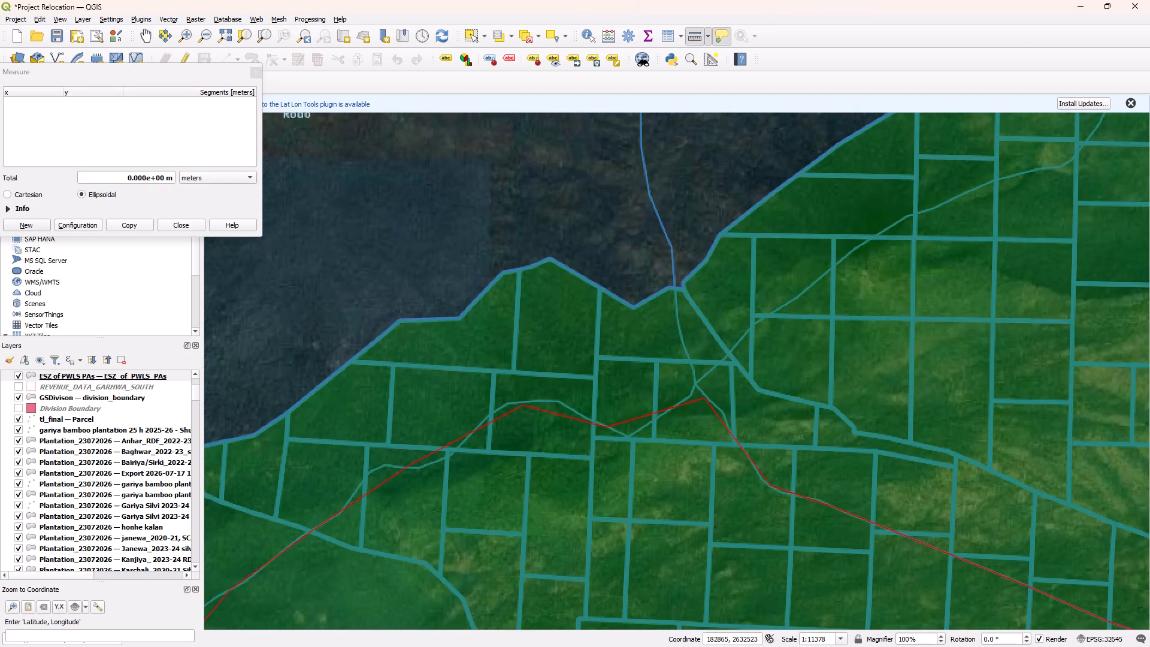
pyautogui.click(523, 405)
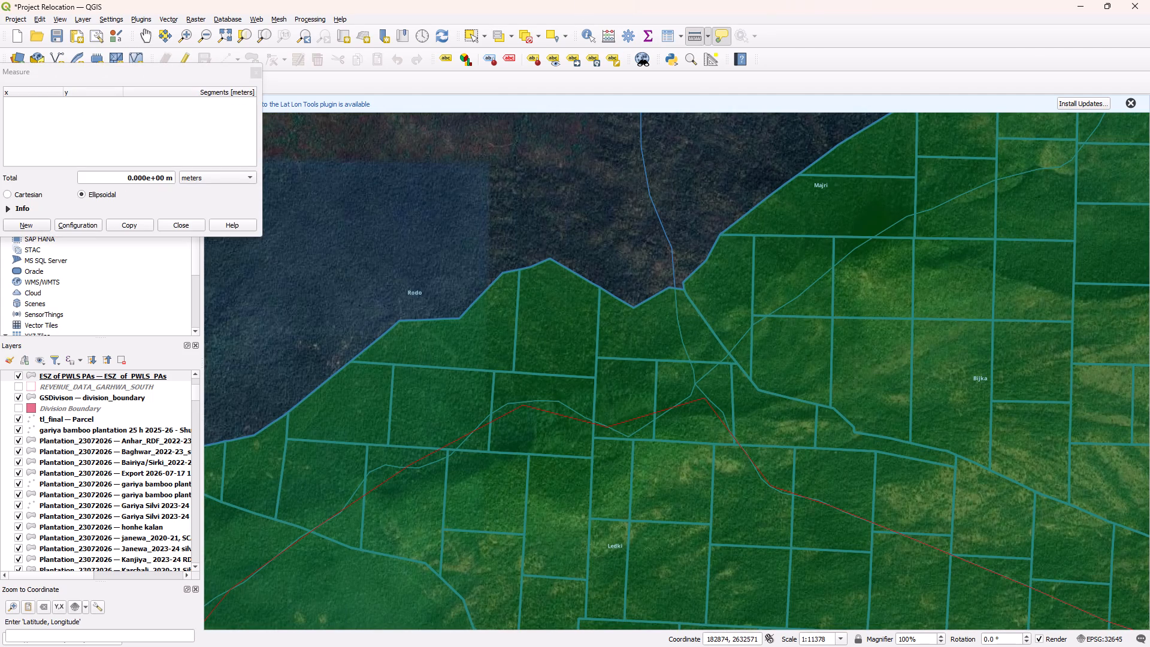
pyautogui.scroll(-4, 522, 298)
pyautogui.scroll(-1, 546, 380)
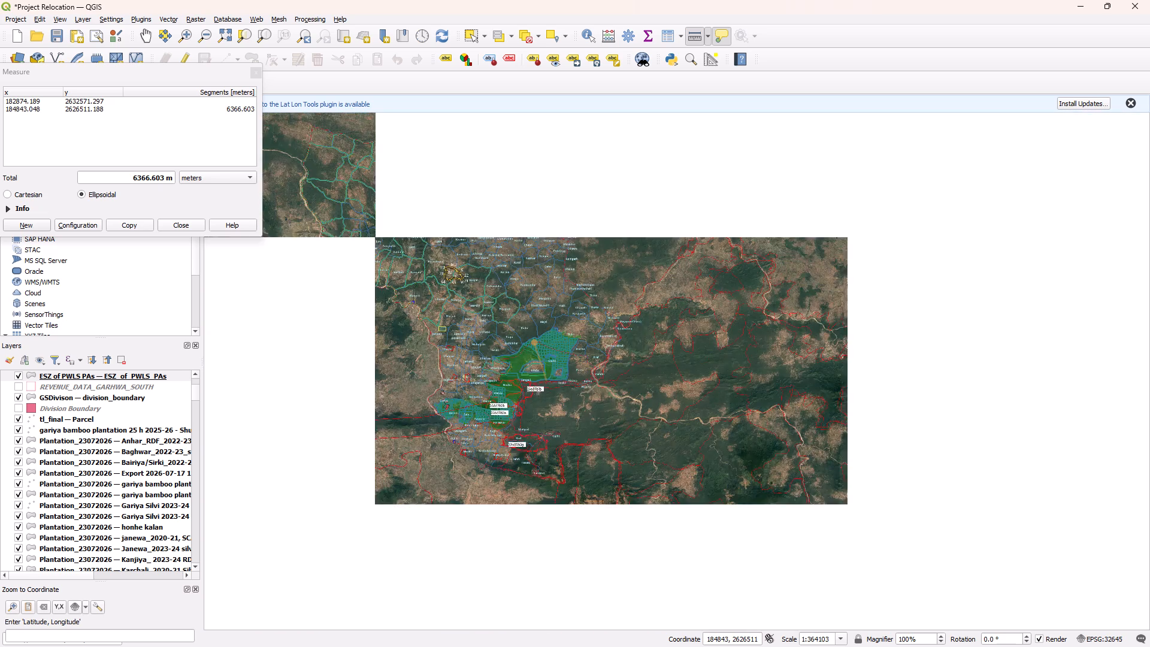
pyautogui.scroll(1, 503, 211)
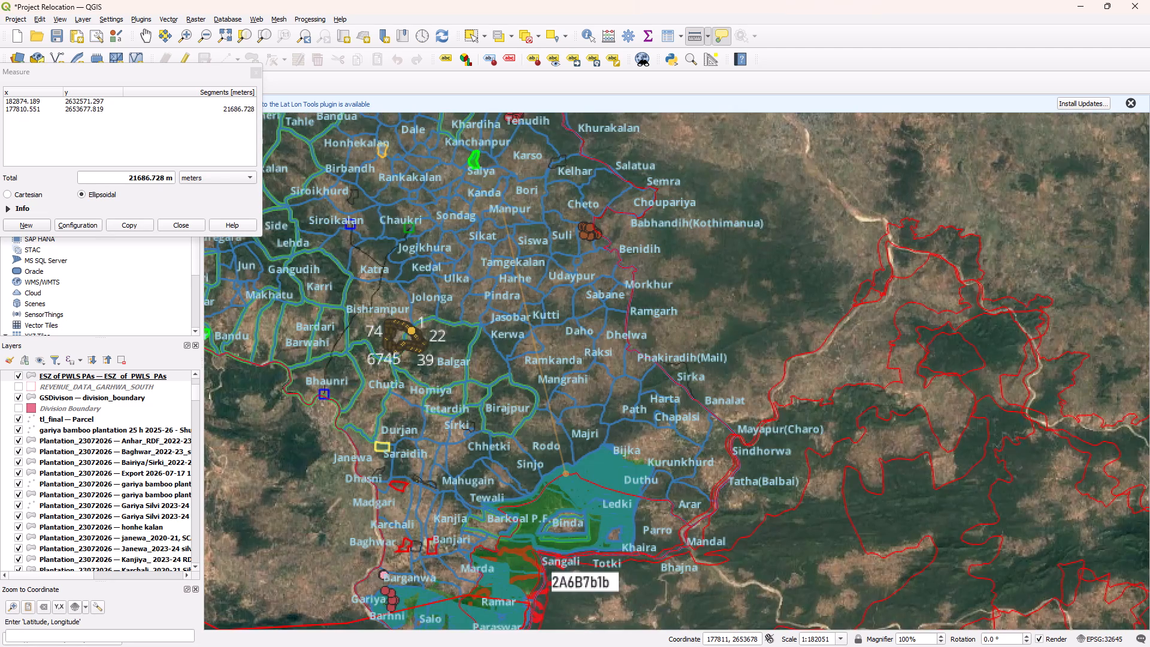
pyautogui.click(19, 387)
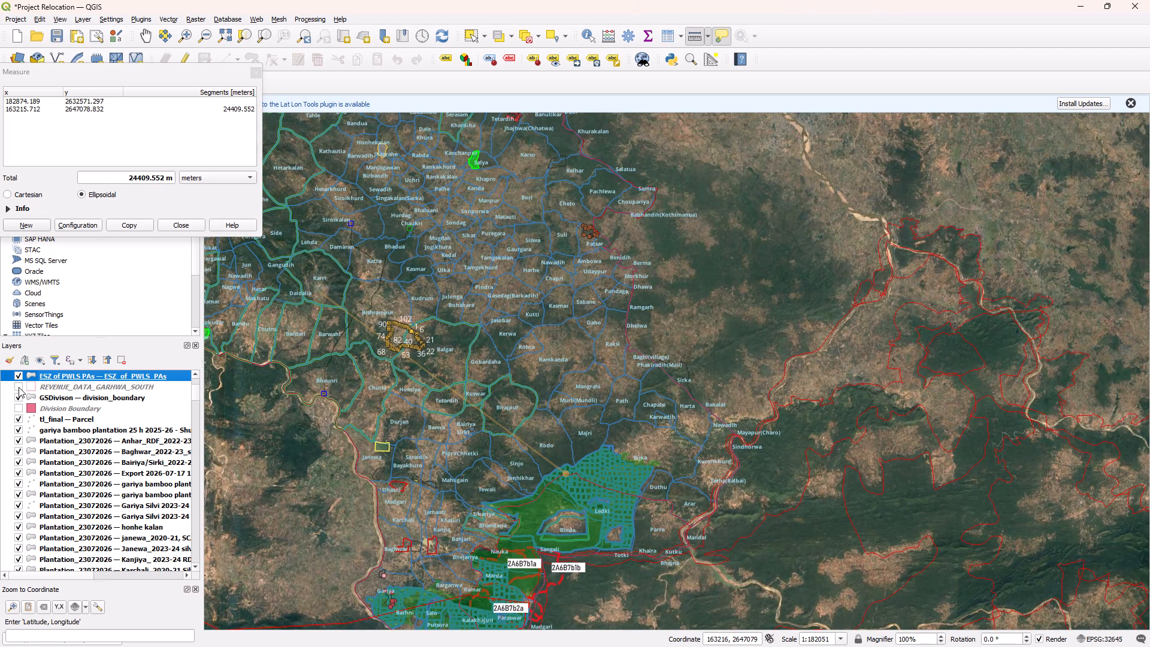
pyautogui.scroll(1, 437, 162)
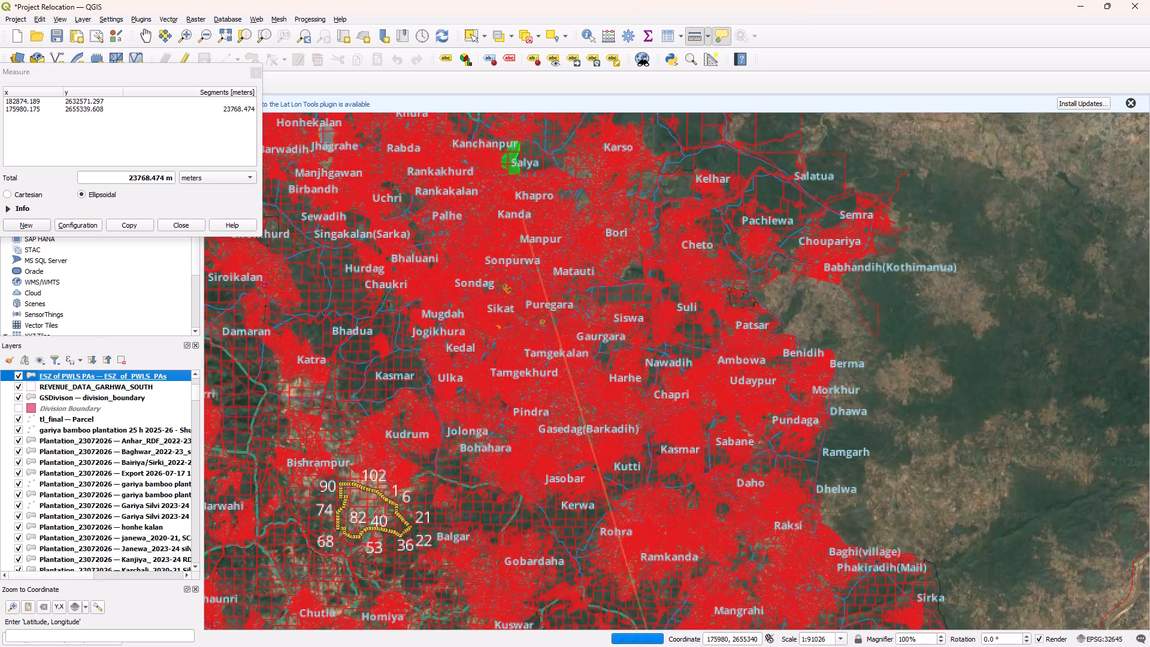
pyautogui.scroll(1, 589, 242)
pyautogui.scroll(1, 432, 350)
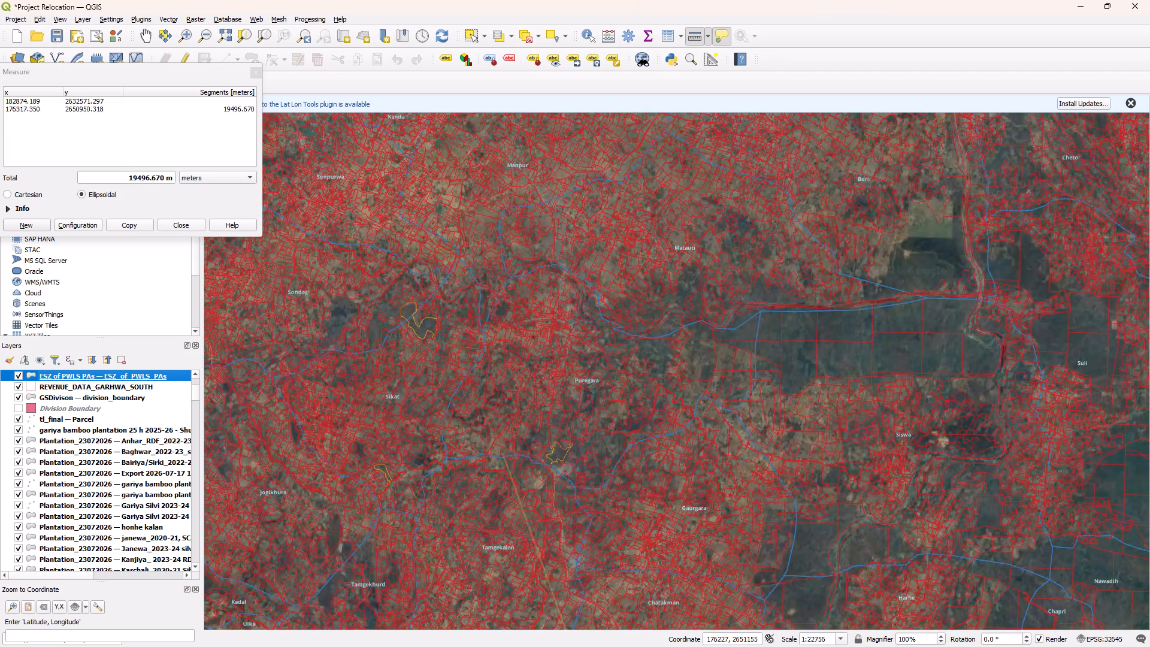
pyautogui.scroll(2, 552, 495)
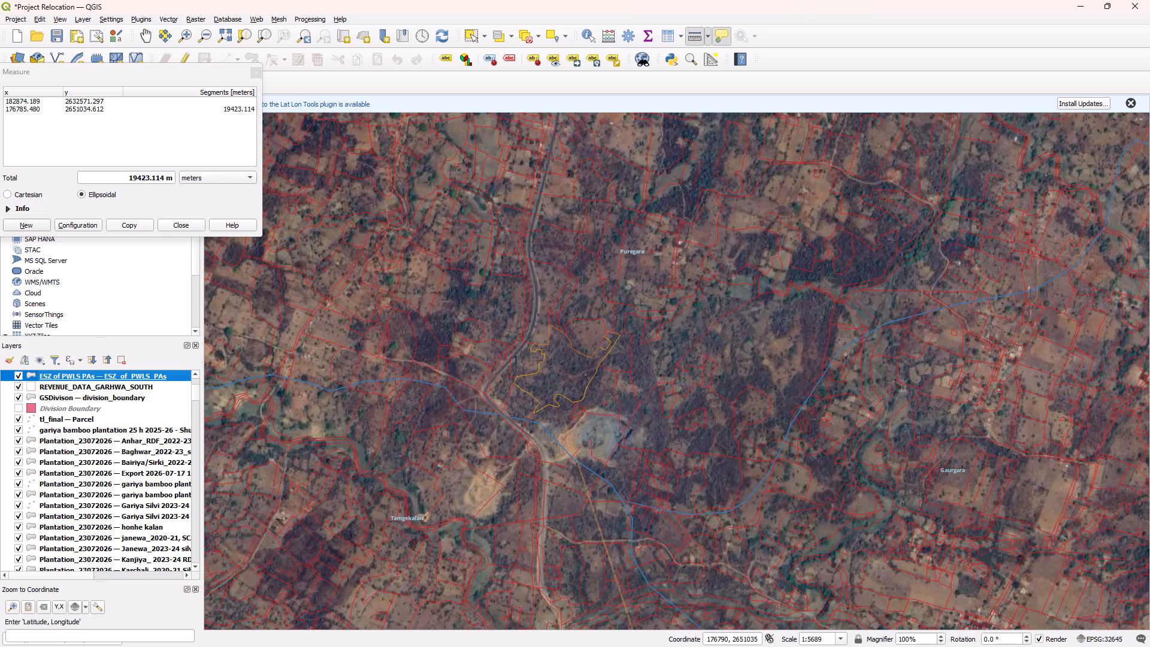
pyautogui.scroll(1, 559, 412)
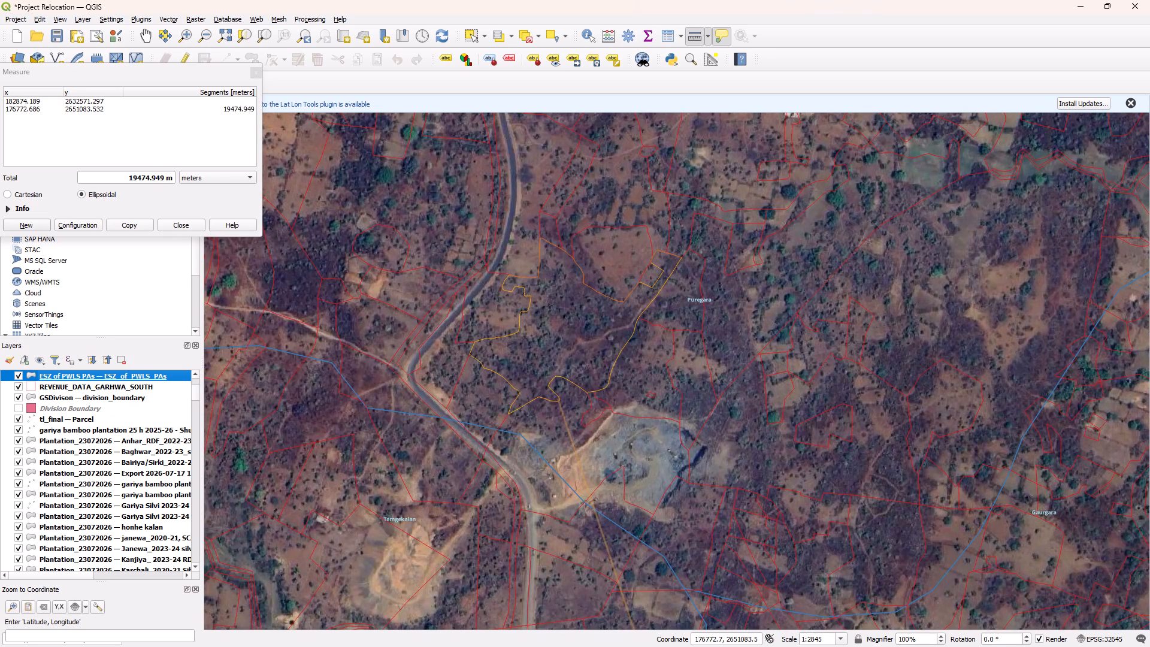
pyautogui.click(558, 401)
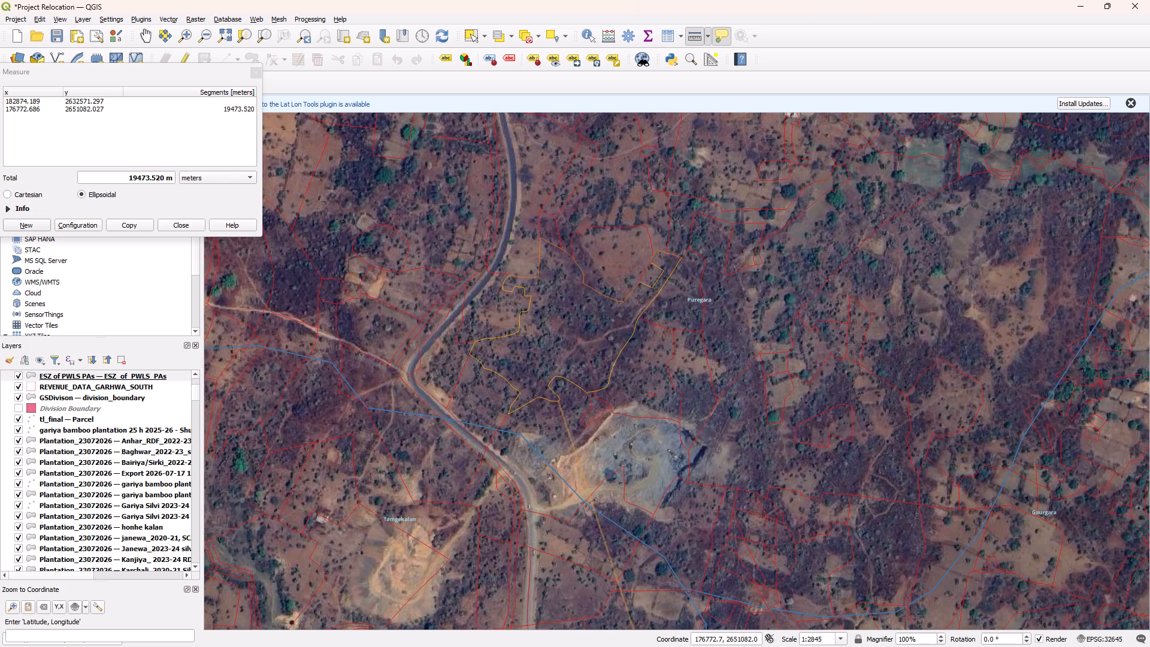
pyautogui.rightClick(558, 401)
# Switch to the checklist in Chrome and enter 19474 as the distance from the Eco Sensitive Zone boundary in checkpoint 4b.
pyautogui.hotkey('alt', 'Tab')
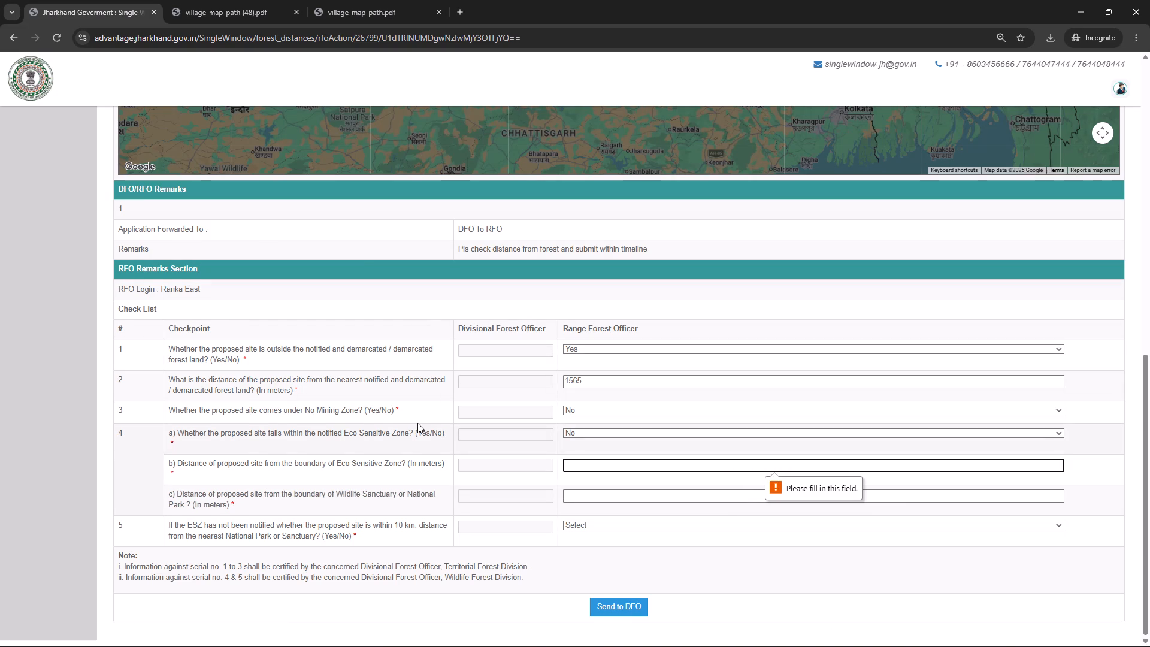
pyautogui.write('1947')
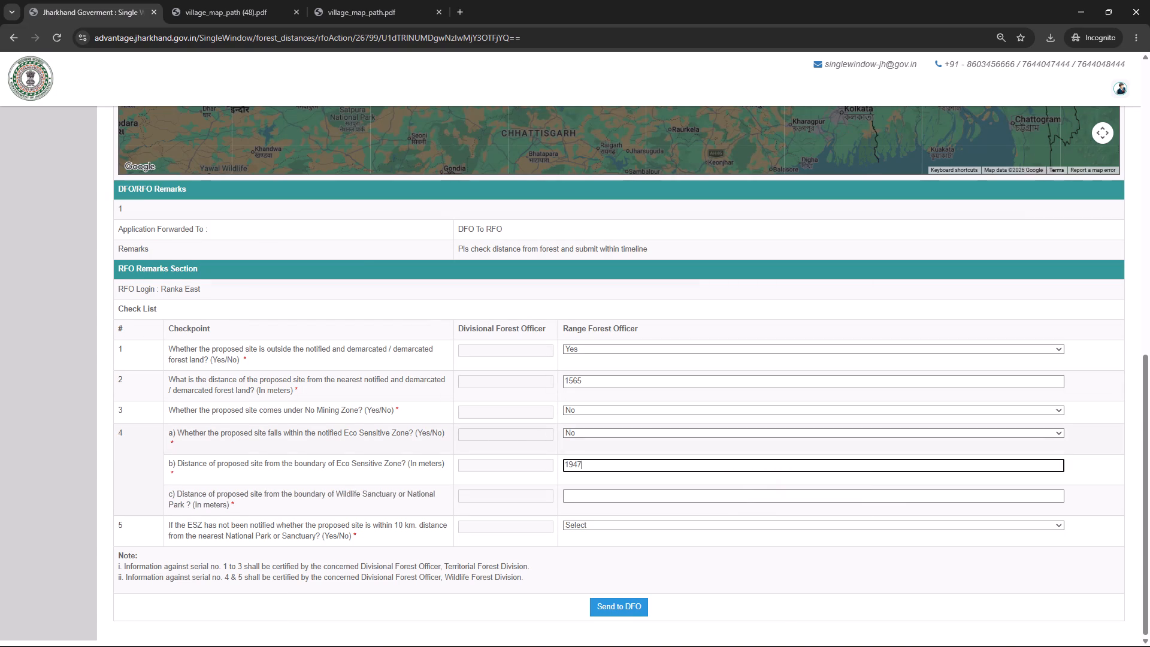
pyautogui.press('4')
pyautogui.click(567, 482)
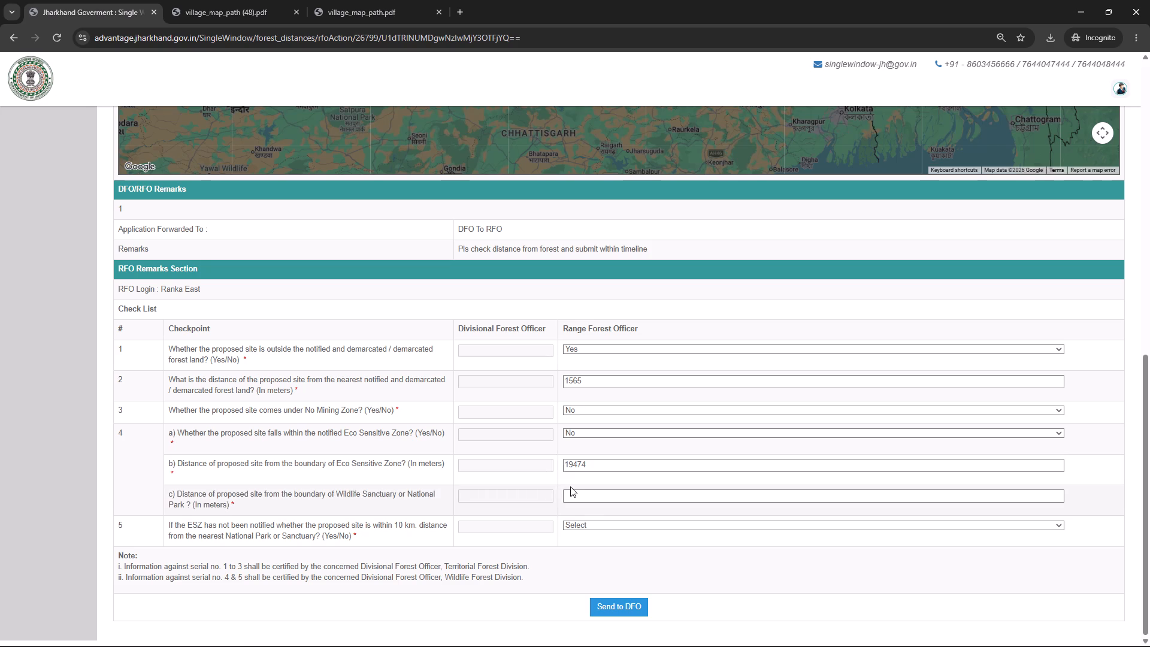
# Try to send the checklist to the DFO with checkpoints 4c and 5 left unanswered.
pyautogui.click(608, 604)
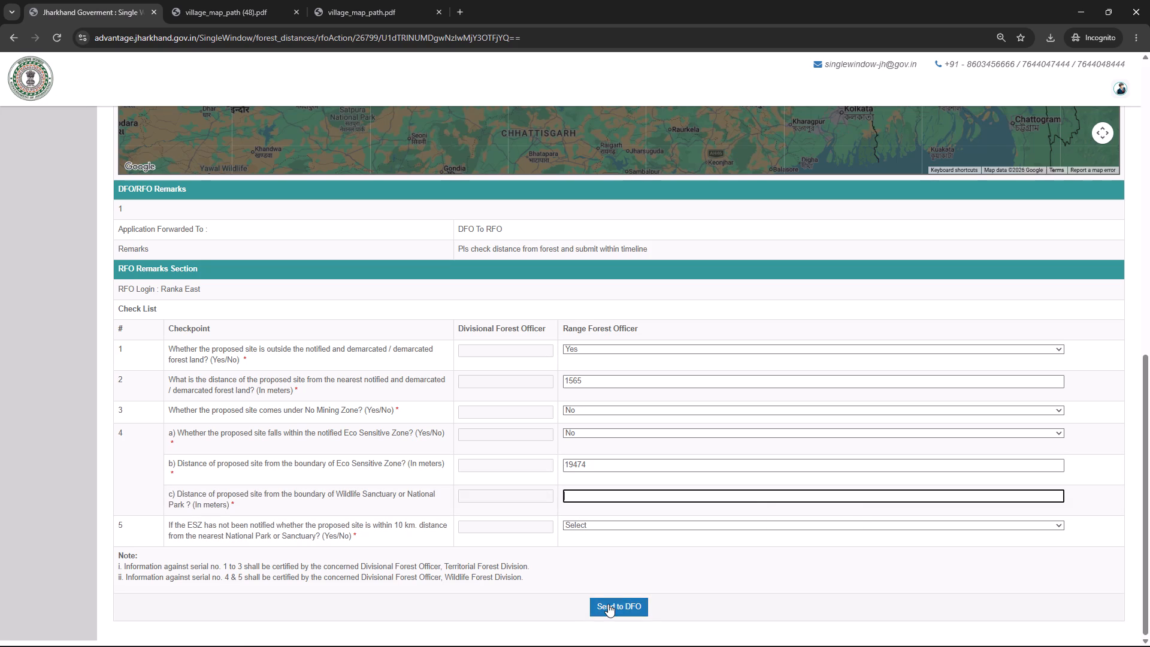
# Switch to QGIS, hide the REVENUE_DATA_GARHWA_SOUTH layer, and examine the protected-area boundaries around Barkoal P.F., Binda and Ledki.
pyautogui.hotkey('alt', 'Tab')
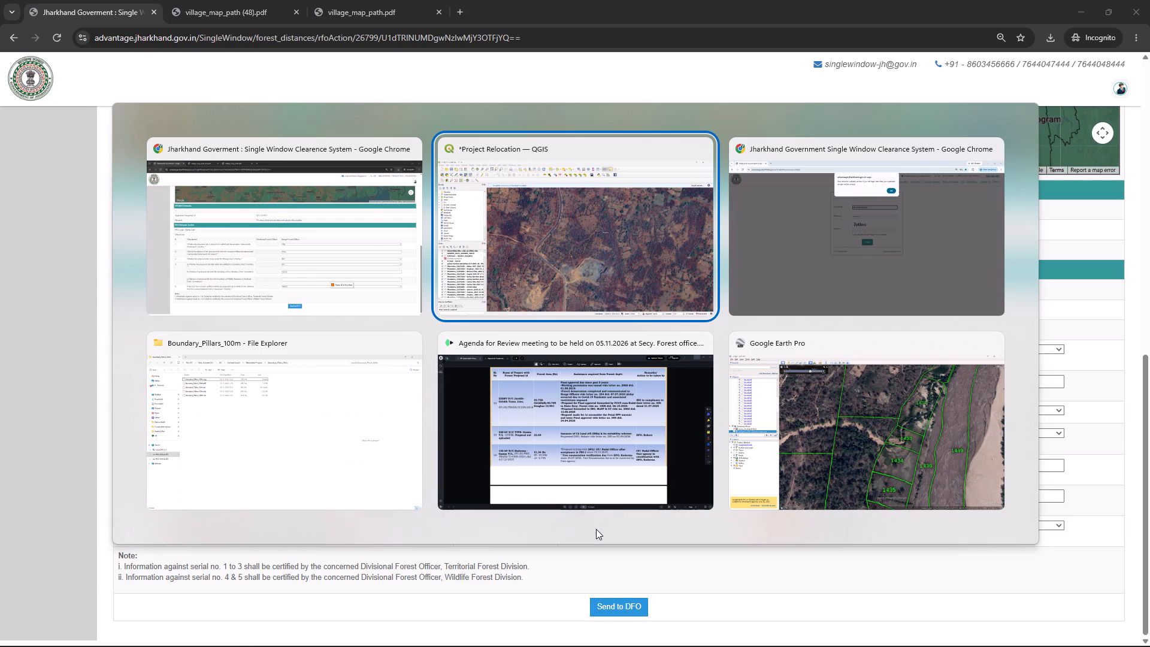
pyautogui.scroll(-2, 628, 519)
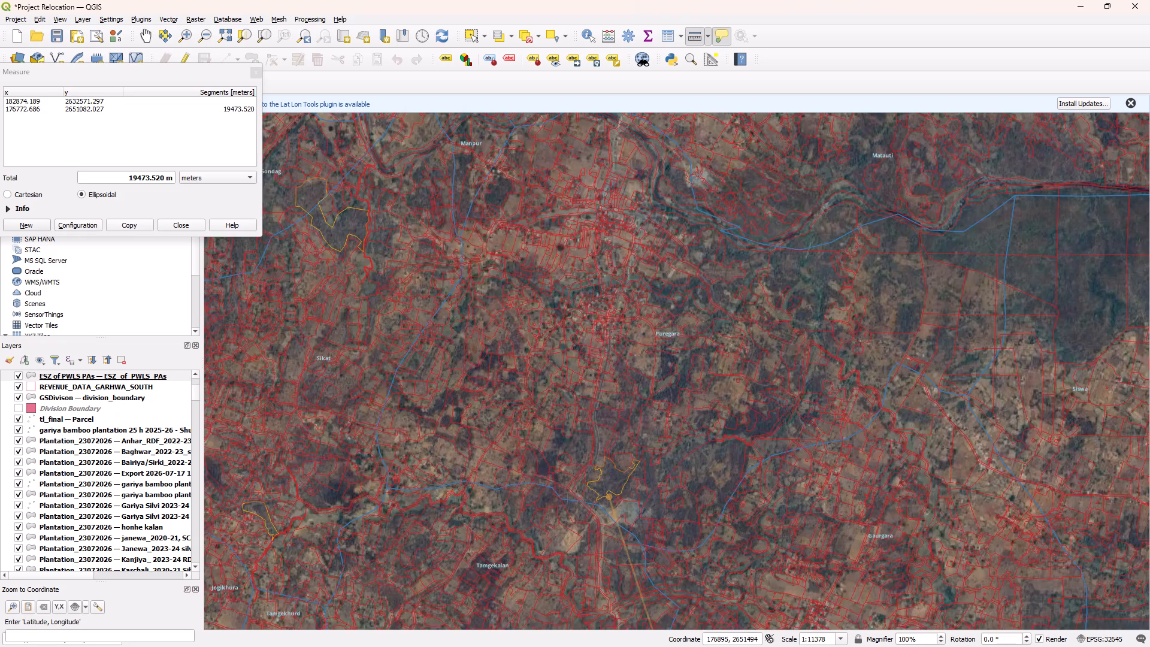
pyautogui.scroll(-1, 628, 412)
pyautogui.scroll(-3, 531, 355)
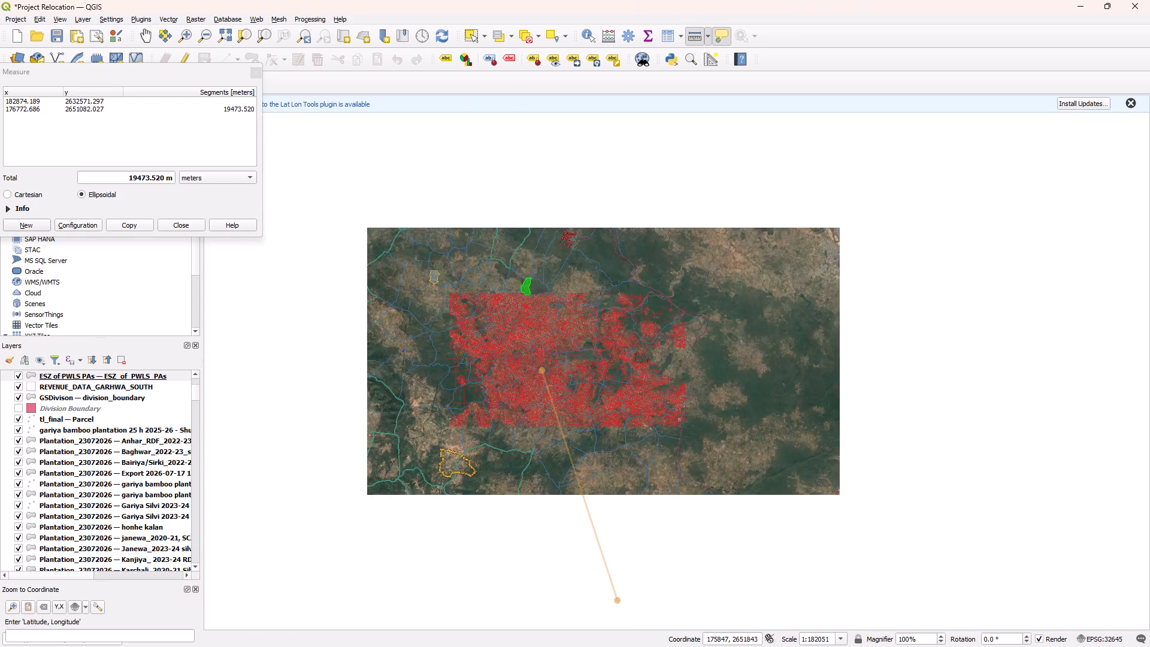
pyautogui.scroll(1, 614, 567)
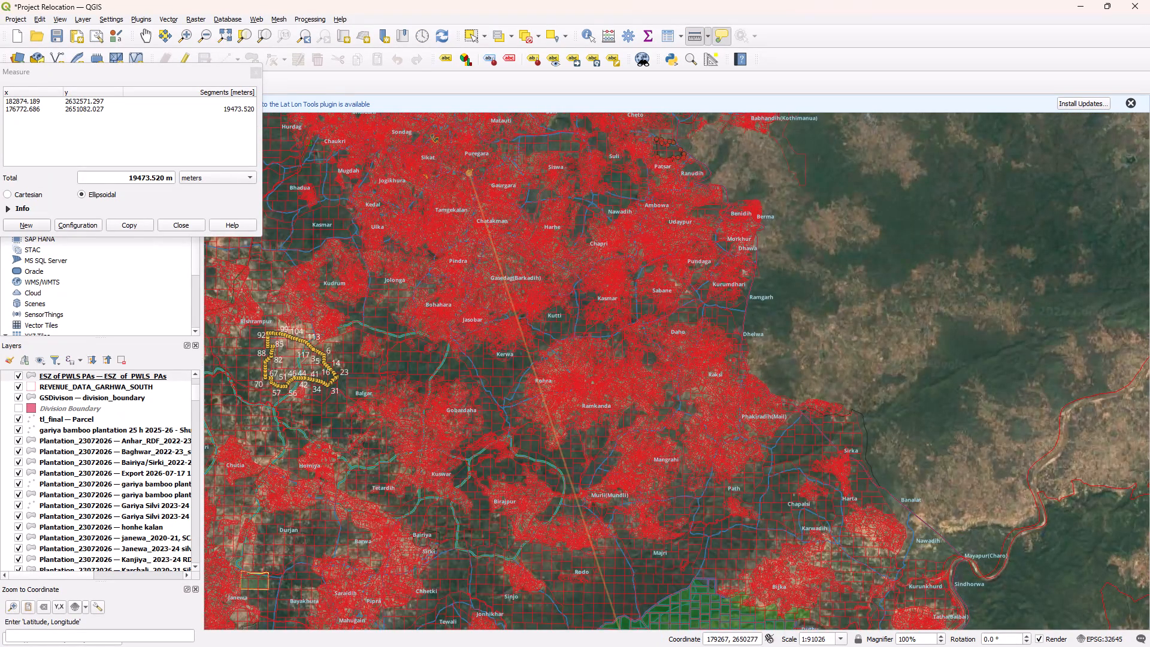
pyautogui.scroll(-1, 559, 221)
pyautogui.scroll(1, 601, 500)
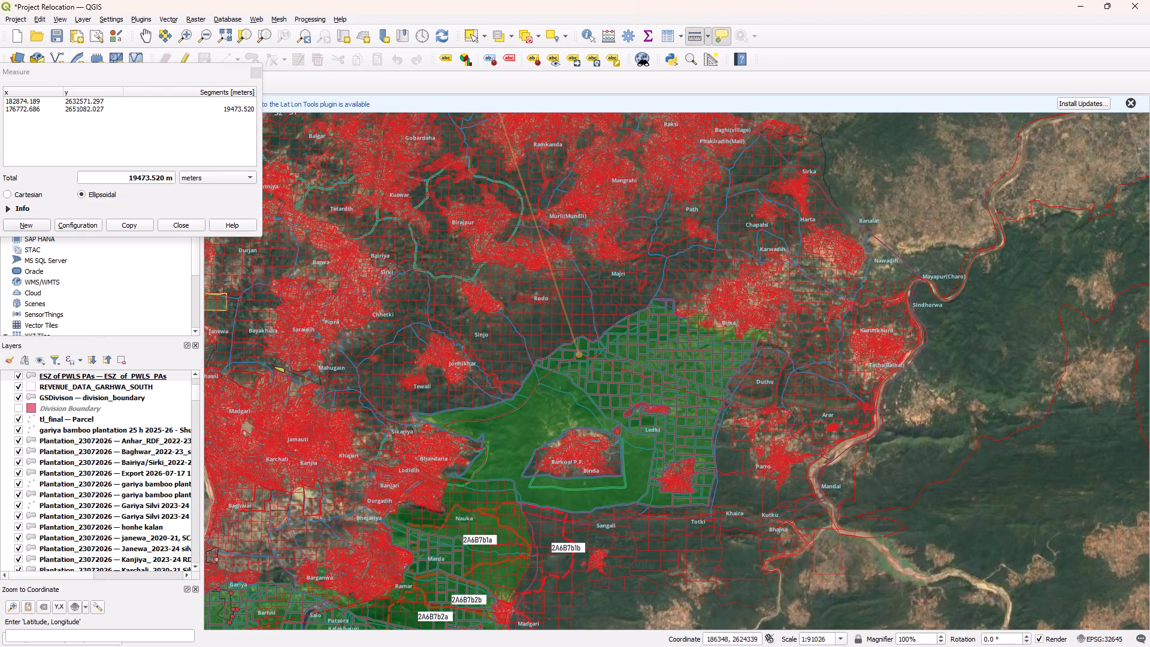
pyautogui.click(18, 383)
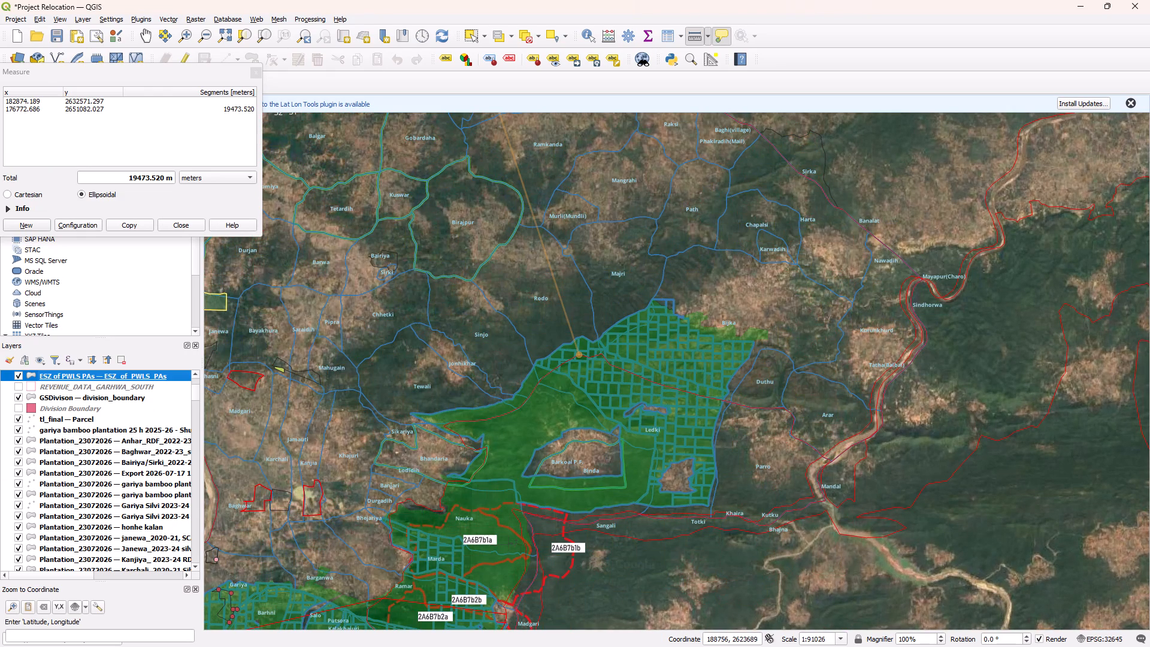
pyautogui.scroll(2, 605, 503)
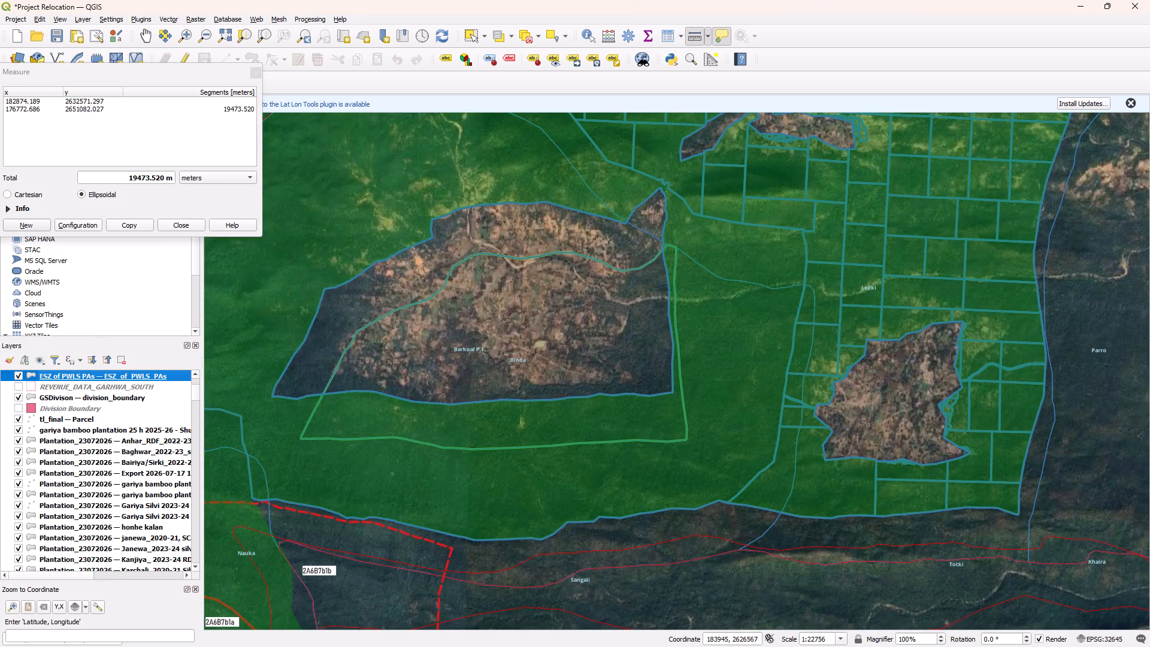
pyautogui.scroll(-1, 607, 507)
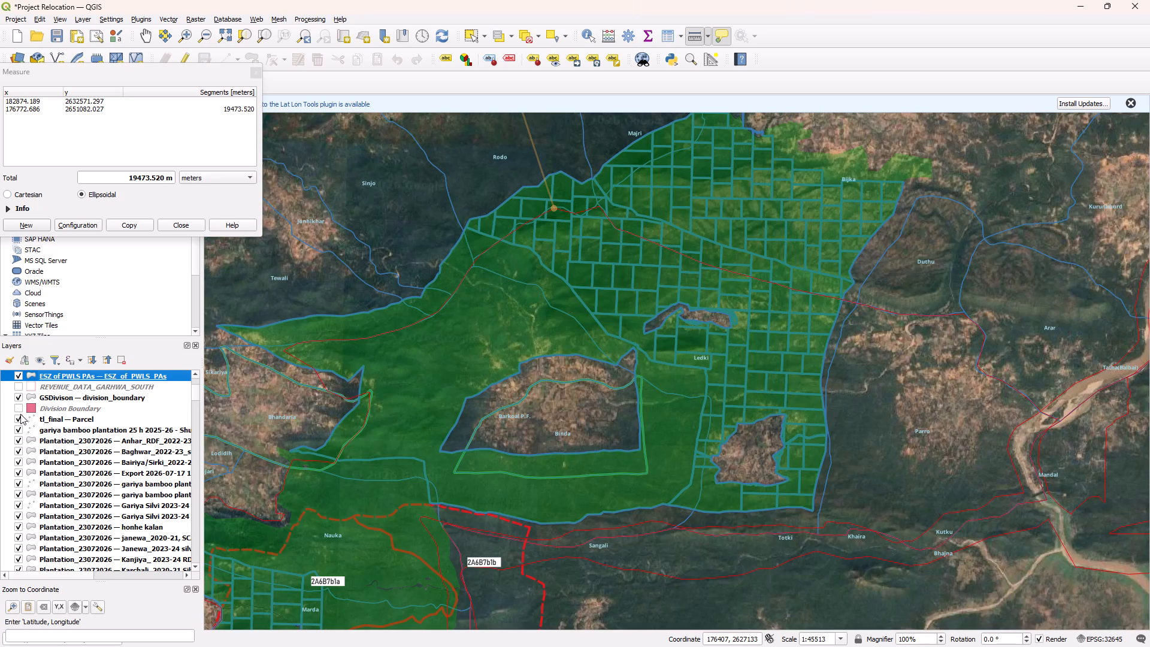
# Toggle the GSDivison division_boundary layer on and off to identify its outline, leaving it hidden.
pyautogui.click(19, 398)
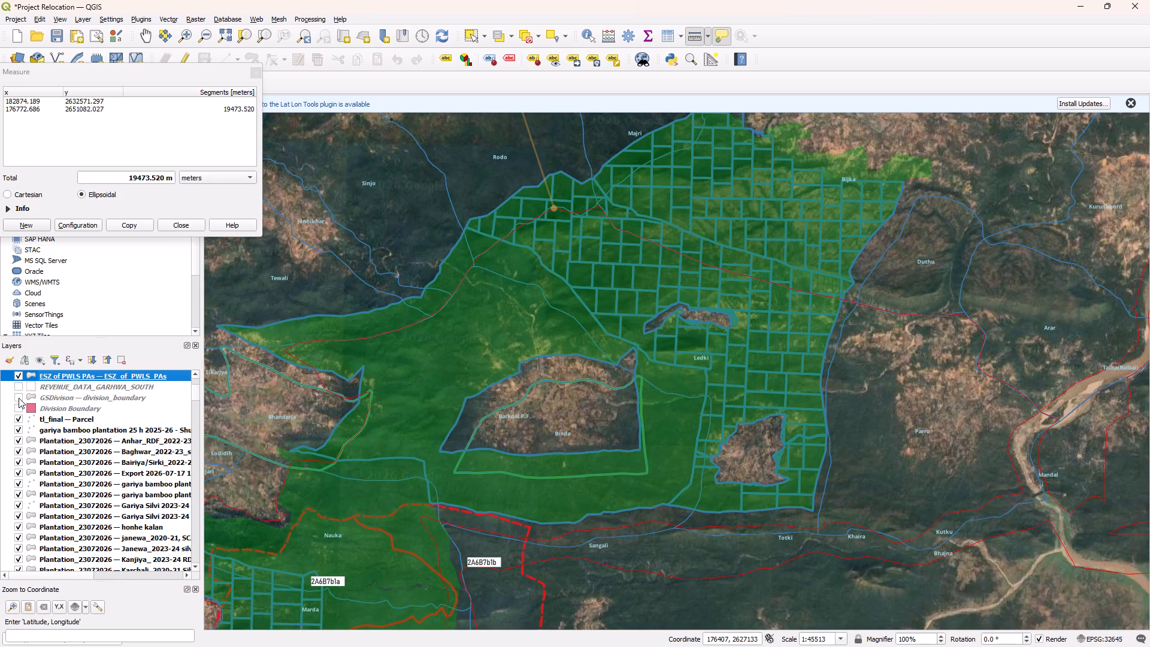
pyautogui.click(19, 398)
pyautogui.click(19, 398)
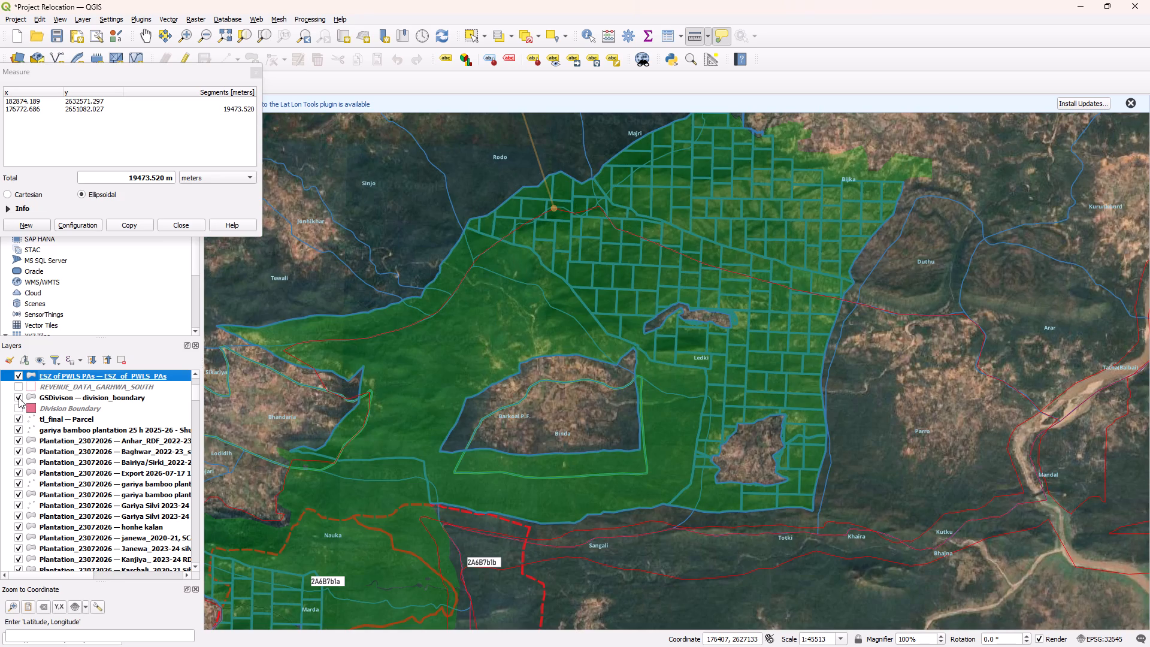
pyautogui.click(19, 398)
pyautogui.click(19, 398)
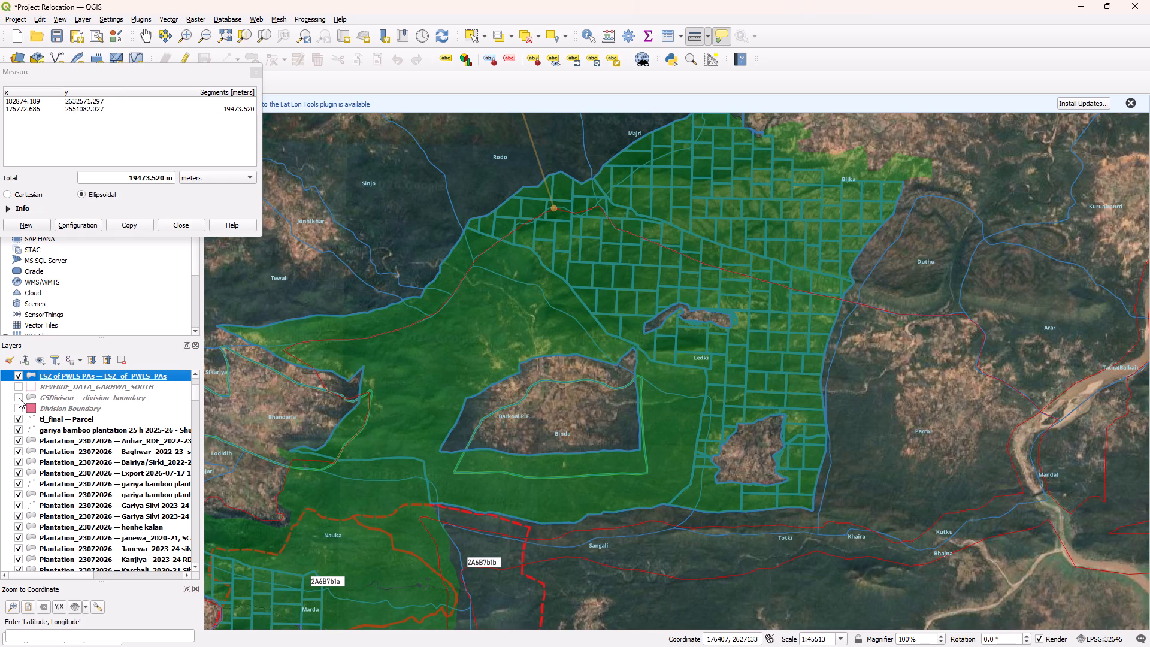
pyautogui.click(19, 398)
pyautogui.click(19, 398)
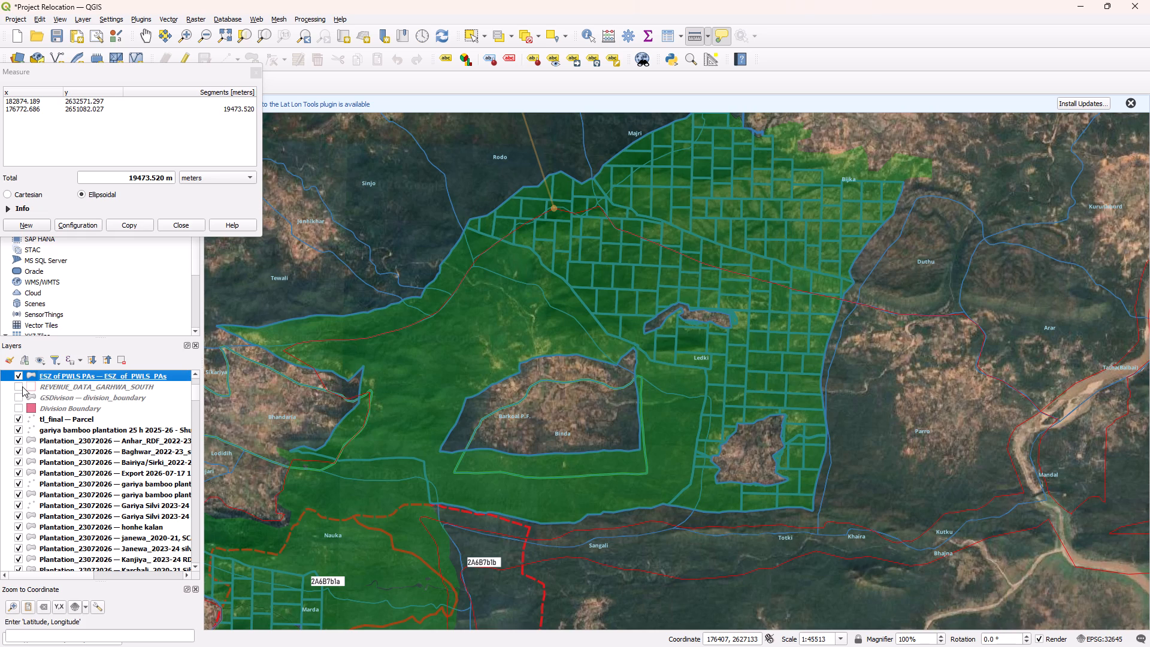
# Show the REVENUE_DATA_GARHWA_SOUTH layer and toggle it and the ESZ of PWLS PAs layer to compare boundaries around Binda.
pyautogui.click(22, 386)
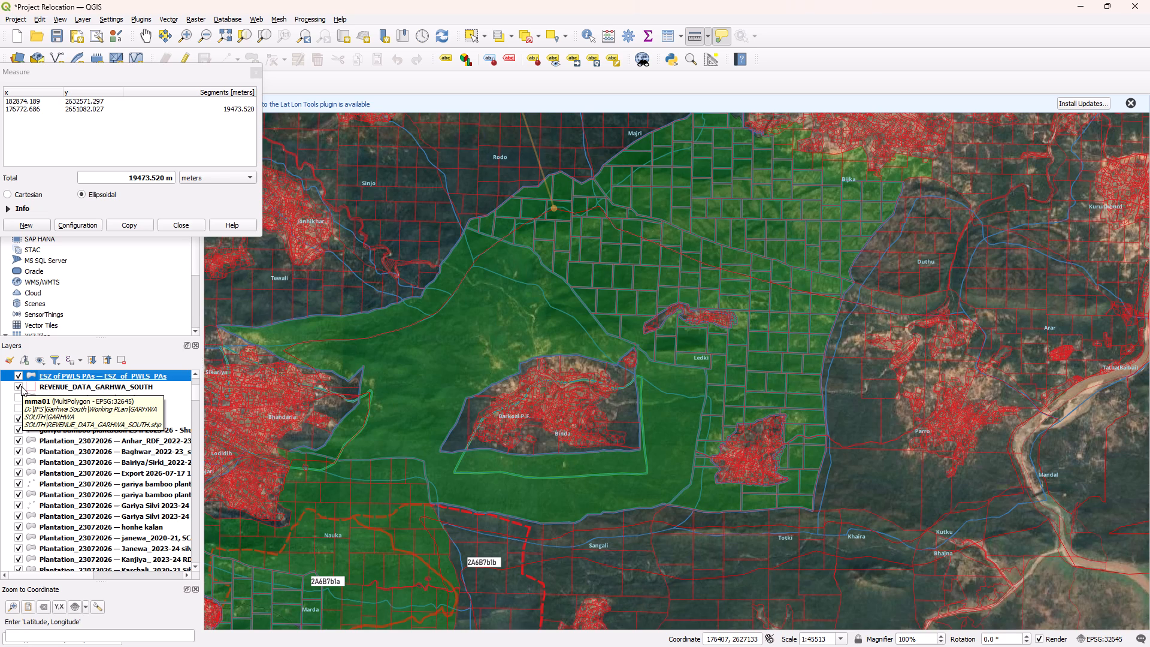
pyautogui.scroll(1, 610, 504)
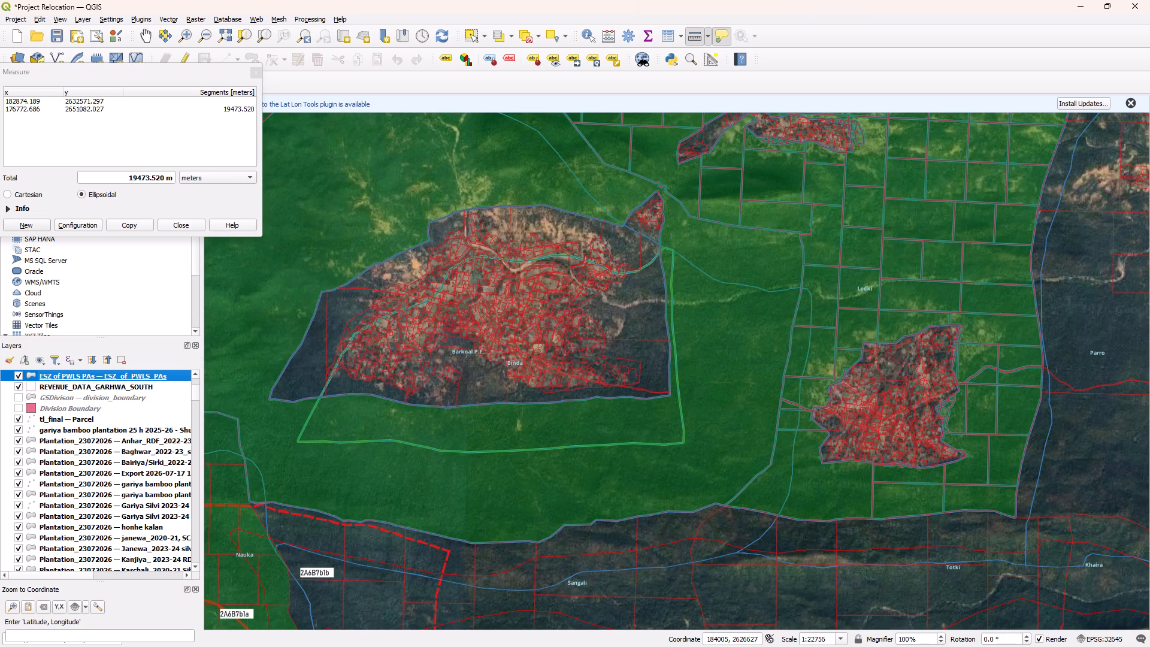
pyautogui.click(17, 376)
pyautogui.click(17, 376)
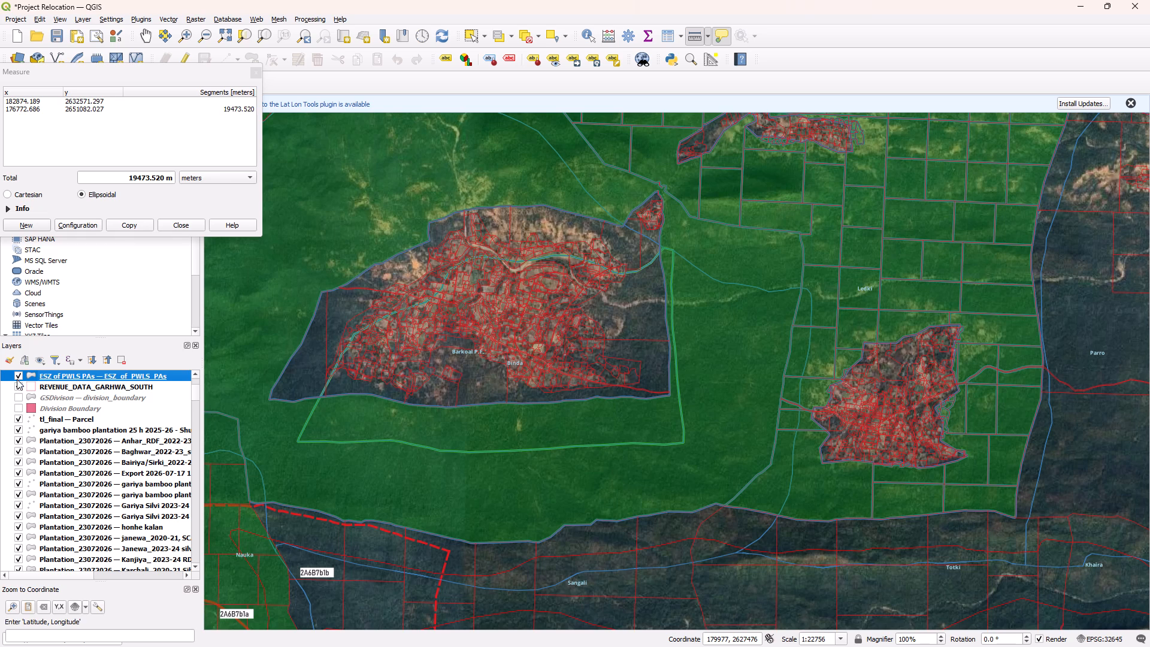
pyautogui.click(17, 384)
pyautogui.click(17, 384)
# Toggle the PLOT AREA — Merge_allVillagePlots layer to identify its outlines, leaving it hidden.
pyautogui.scroll(-4, 4, 495)
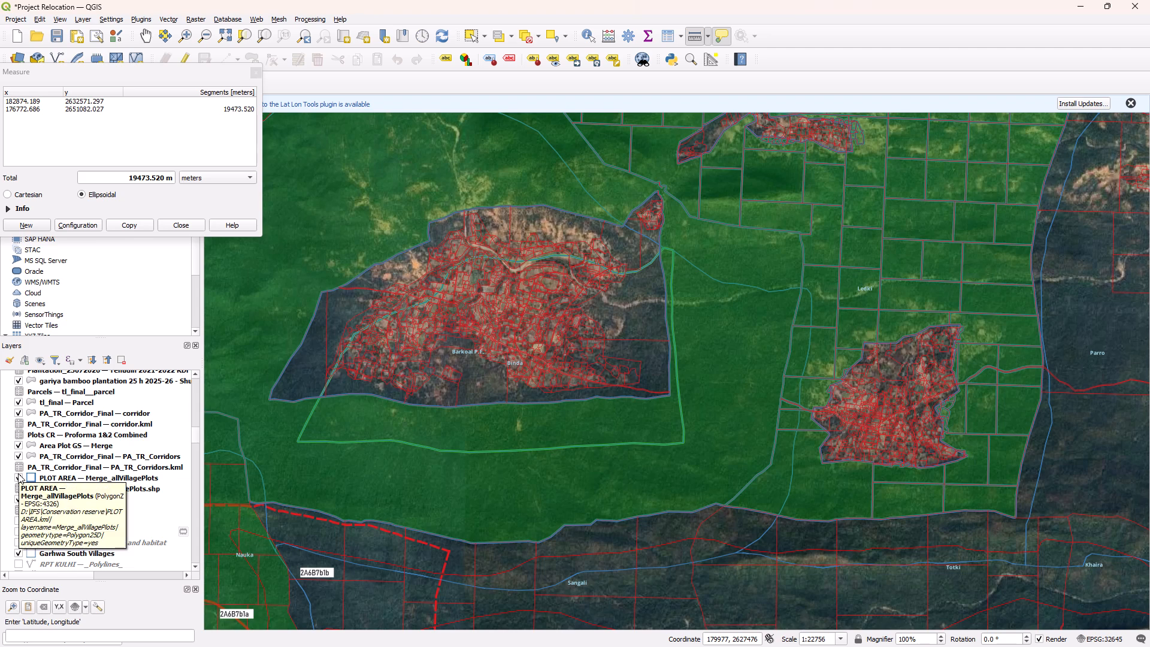
pyautogui.click(18, 478)
pyautogui.click(18, 478)
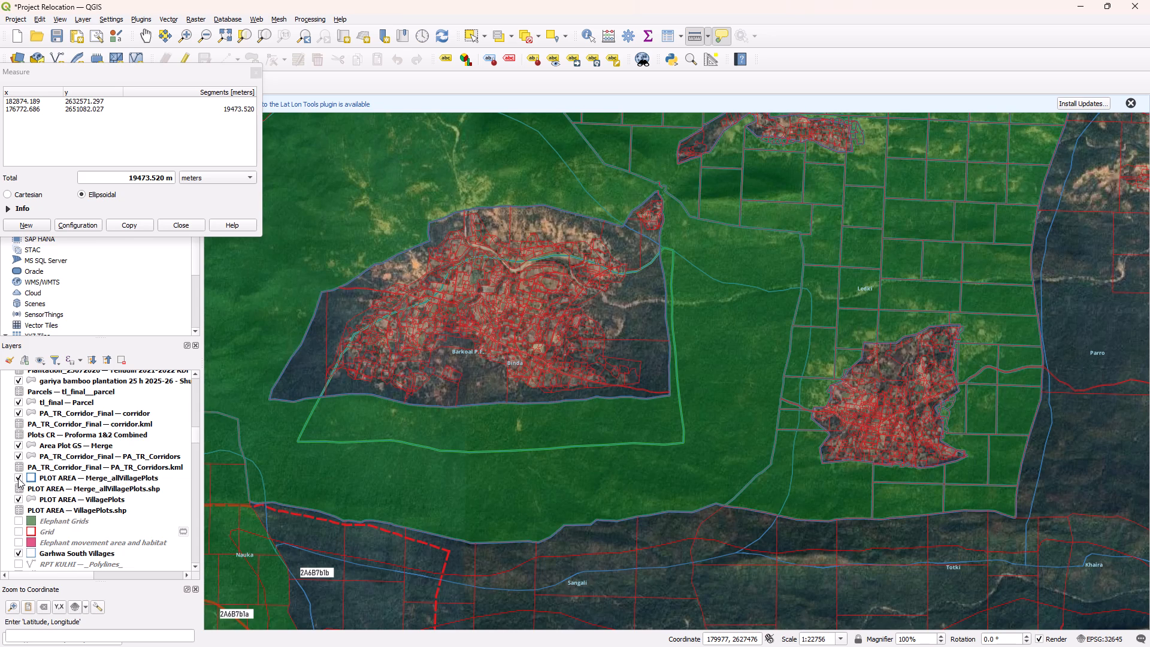
pyautogui.click(18, 478)
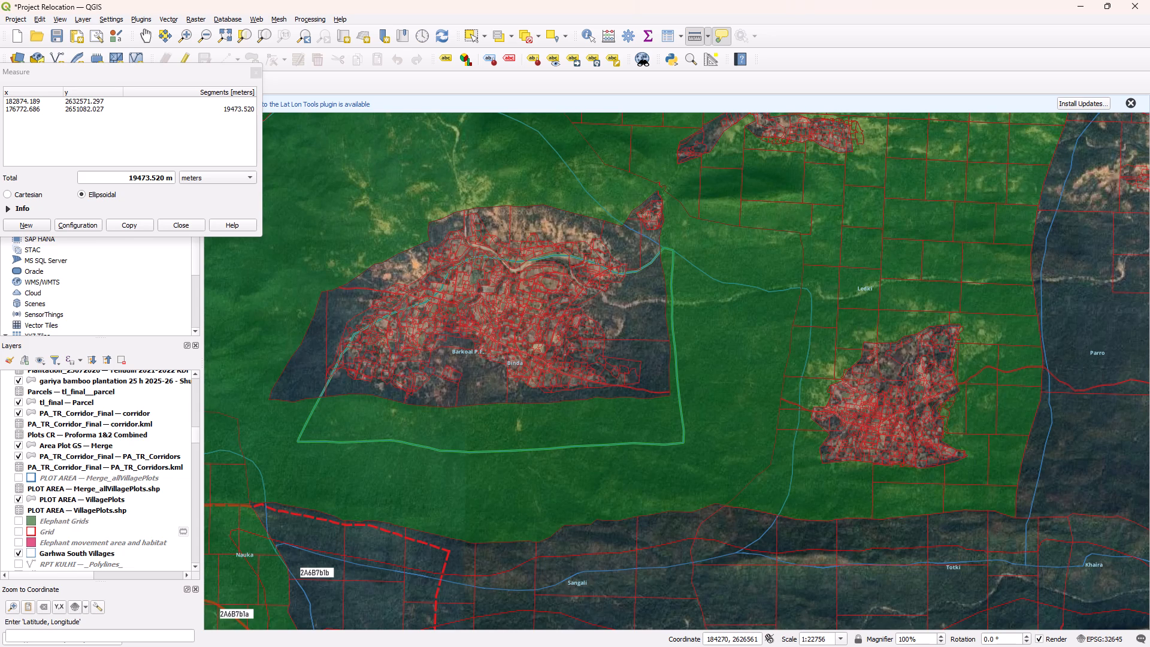
# Measure the distance from the green protected-area boundary's corner southeast of Binda to the southern vertex of the orange site outline at Puregara.
pyautogui.scroll(-2, 637, 510)
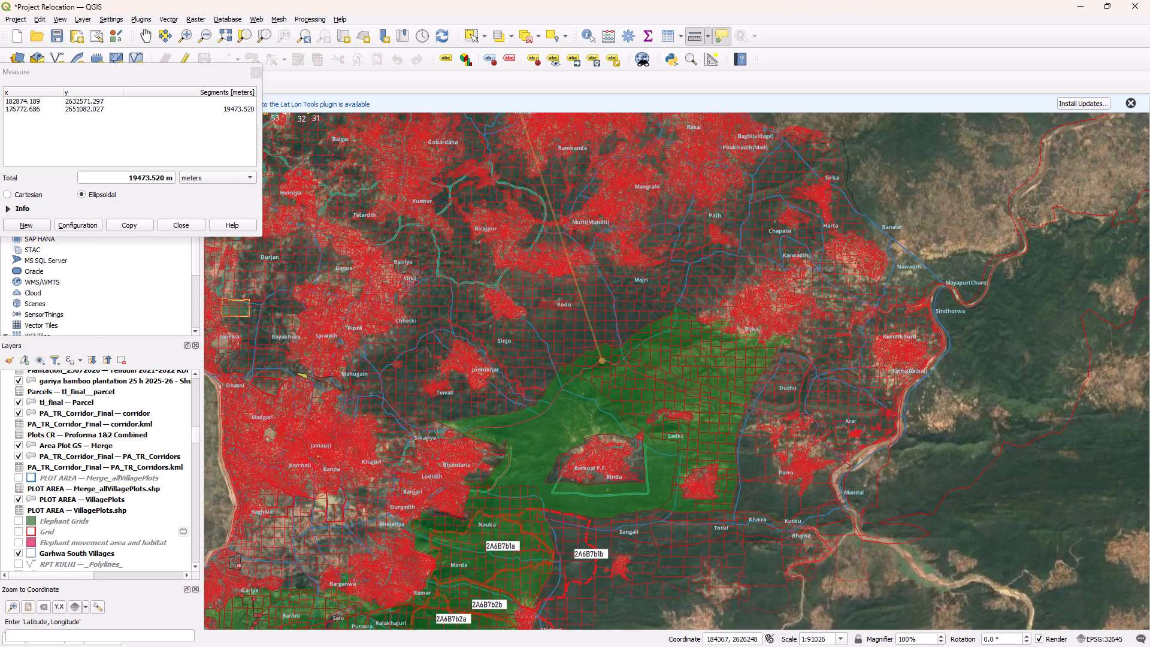
pyautogui.scroll(2, 674, 515)
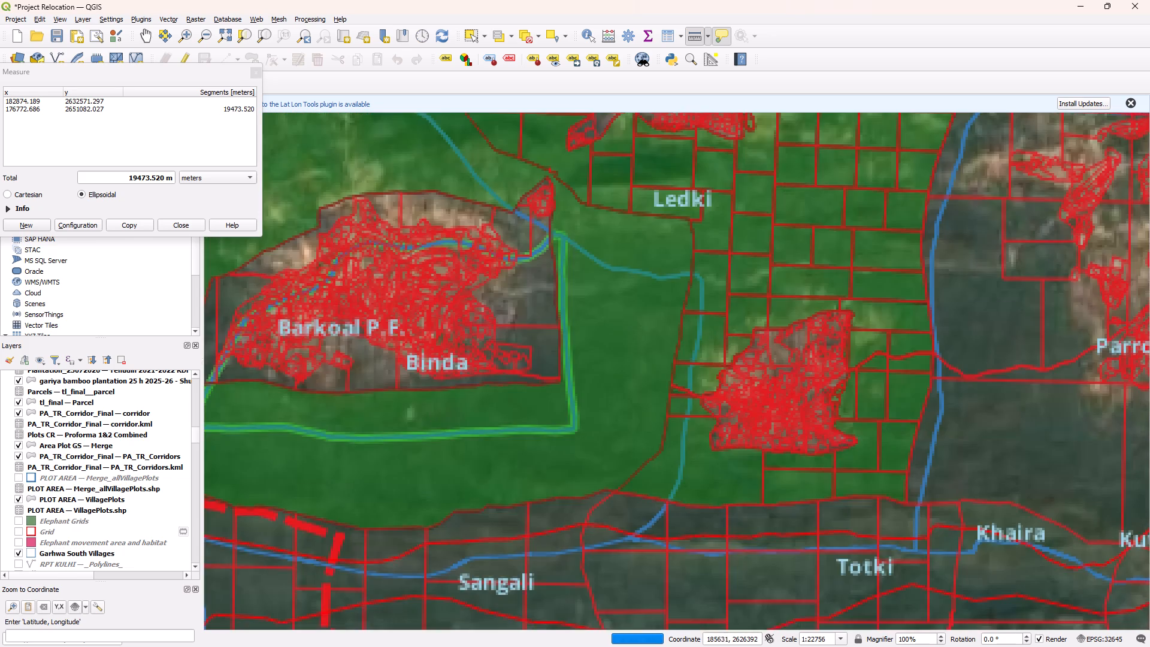
pyautogui.scroll(4, 607, 494)
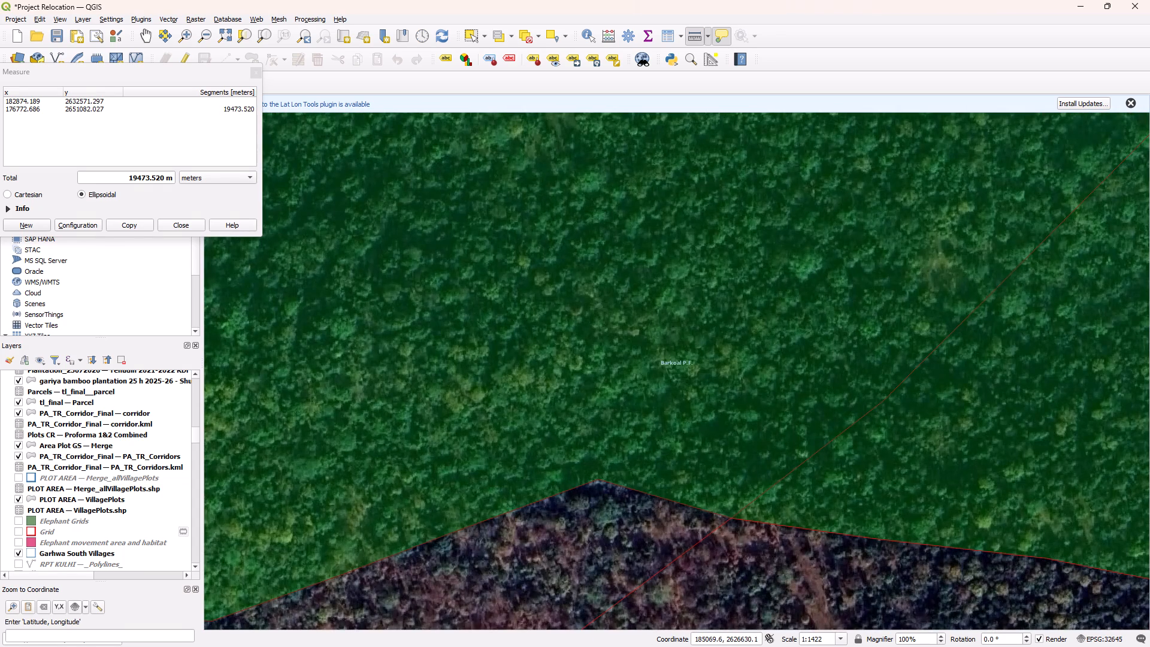
pyautogui.click(599, 479)
pyautogui.scroll(-3, 631, 491)
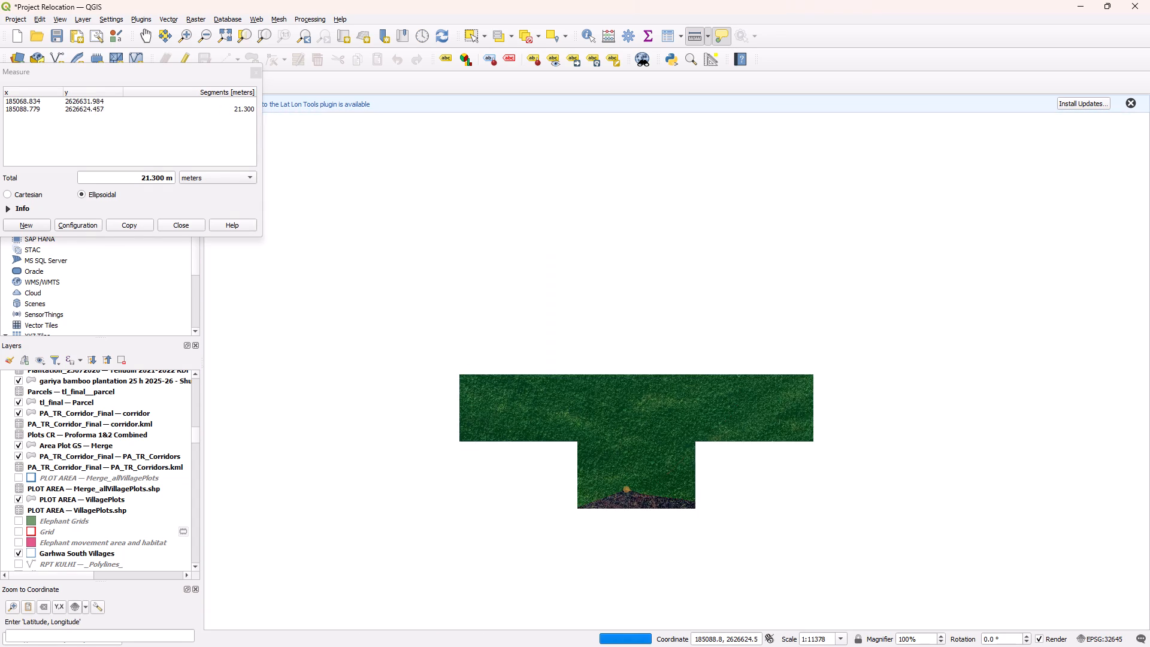
pyautogui.scroll(-4, 631, 491)
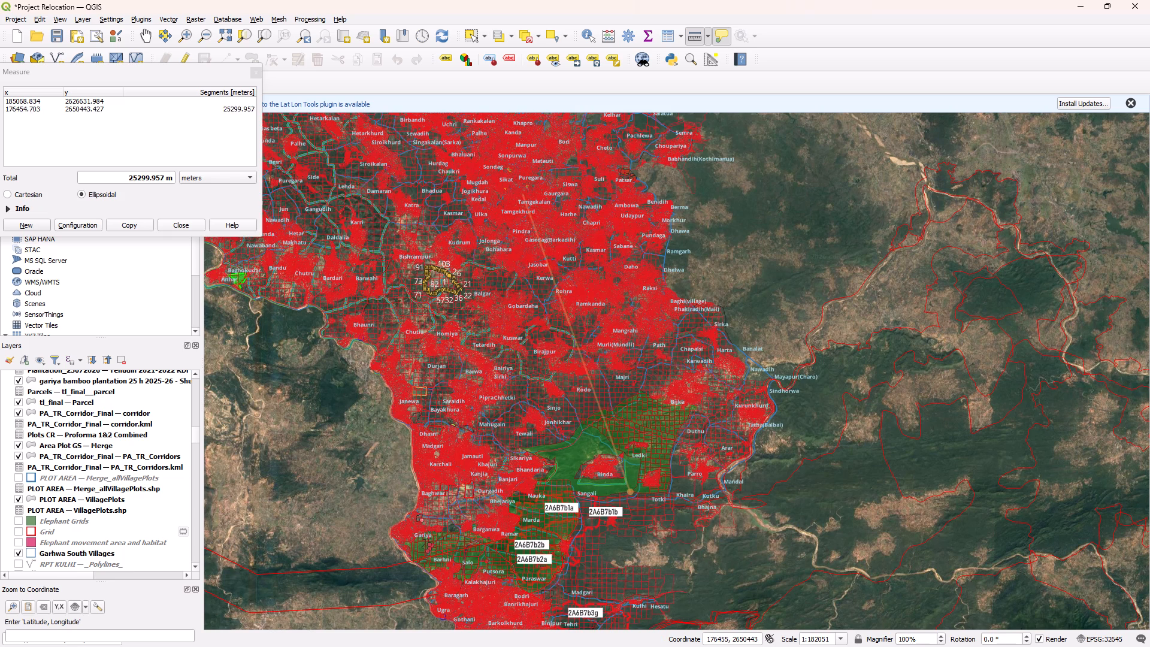
pyautogui.scroll(7, 523, 195)
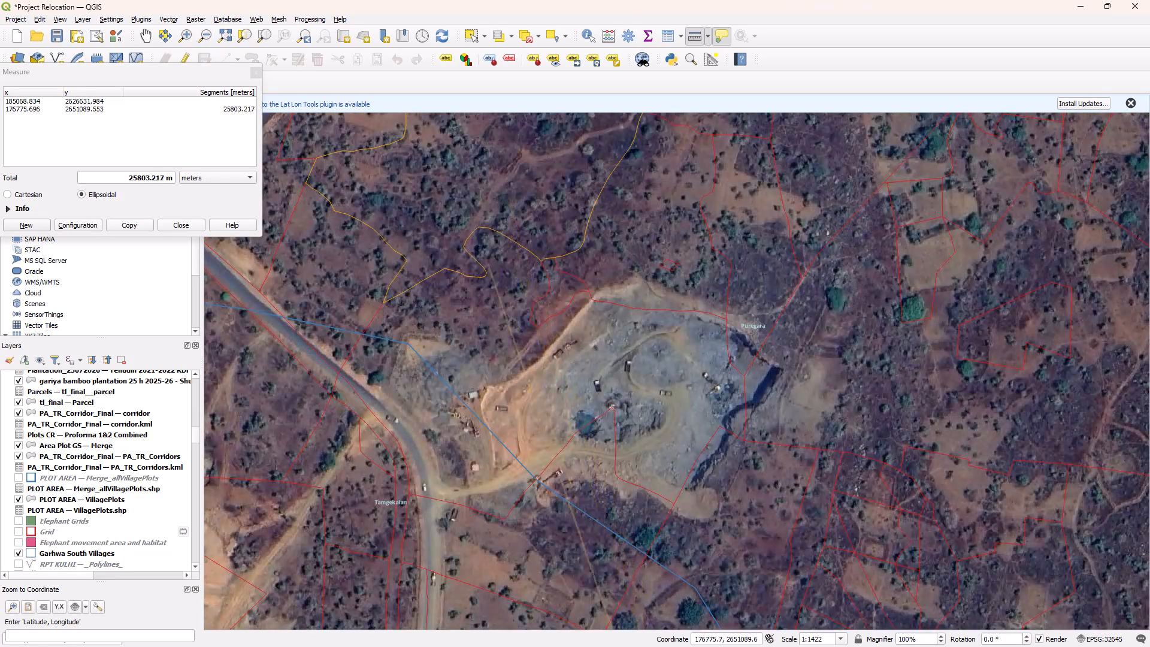
pyautogui.scroll(1, 483, 280)
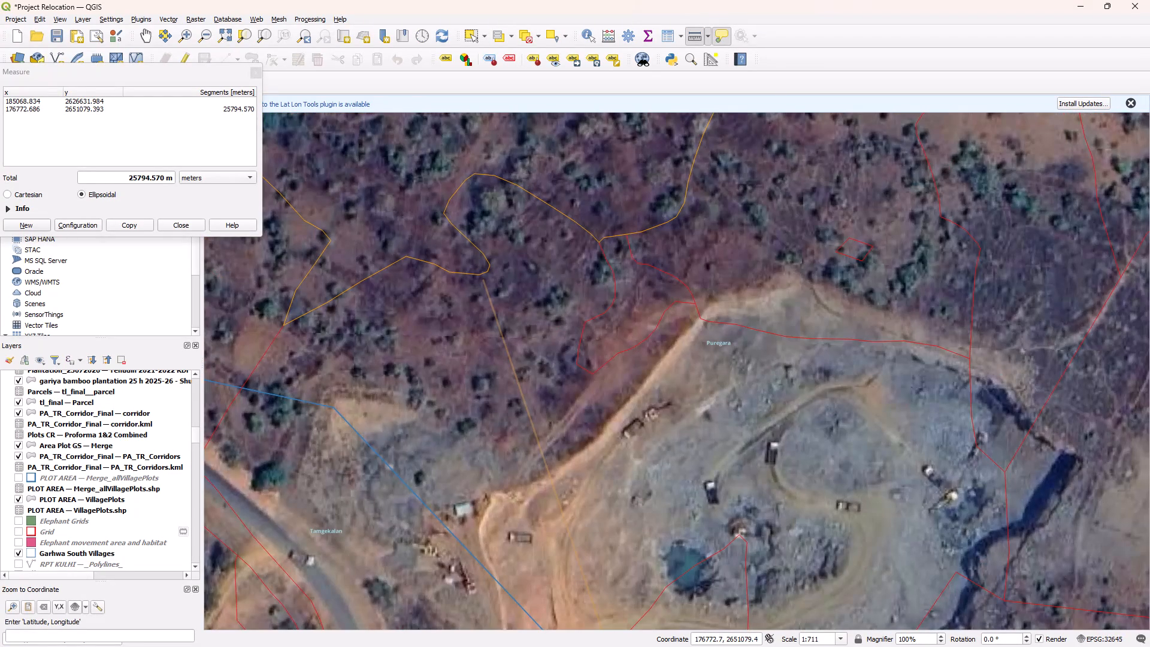
pyautogui.scroll(1, 483, 280)
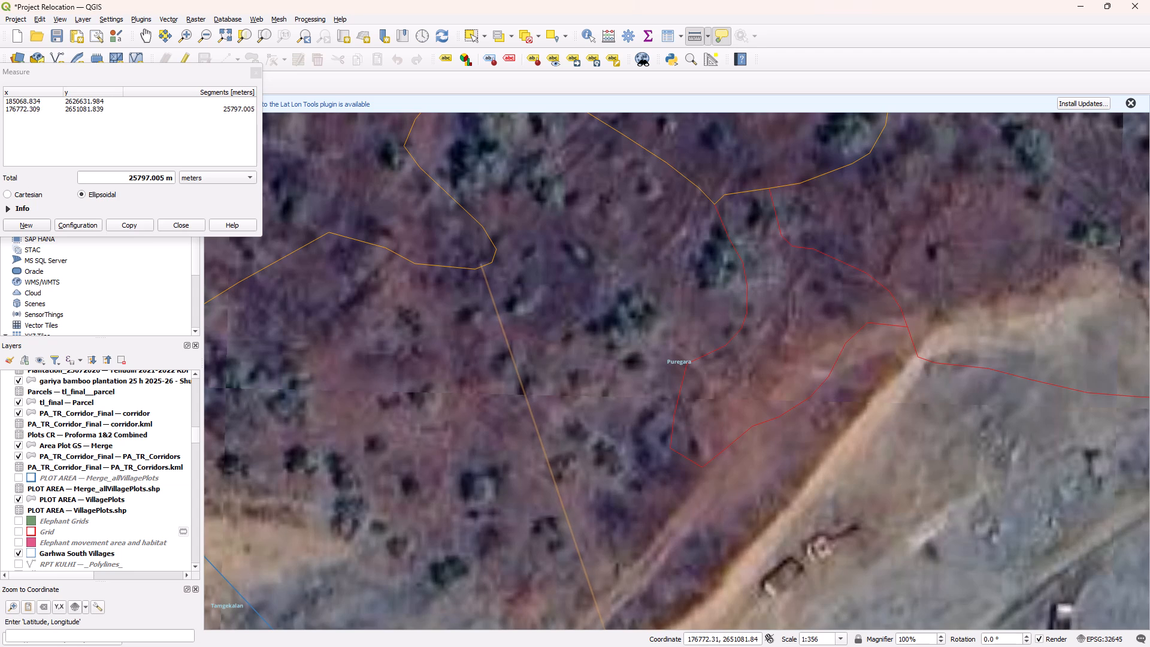
pyautogui.click(482, 266)
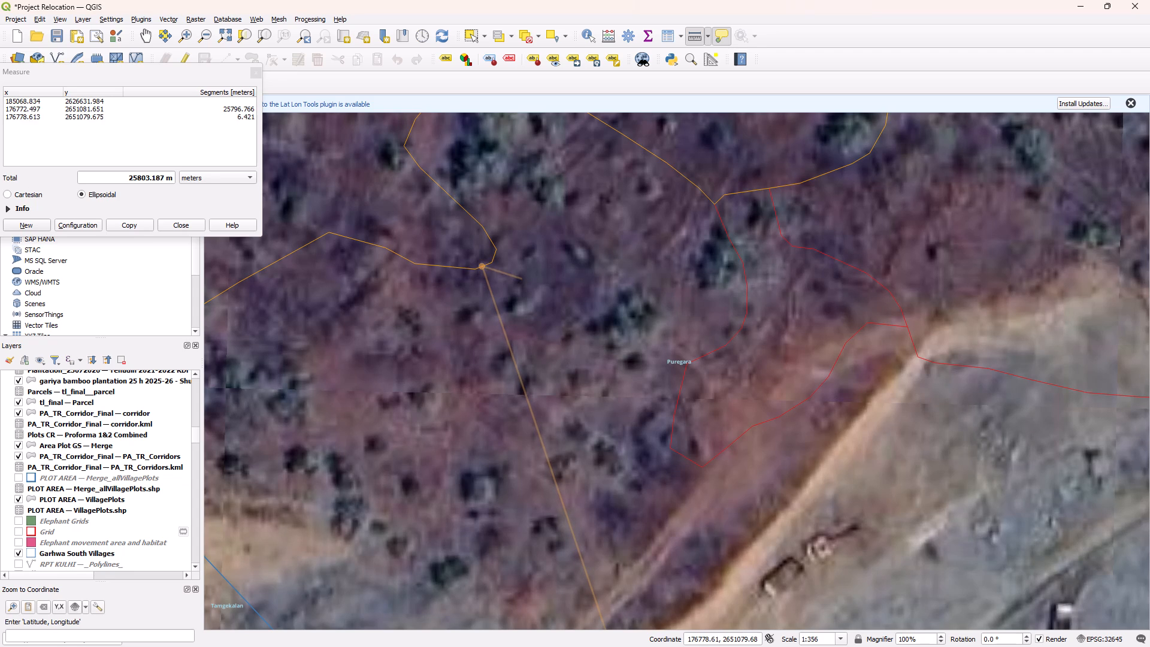
pyautogui.rightClick(482, 267)
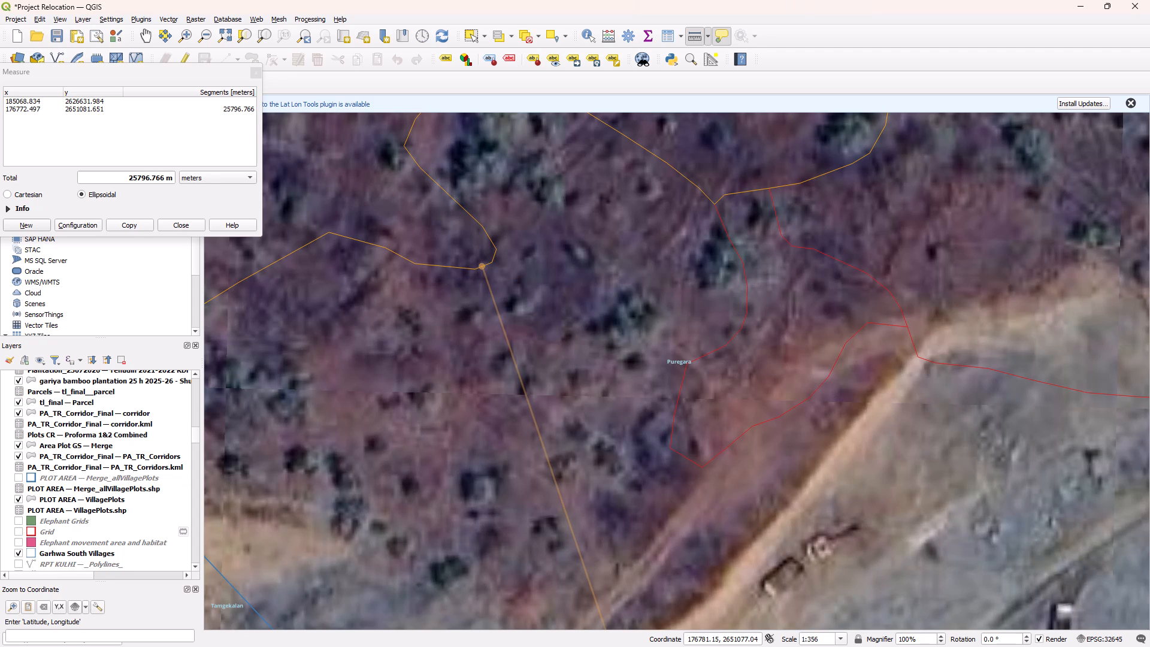
# In the browser checklist, enter 25797 as the distance from the sanctuary or national park (4c) and answer No to checkpoint 5.
pyautogui.hotkey('alt', 'Tab')
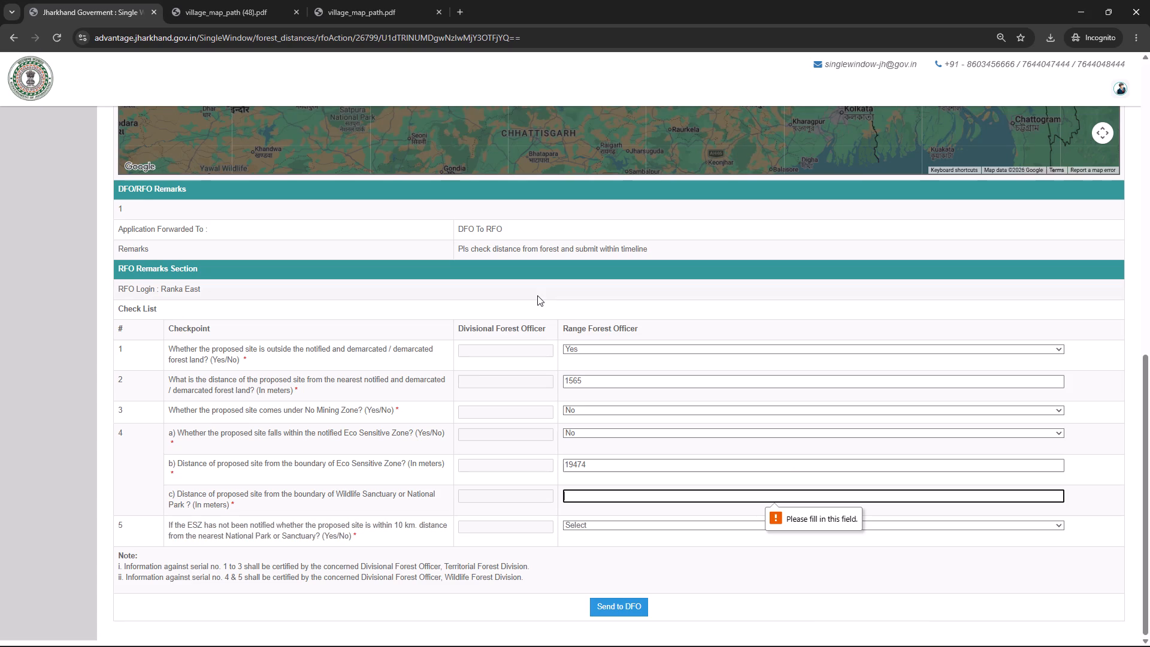
pyautogui.write('25797')
pyautogui.hotkey('alt', 'Tab')
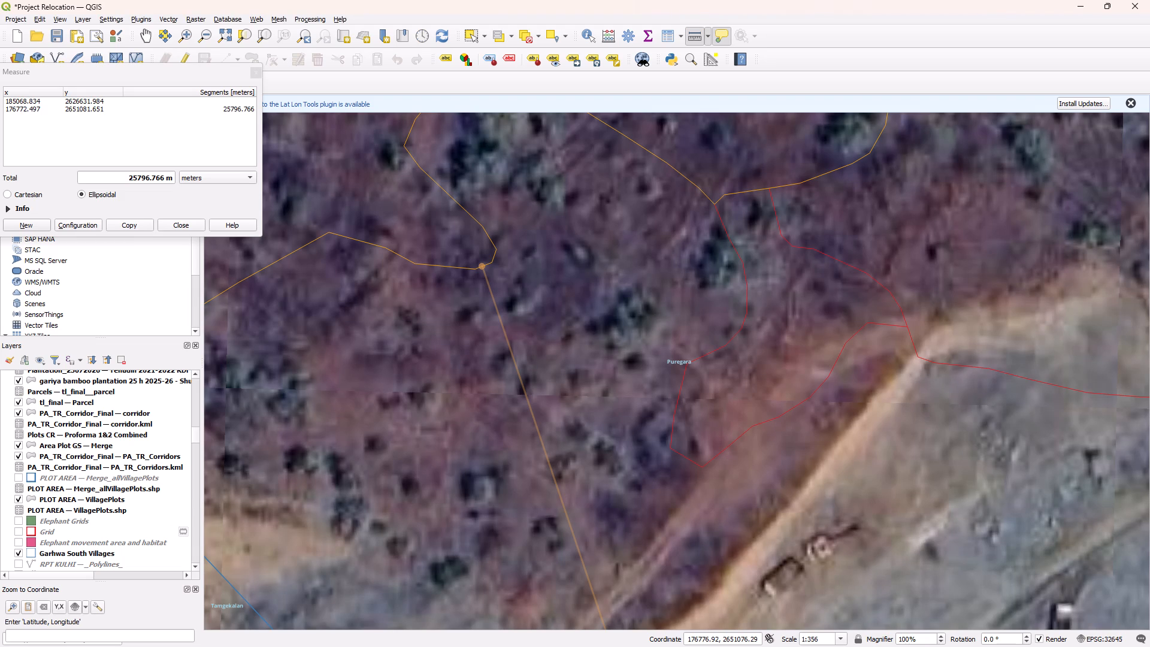
pyautogui.hotkey('alt', 'Tab')
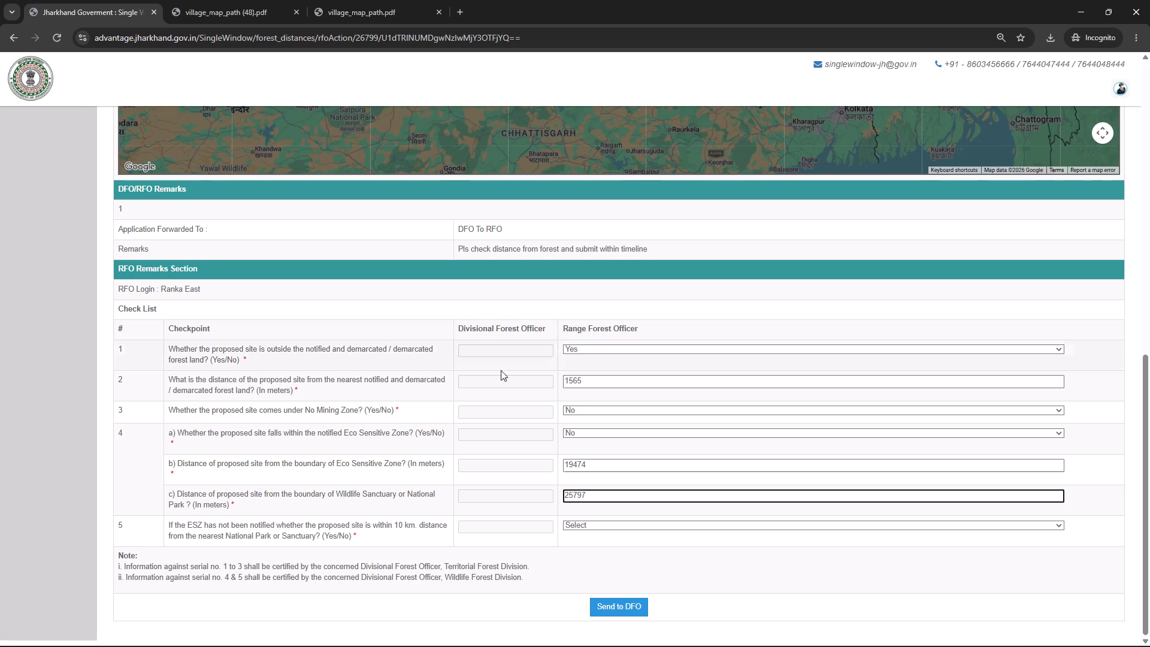
pyautogui.click(538, 551)
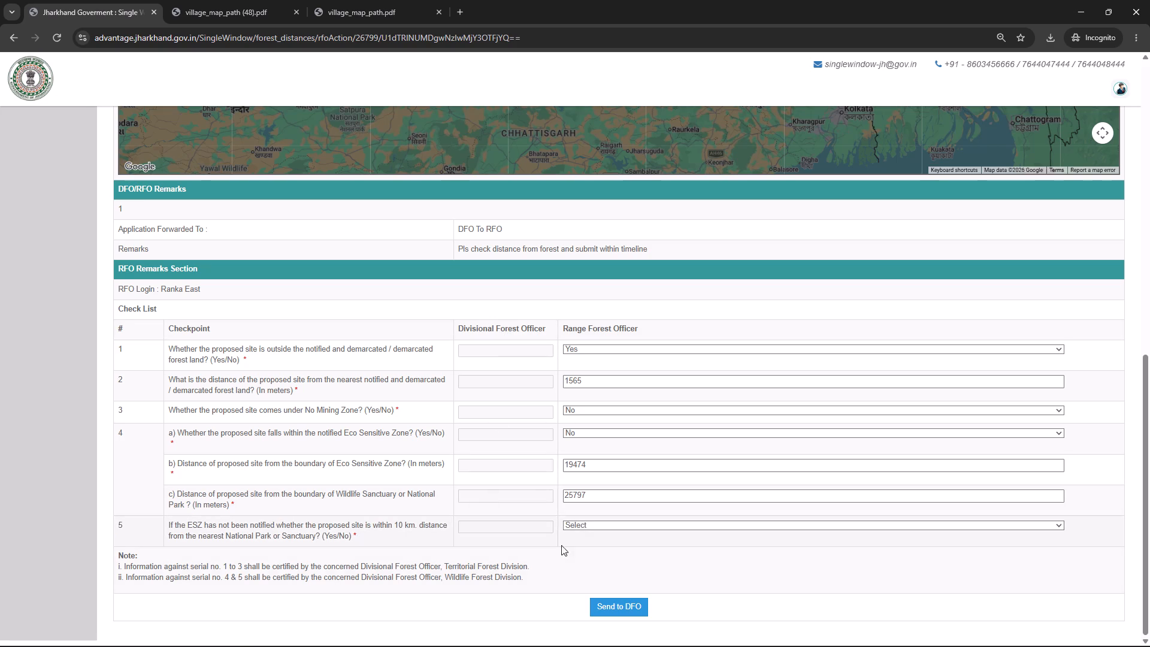
pyautogui.click(597, 524)
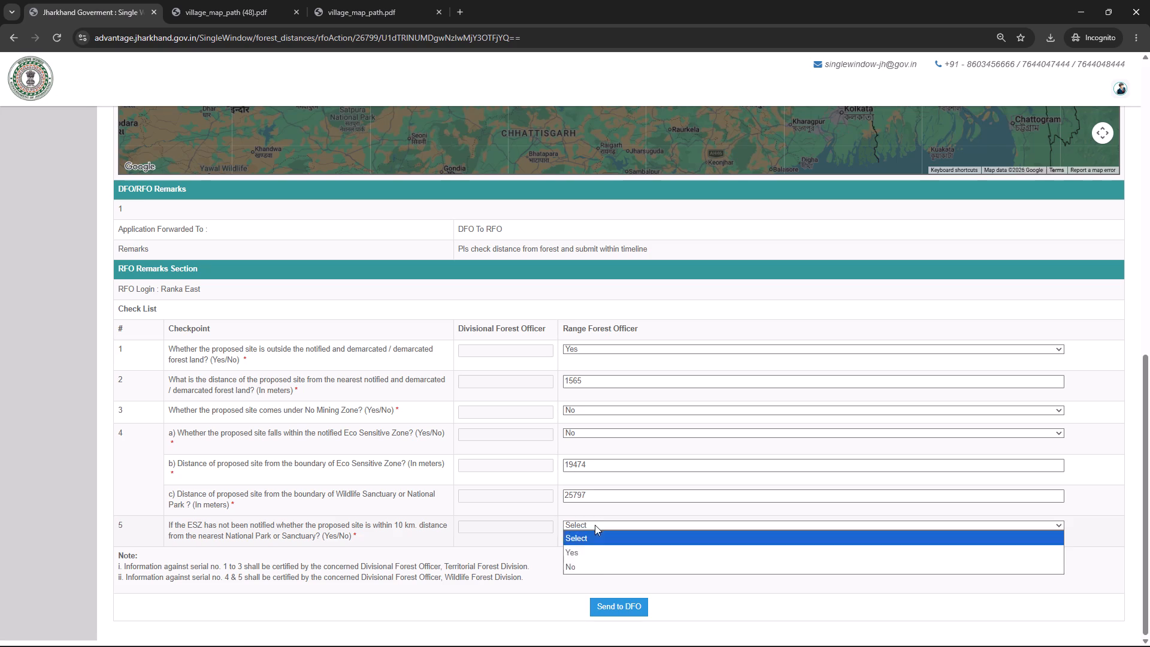
pyautogui.click(597, 564)
pyautogui.click(597, 564)
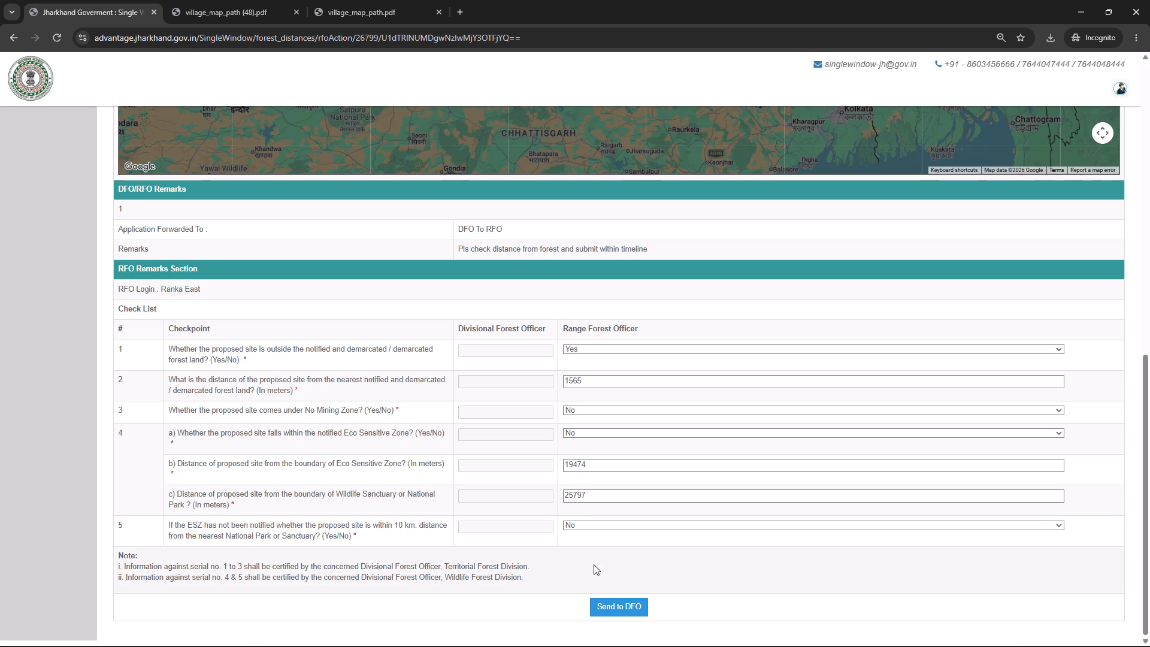
# Send the completed RFO checklist to the DFO.
pyautogui.scroll(-2, 594, 562)
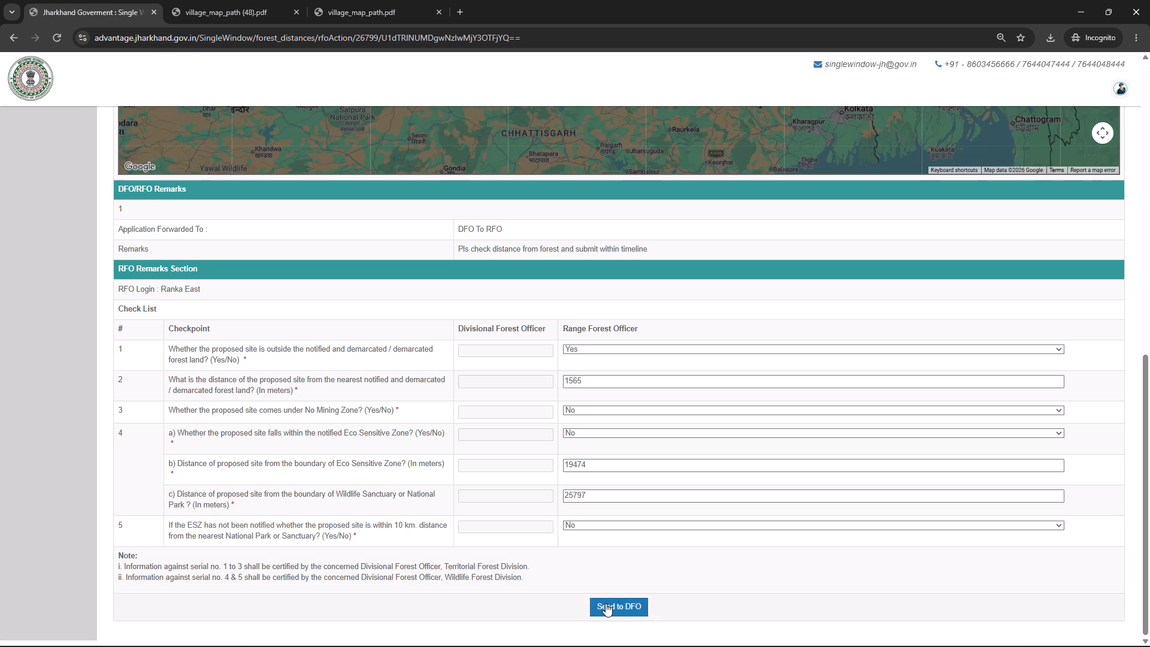
pyautogui.click(606, 603)
pyautogui.scroll(-4, 624, 566)
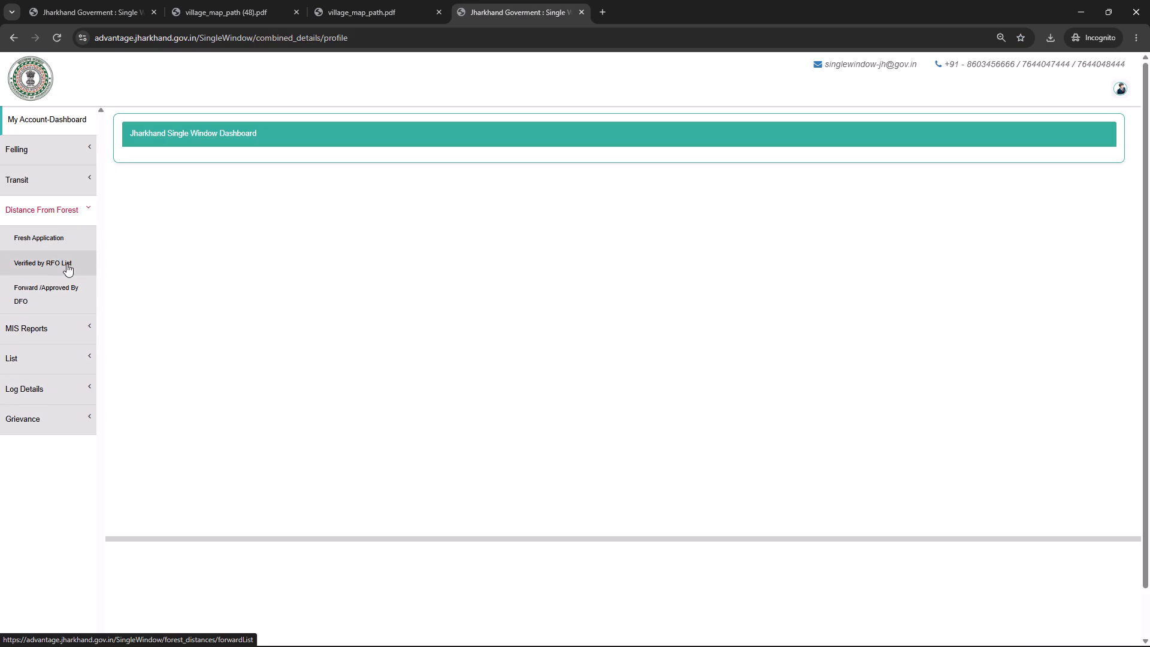
# From the Verified by RFO list in the DFO account, open the pending MAA GARHDEVI NILAM STONE WORKS application for verification.
pyautogui.click(66, 264)
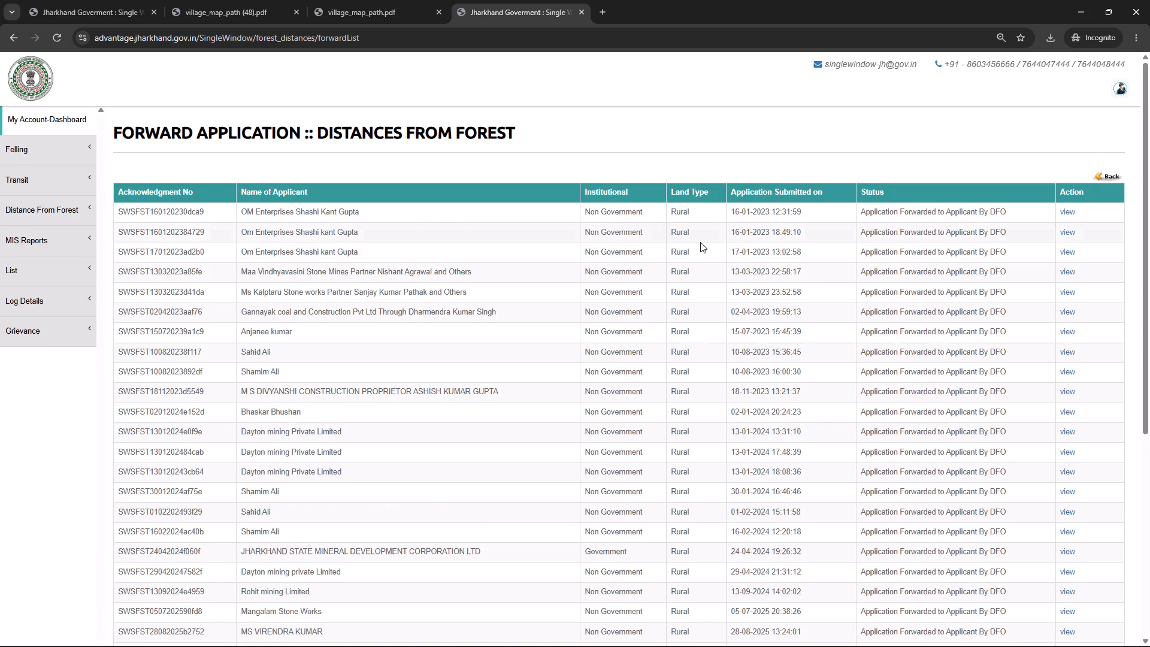
pyautogui.scroll(-4, 712, 255)
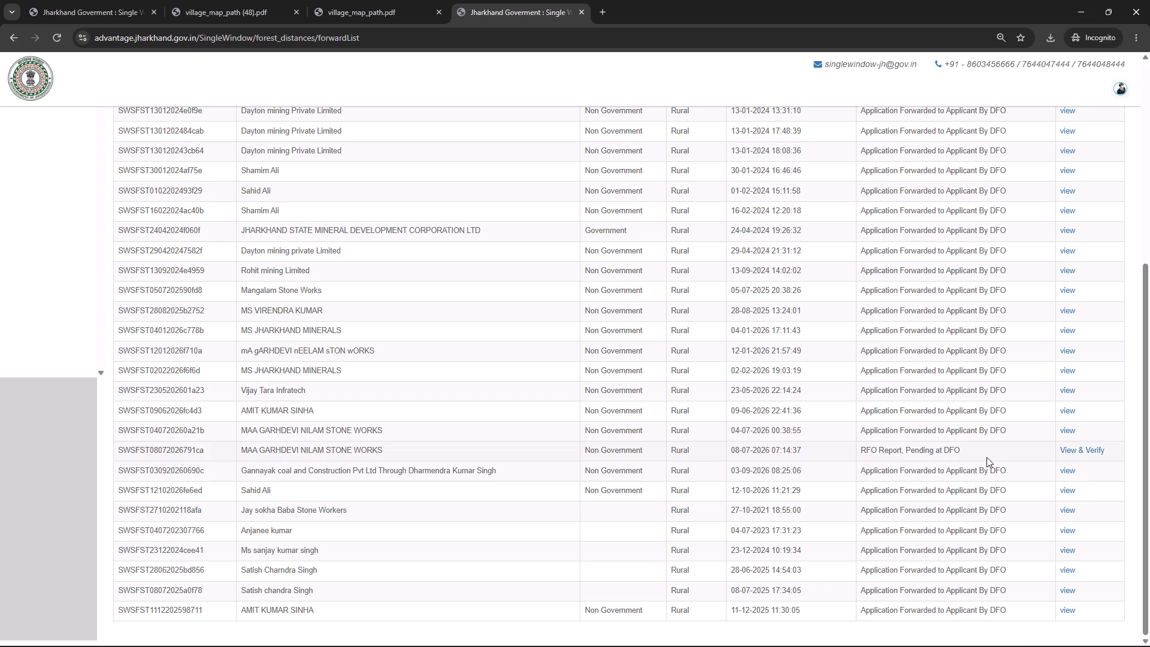
pyautogui.click(1094, 449)
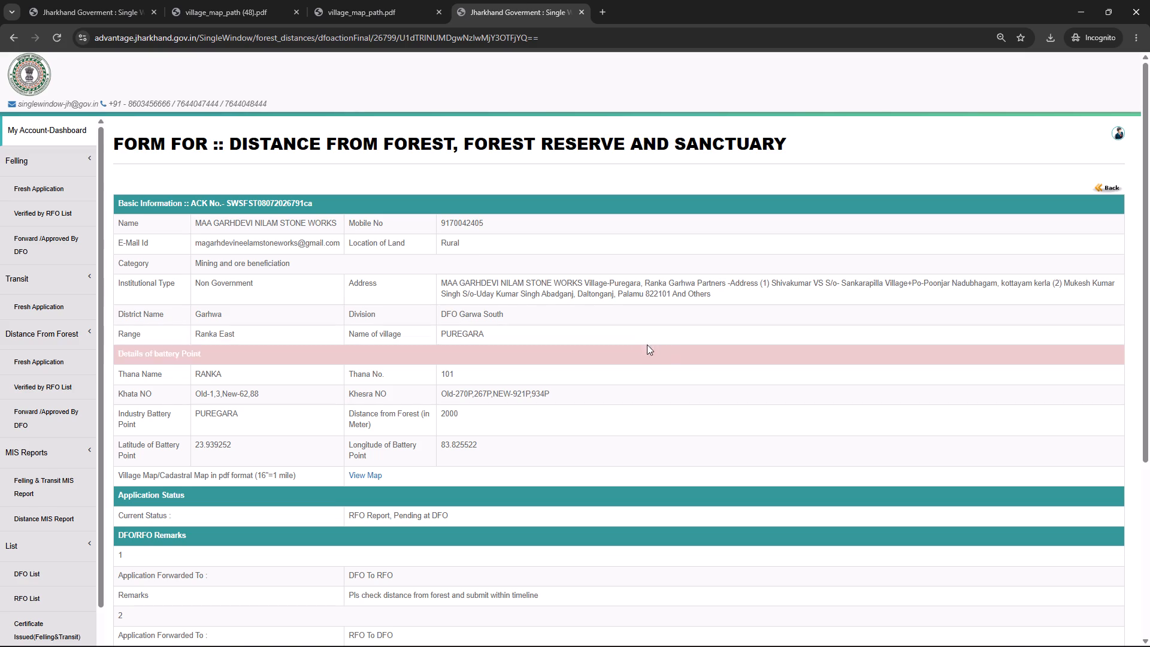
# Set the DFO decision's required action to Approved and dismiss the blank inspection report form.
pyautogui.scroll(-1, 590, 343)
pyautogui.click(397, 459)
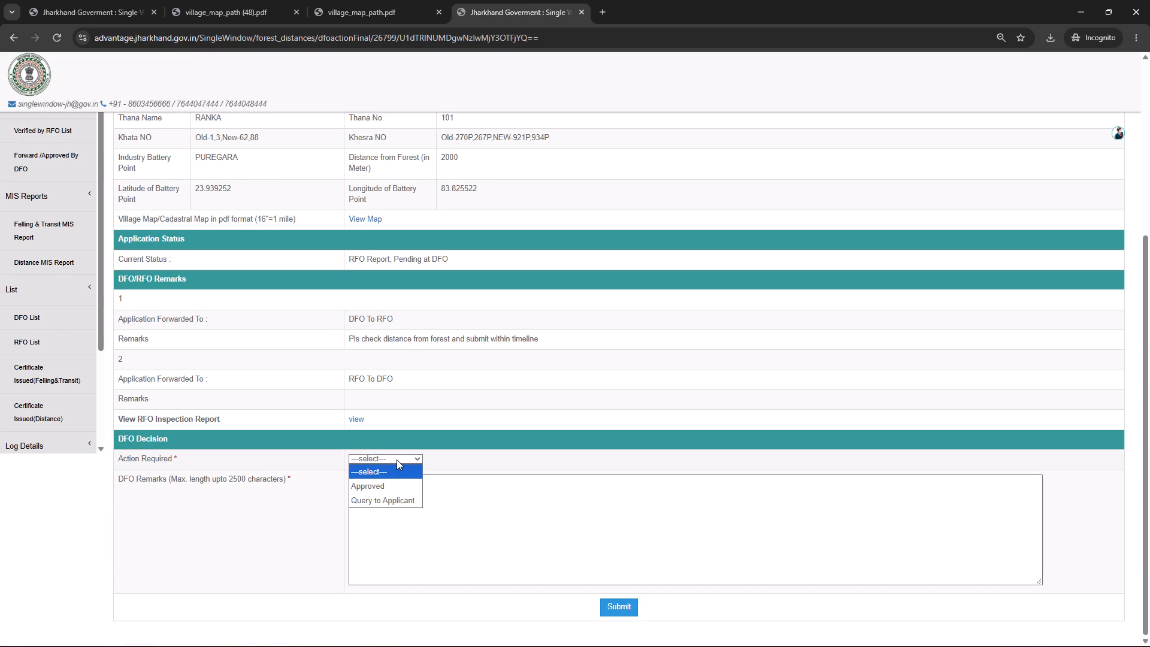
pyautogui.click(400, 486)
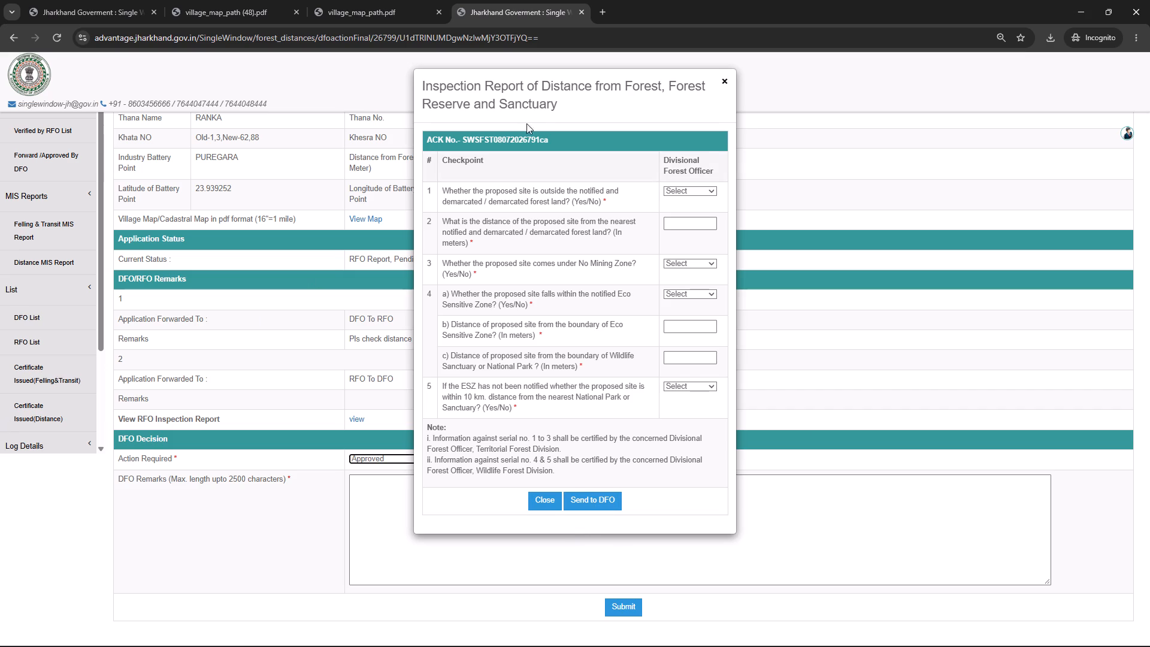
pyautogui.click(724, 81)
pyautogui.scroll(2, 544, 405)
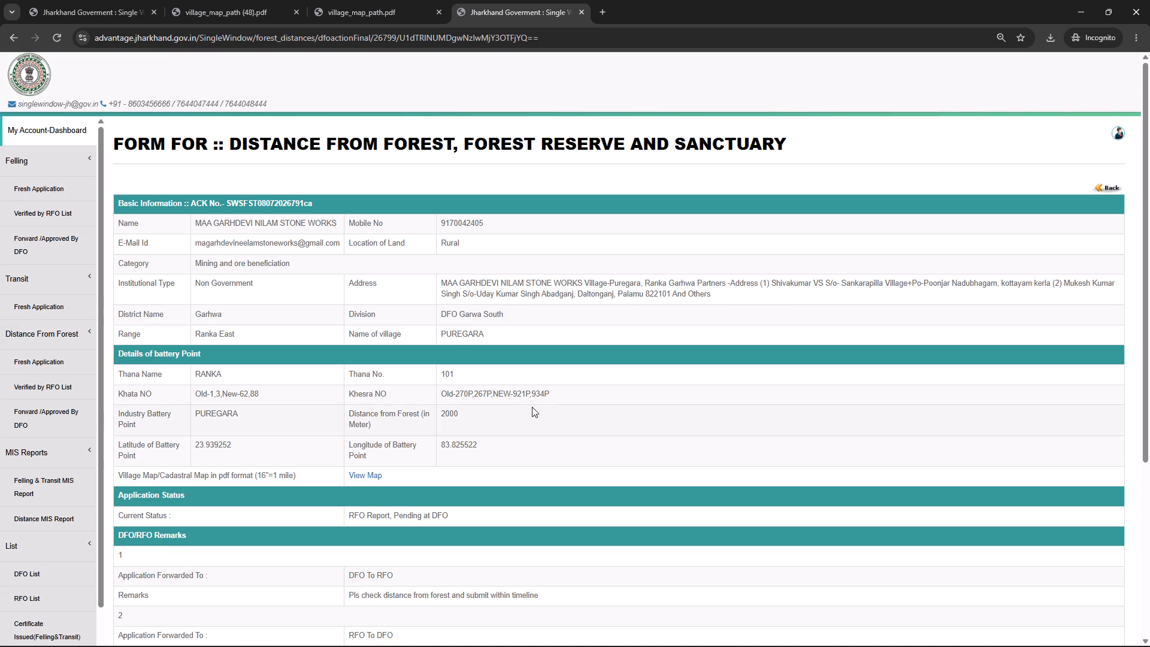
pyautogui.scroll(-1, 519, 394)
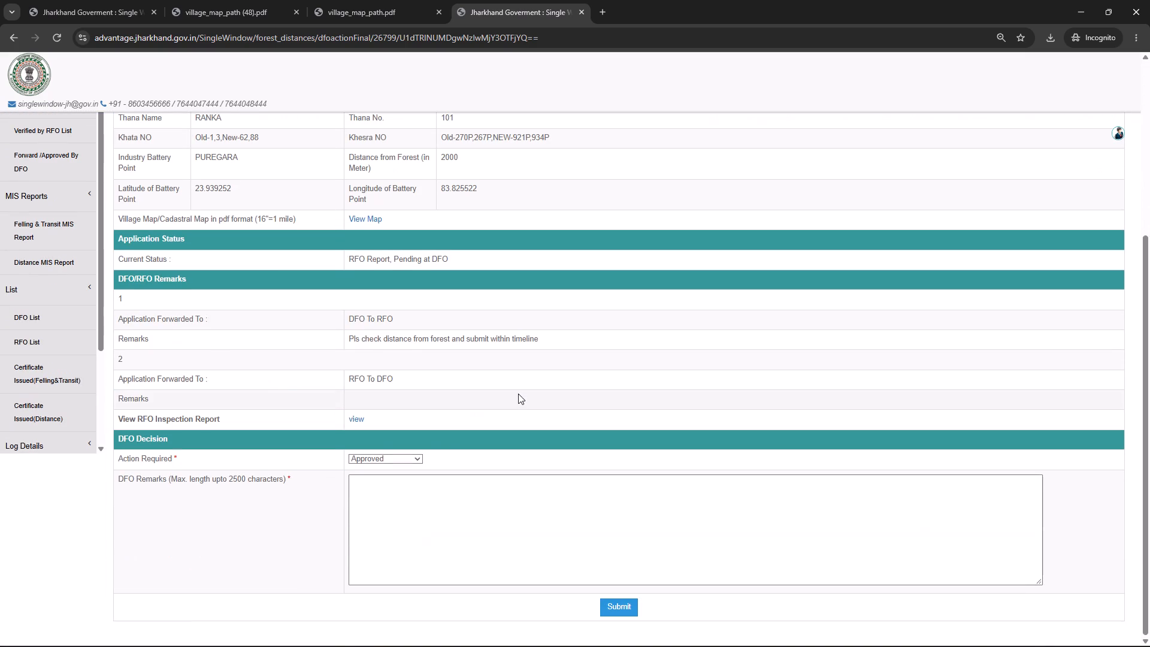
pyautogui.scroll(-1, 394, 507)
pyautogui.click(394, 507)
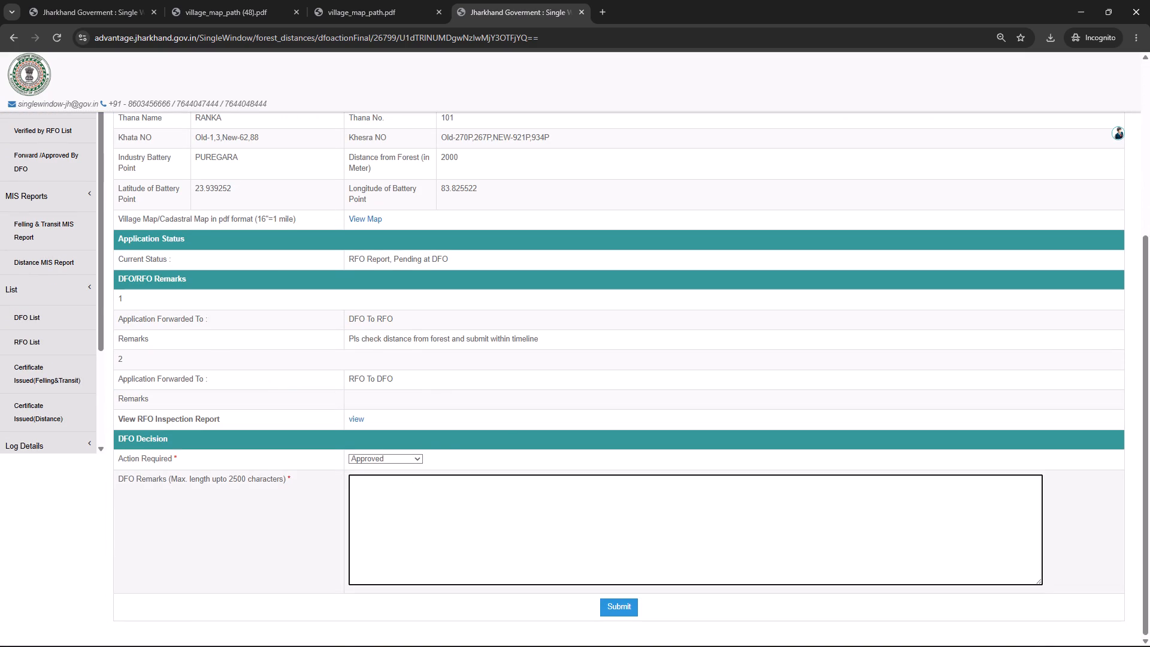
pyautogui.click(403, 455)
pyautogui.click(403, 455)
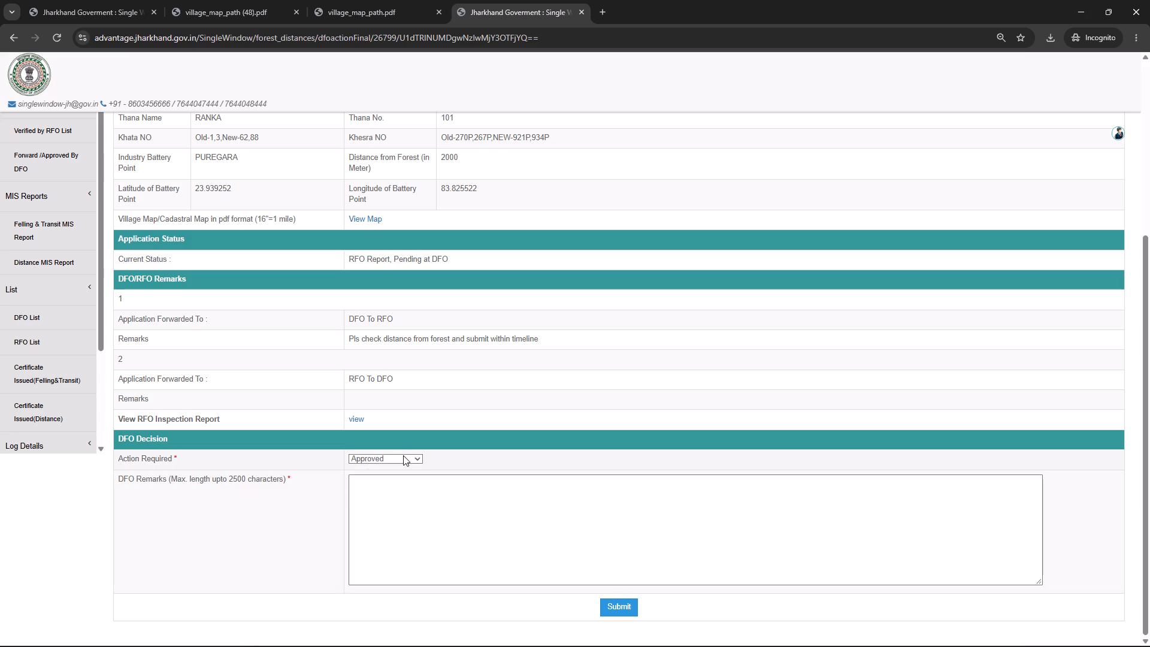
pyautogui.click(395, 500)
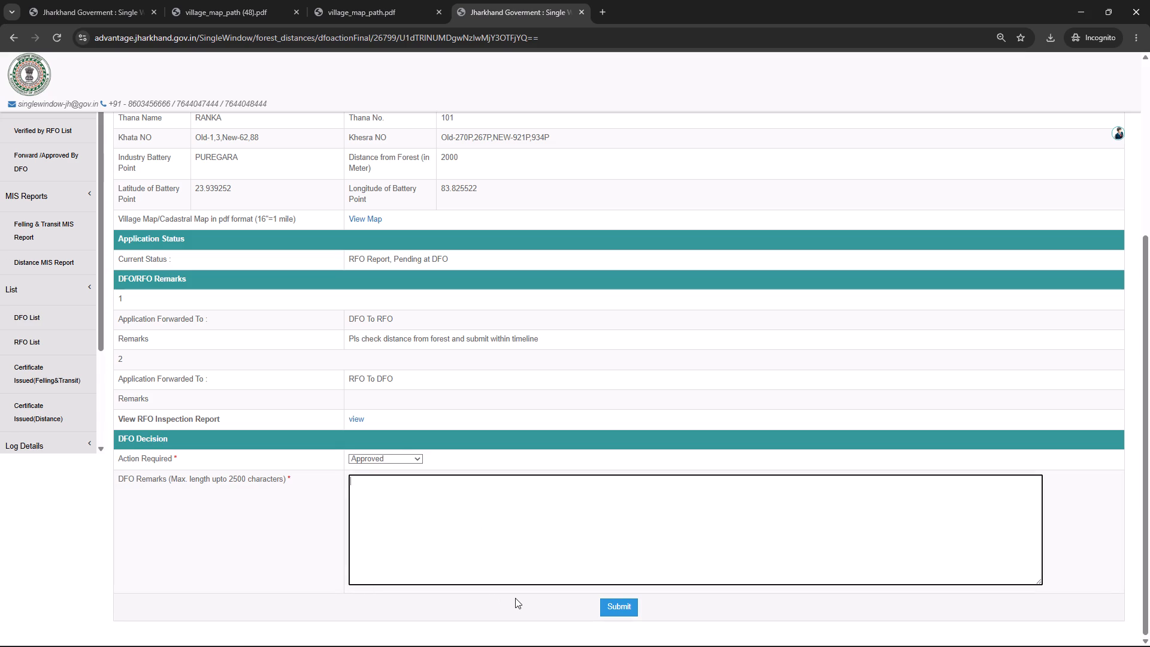
# Open the RFO inspection report for the application and review the Range Forest Officer's checkpoint answers.
pyautogui.click(361, 418)
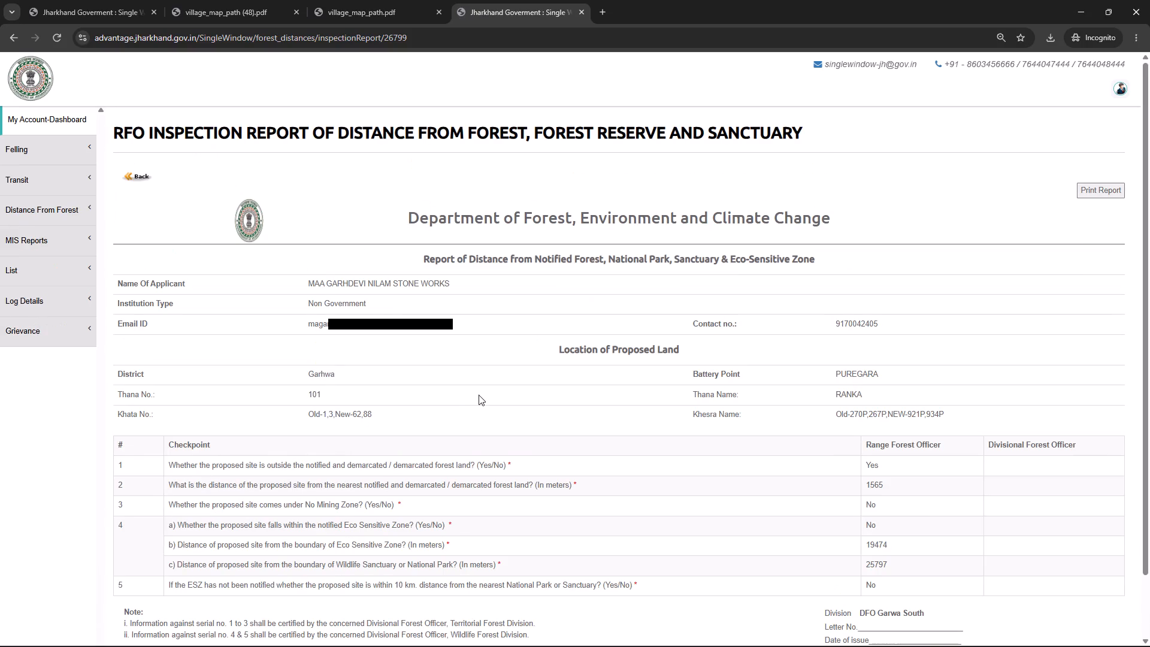
pyautogui.scroll(-3, 479, 395)
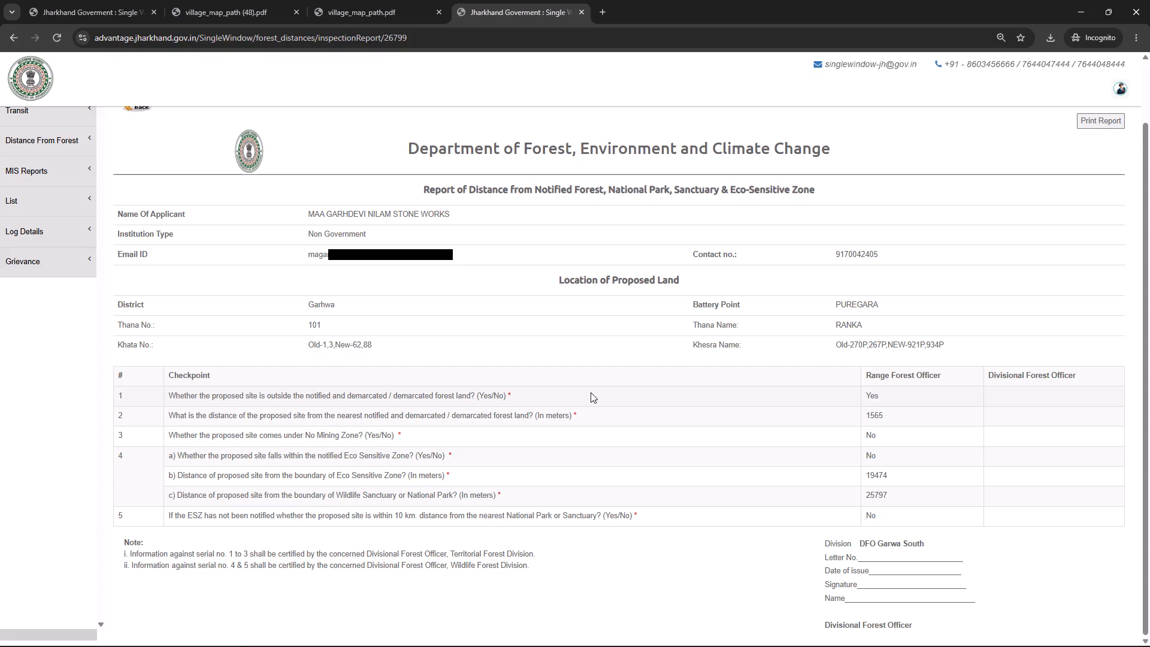
# Examine the Range Forest Officer's answers and the Divisional Forest Officer column in the RFO inspection report.
pyautogui.scroll(-1, 591, 392)
pyautogui.click(1009, 397)
pyautogui.scroll(2, 93, 202)
pyautogui.click(136, 180)
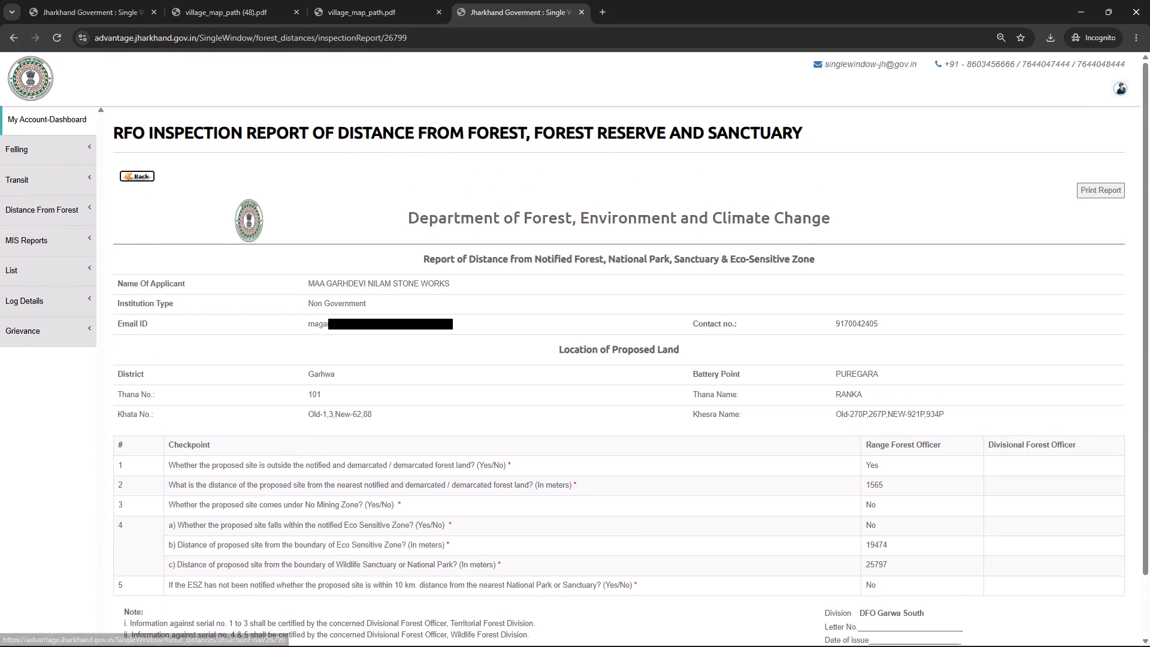
pyautogui.scroll(-1, 627, 431)
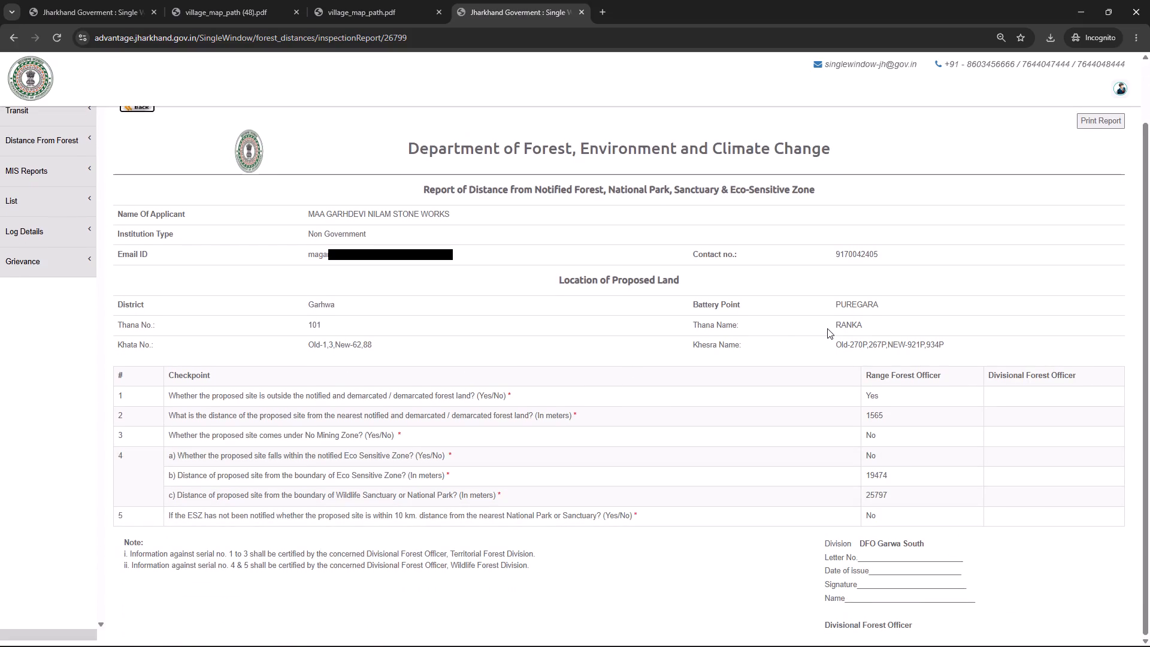
pyautogui.scroll(-2, 816, 467)
pyautogui.scroll(-4, 299, 470)
pyautogui.scroll(4, 559, 537)
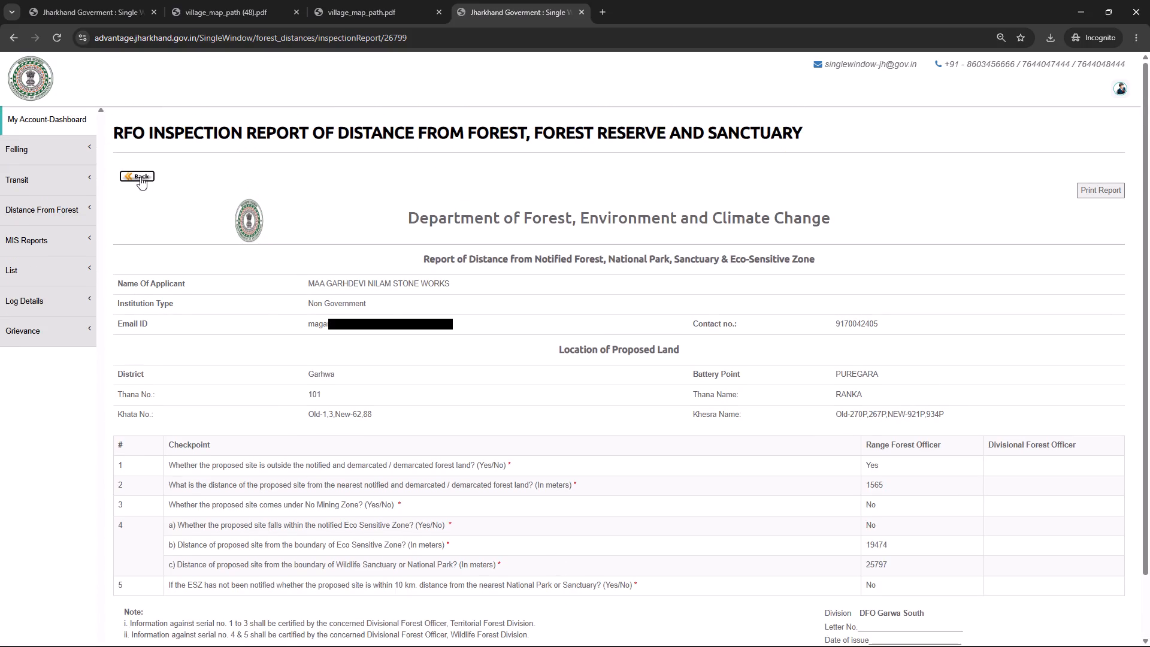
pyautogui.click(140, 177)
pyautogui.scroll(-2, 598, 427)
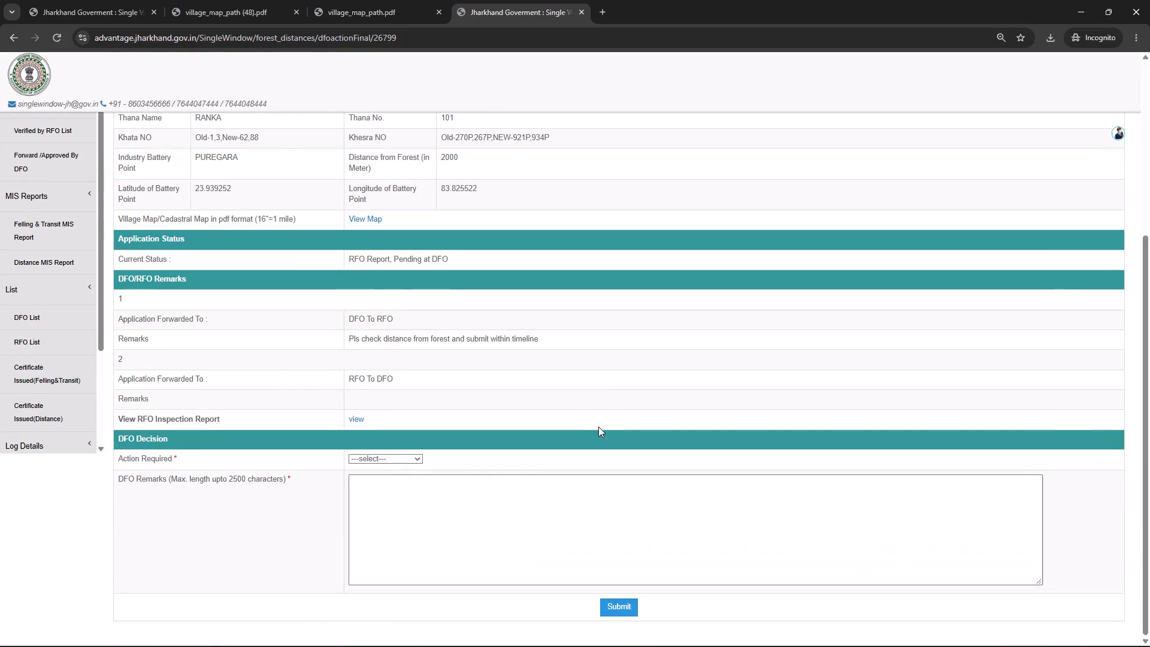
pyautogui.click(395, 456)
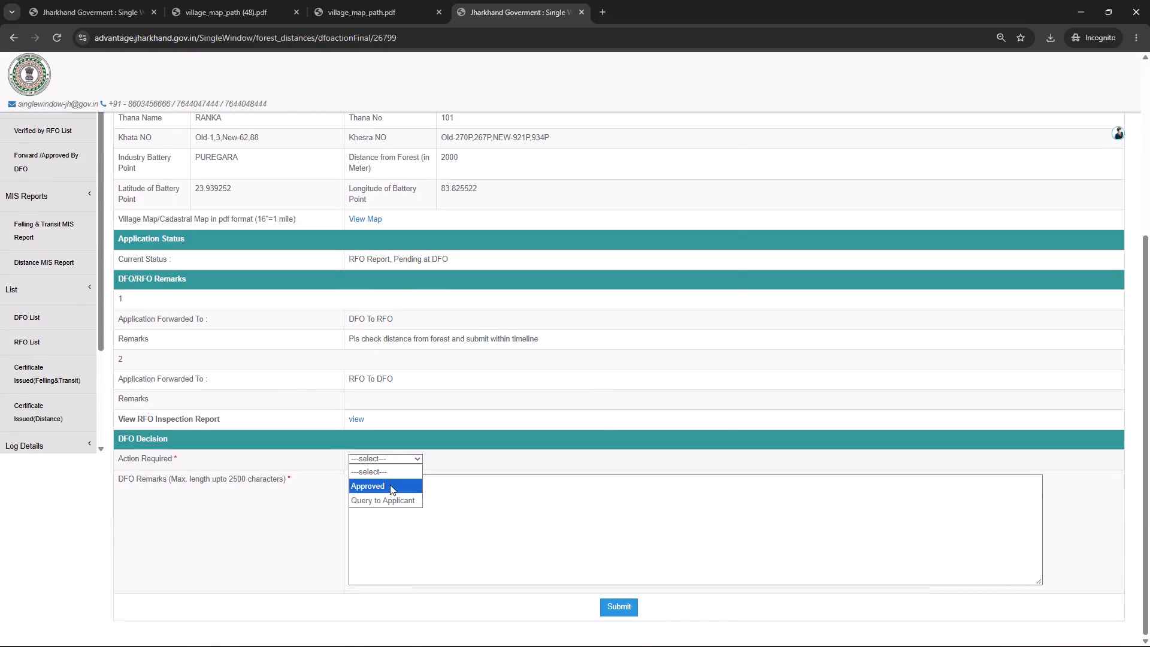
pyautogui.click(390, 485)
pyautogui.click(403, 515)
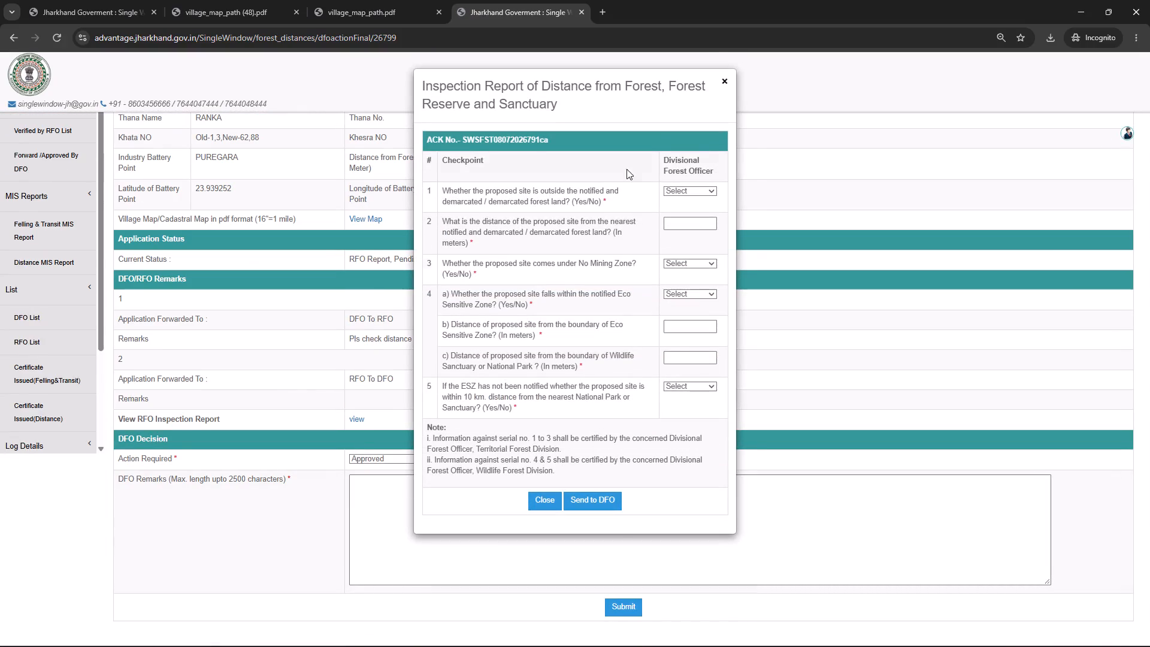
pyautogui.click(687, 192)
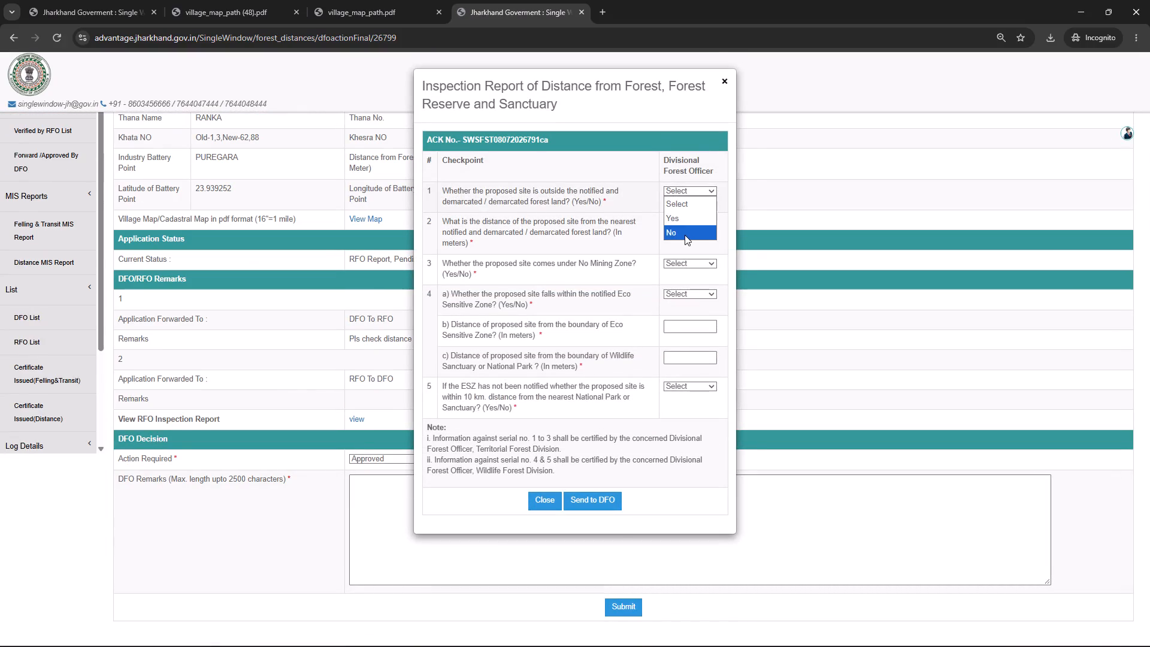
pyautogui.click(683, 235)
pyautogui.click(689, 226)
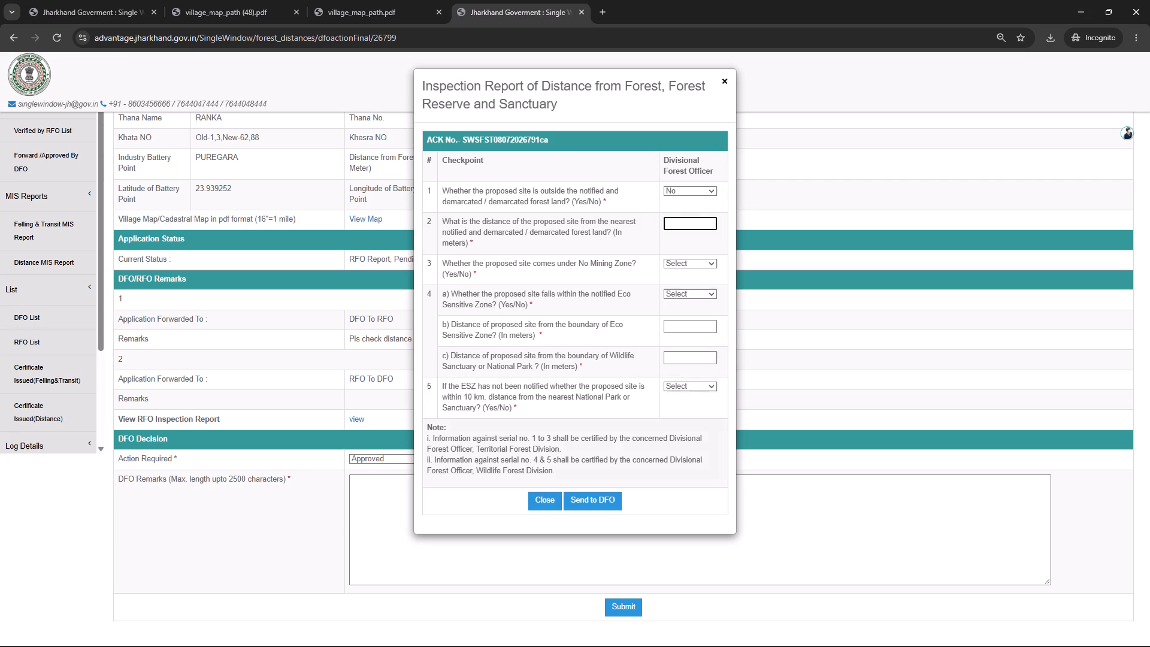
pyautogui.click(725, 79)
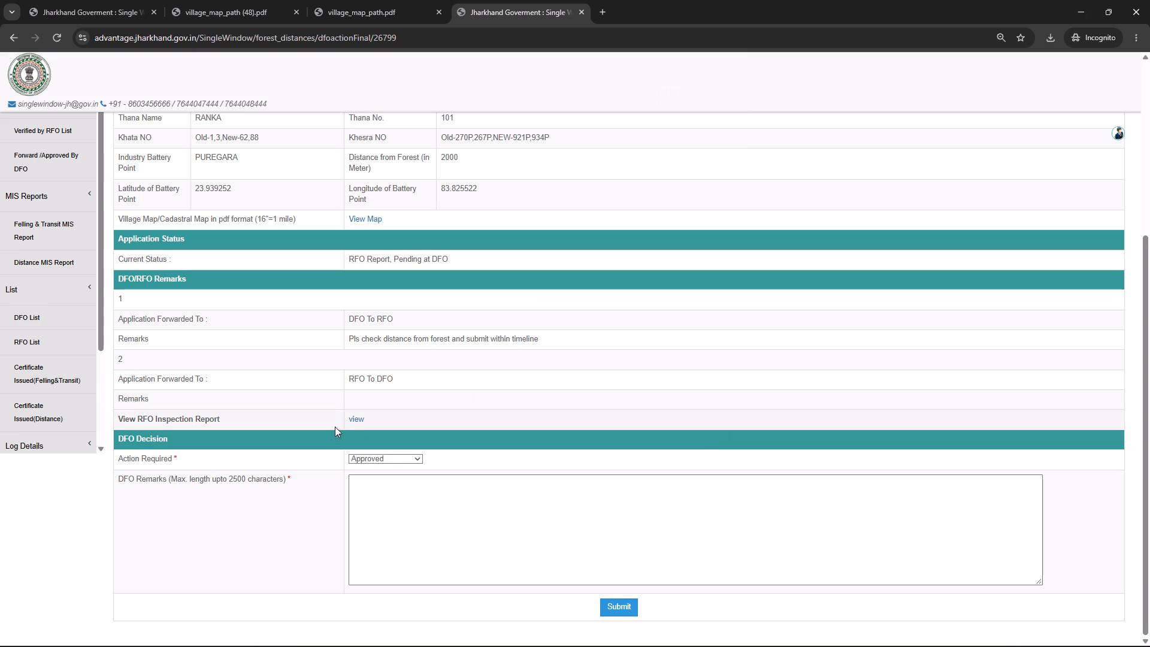
# Reopen the RFO inspection report and save its printout as a PDF in Downloads, overwriting the first copy with a second save.
pyautogui.click(356, 419)
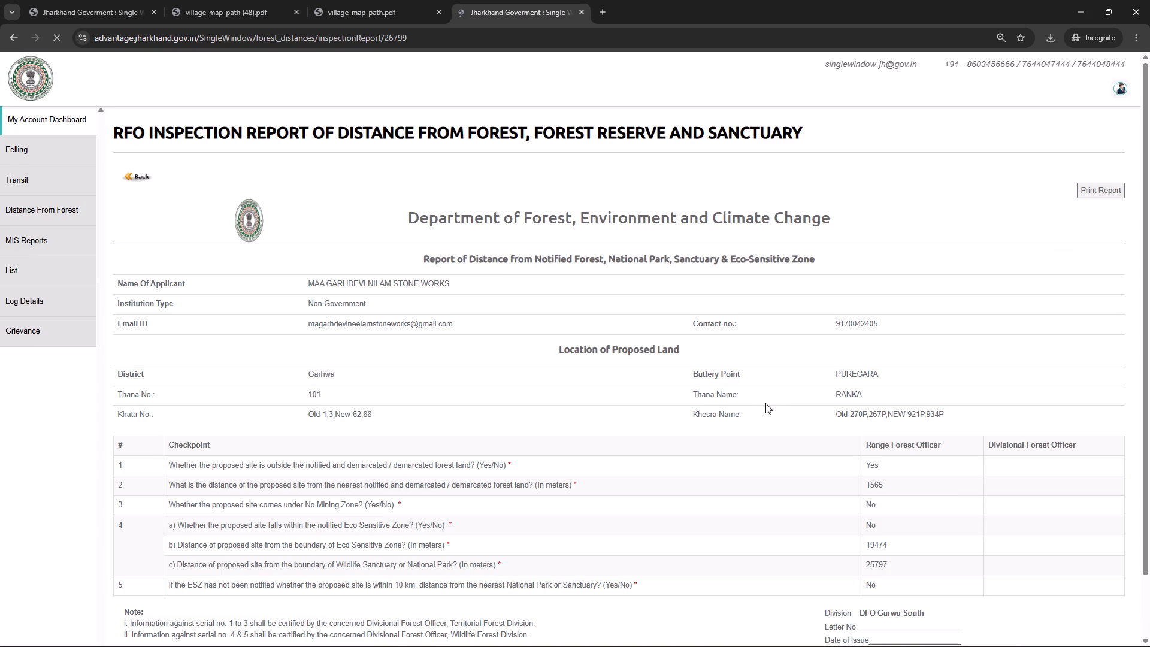
pyautogui.click(1097, 199)
pyautogui.click(1098, 195)
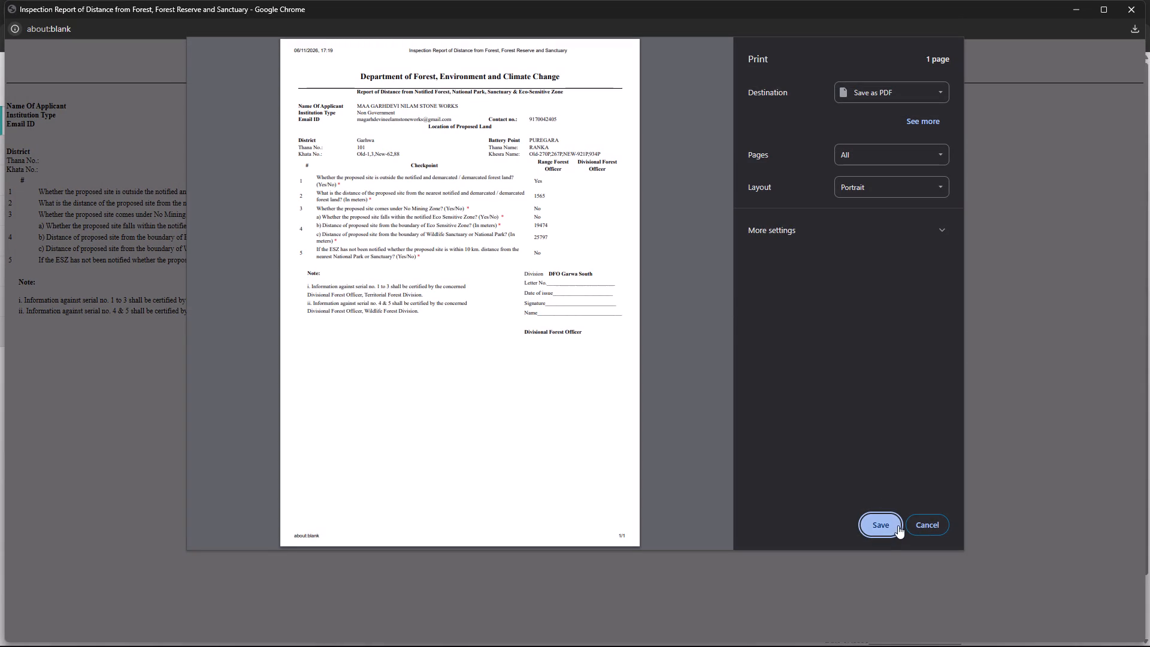
pyautogui.click(886, 529)
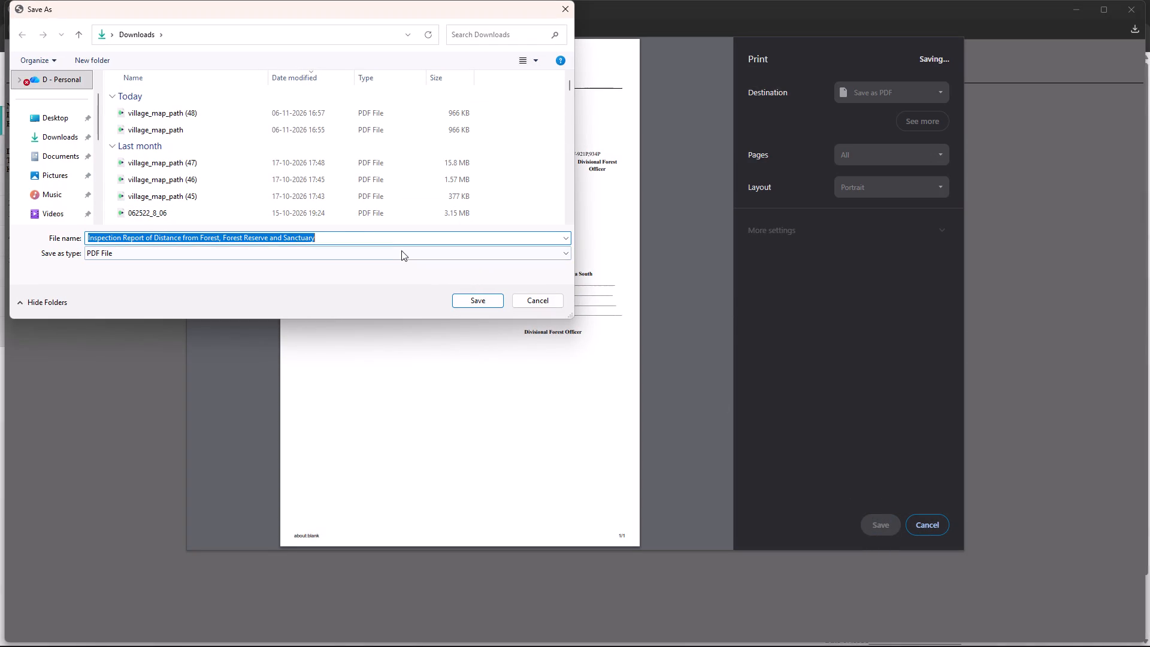
pyautogui.click(471, 300)
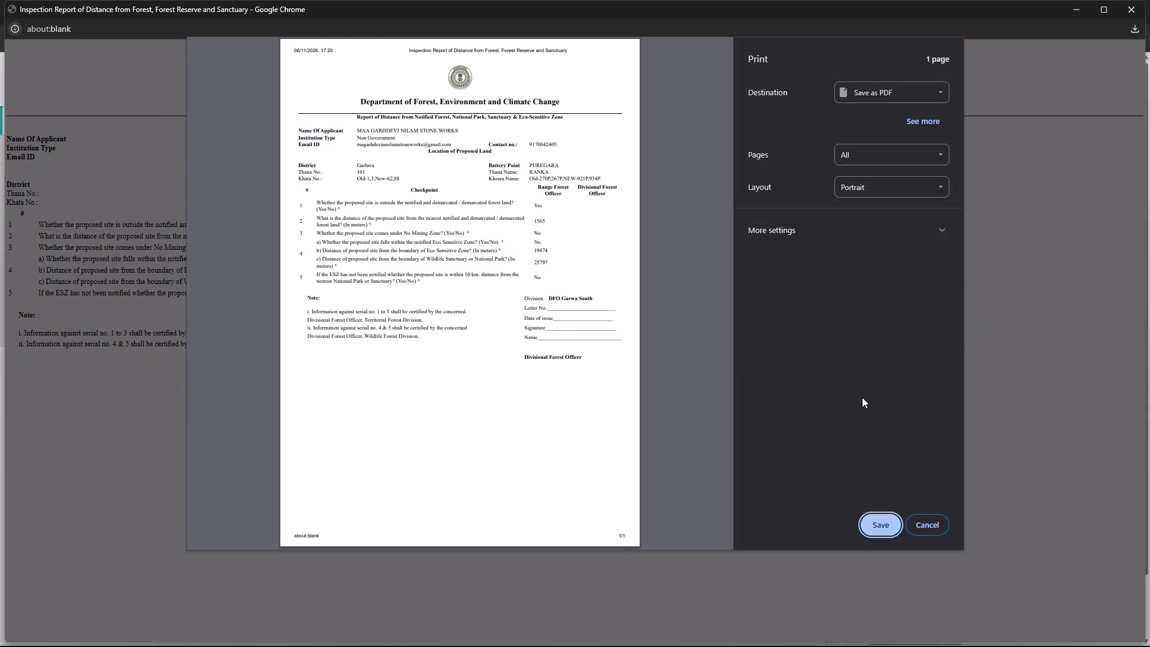
pyautogui.click(878, 527)
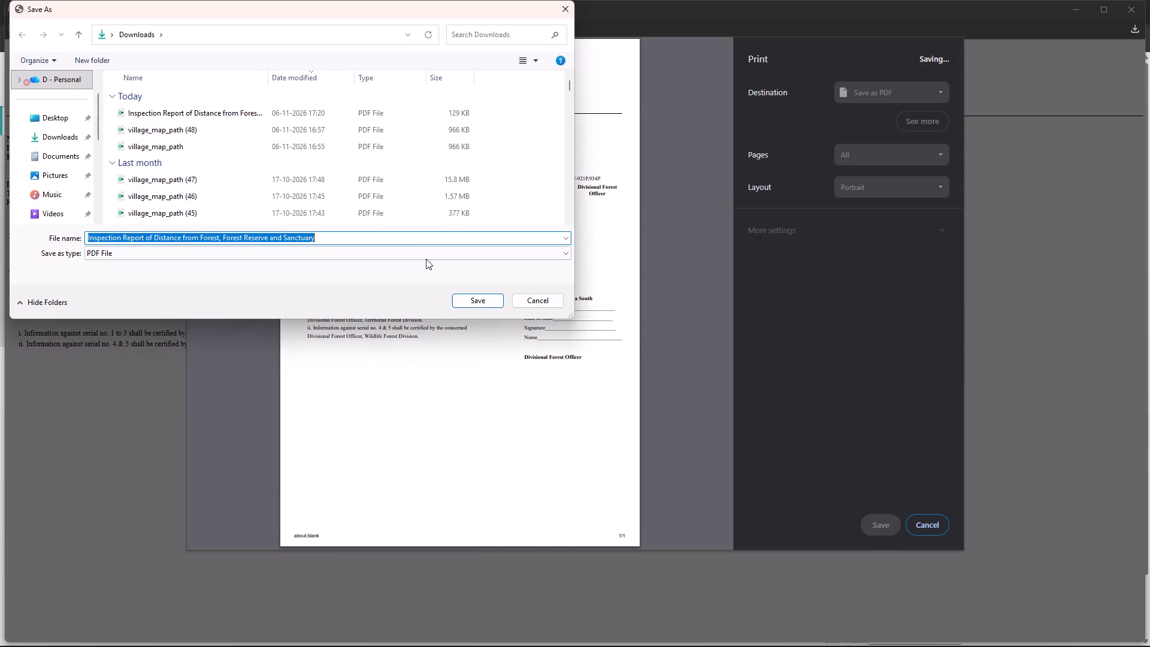
pyautogui.click(487, 292)
pyautogui.click(485, 302)
pyautogui.click(650, 333)
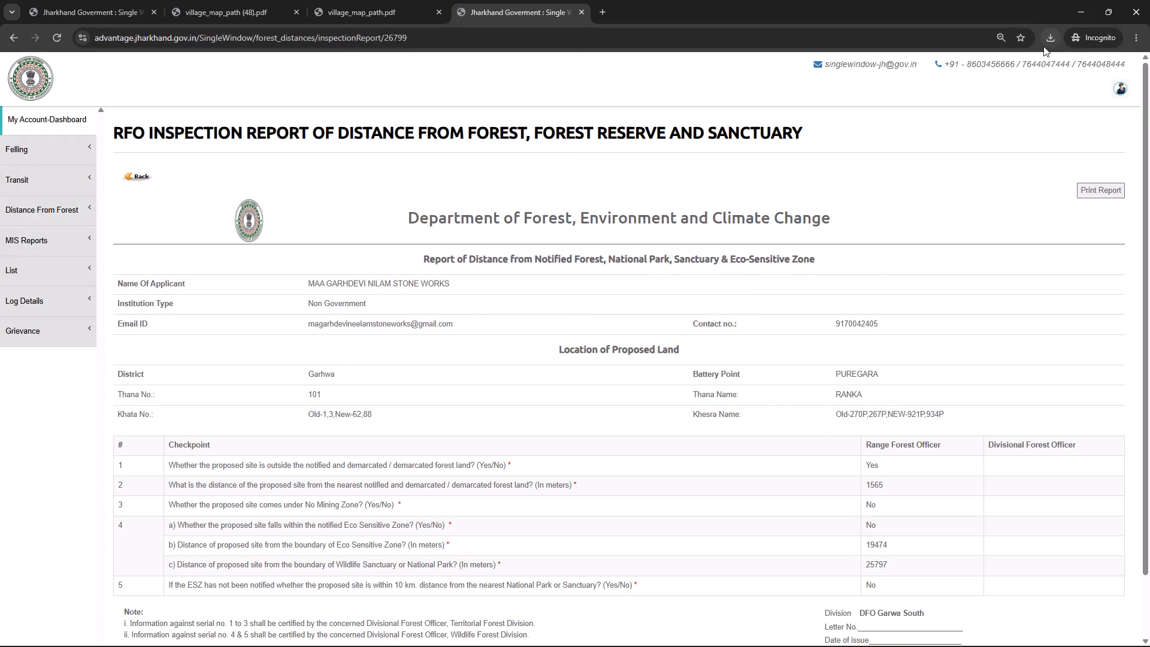
# Switch to File Explorer and open the saved Inspection Report of Distance from Forest PDF from the Downloads folder.
pyautogui.click(1048, 44)
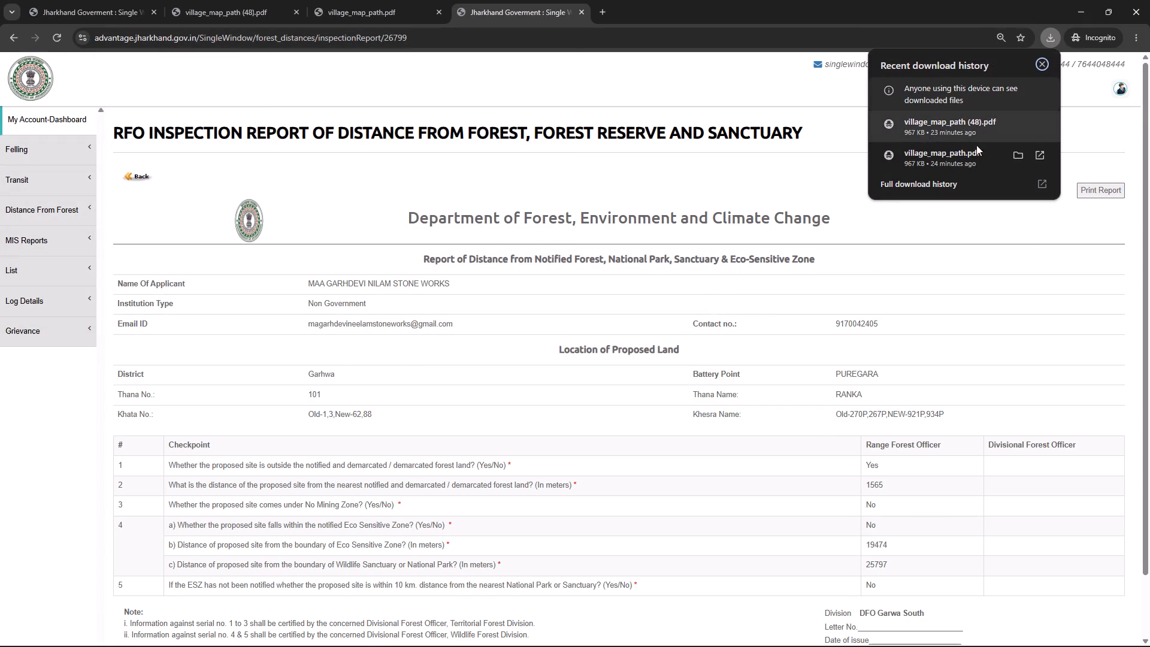
pyautogui.click(994, 332)
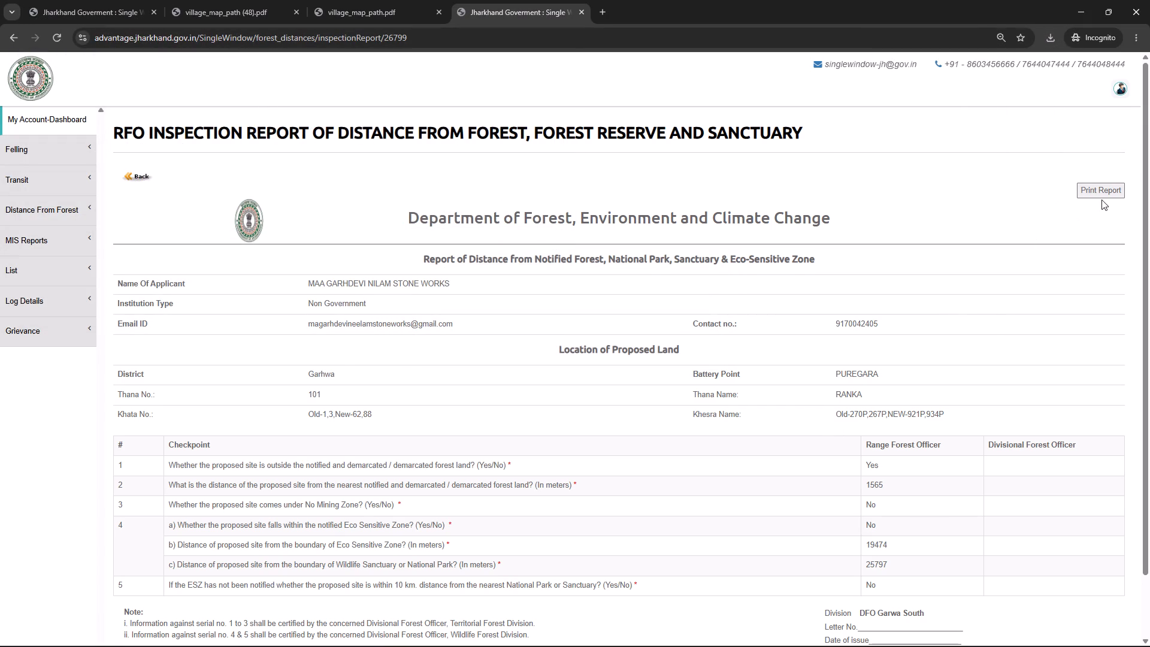
pyautogui.hotkey('alt', 'Tab')
pyautogui.keyDown('alt'); pyautogui.click(360, 396); pyautogui.keyUp('alt')
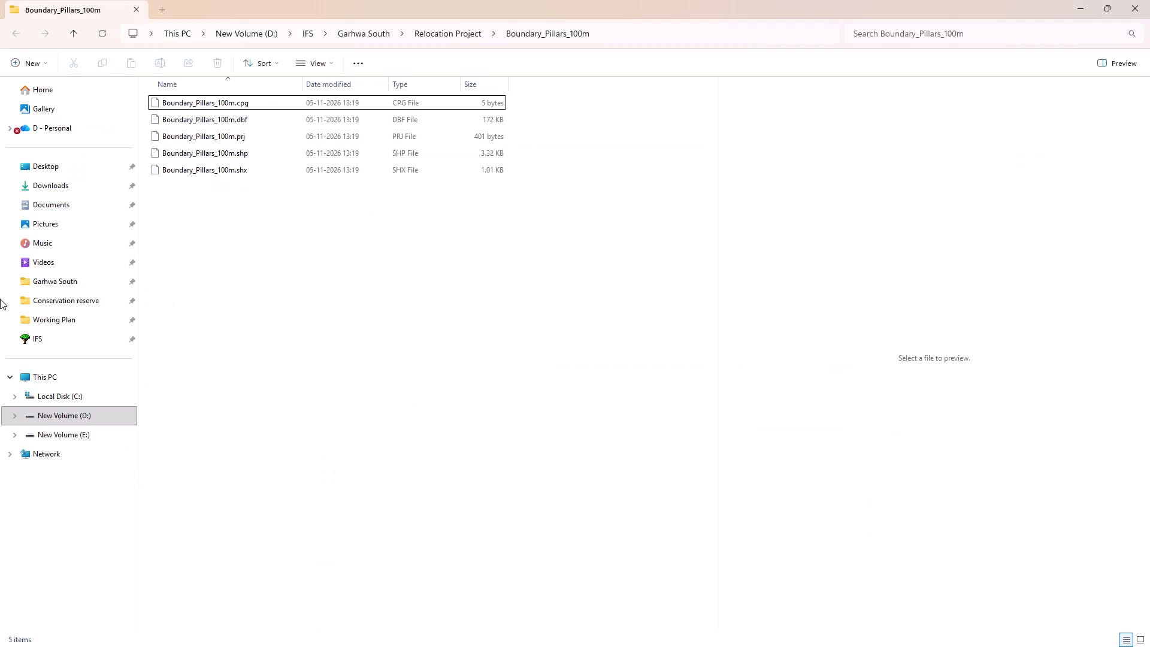
pyautogui.click(54, 189)
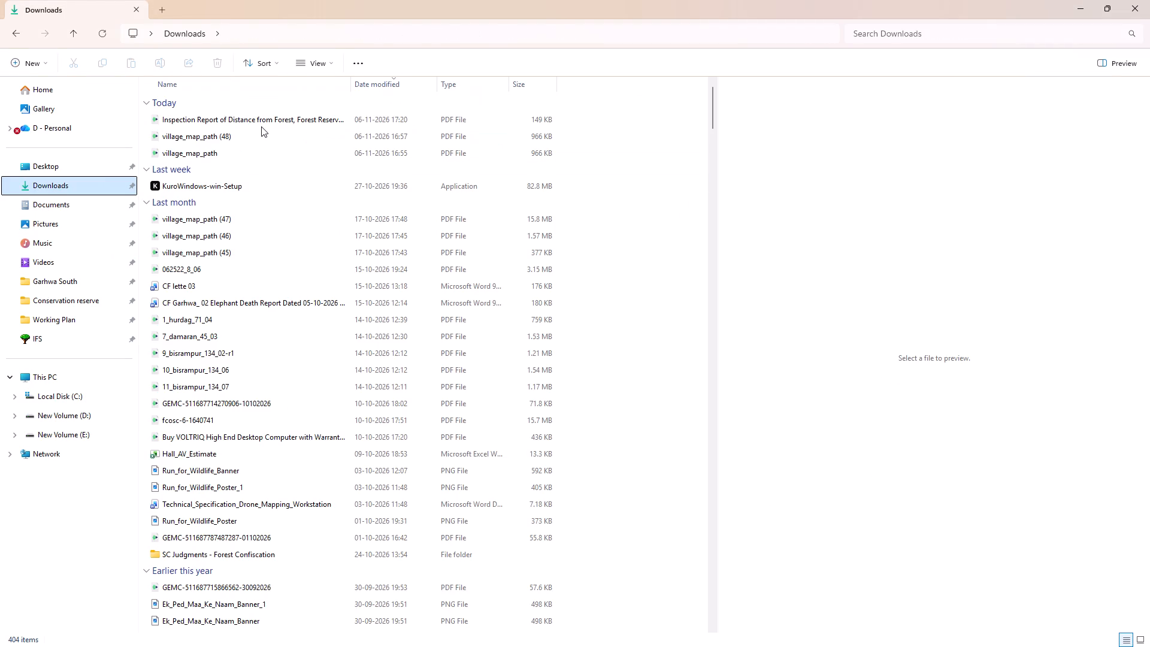
pyautogui.doubleClick(264, 120)
# Return from the RFO report to the DFO application form in Chrome and arrange it side by side with the PDF.
pyautogui.hotkey('alt', 'Tab')
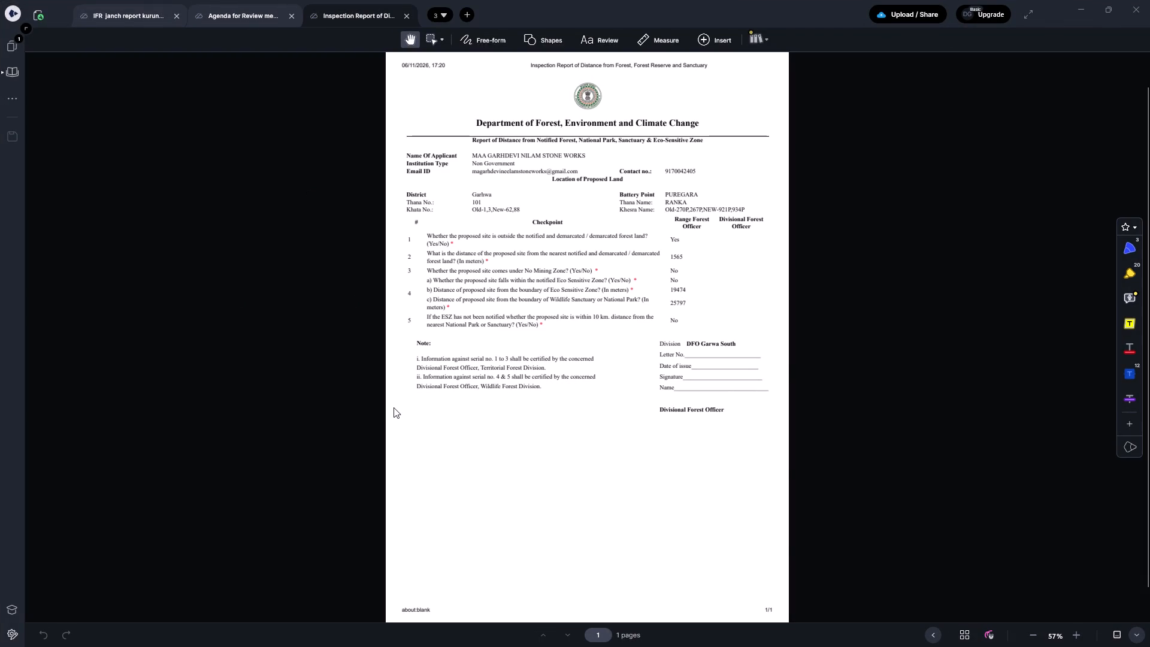
pyautogui.keyDown('alt'); pyautogui.click(337, 264); pyautogui.keyUp('alt')
pyautogui.hotkey('alt', 'Tab')
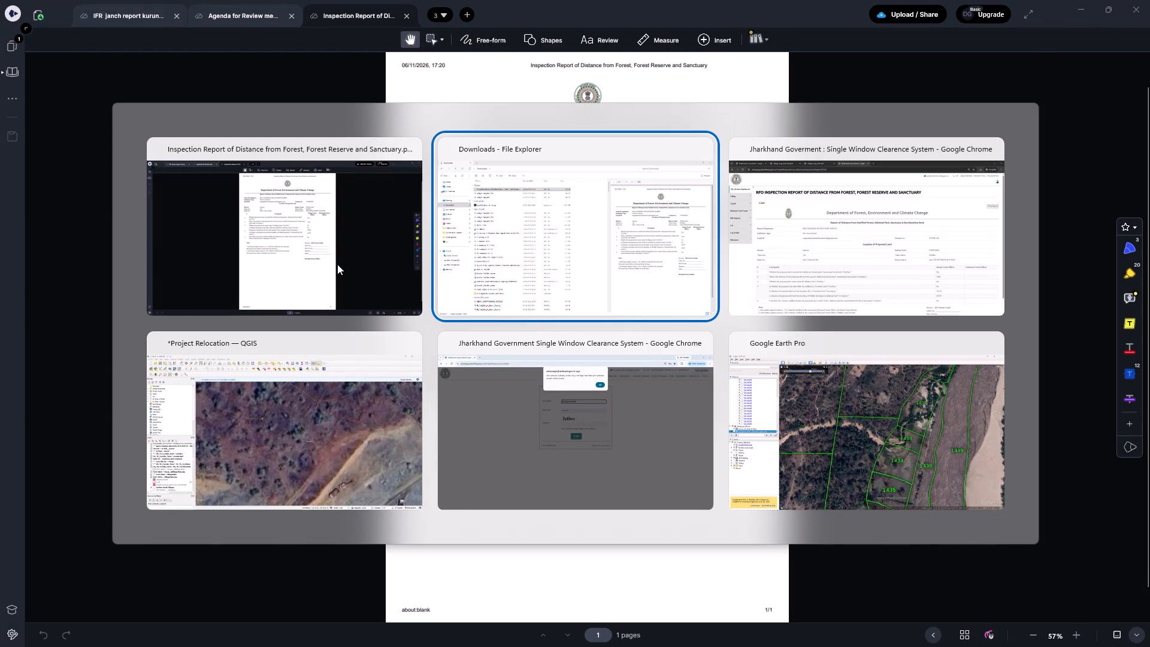
pyautogui.hotkey('alt', 'Tab')
pyautogui.click(146, 176)
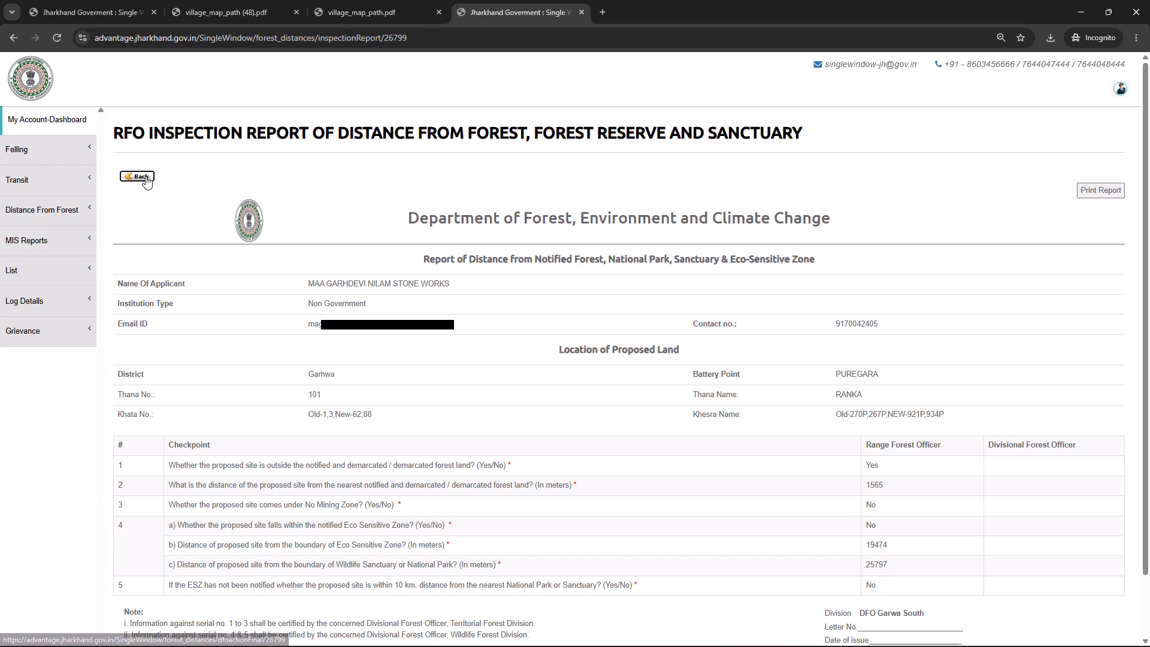
pyautogui.moveTo(737, 16); pyautogui.dragTo(308, 1)
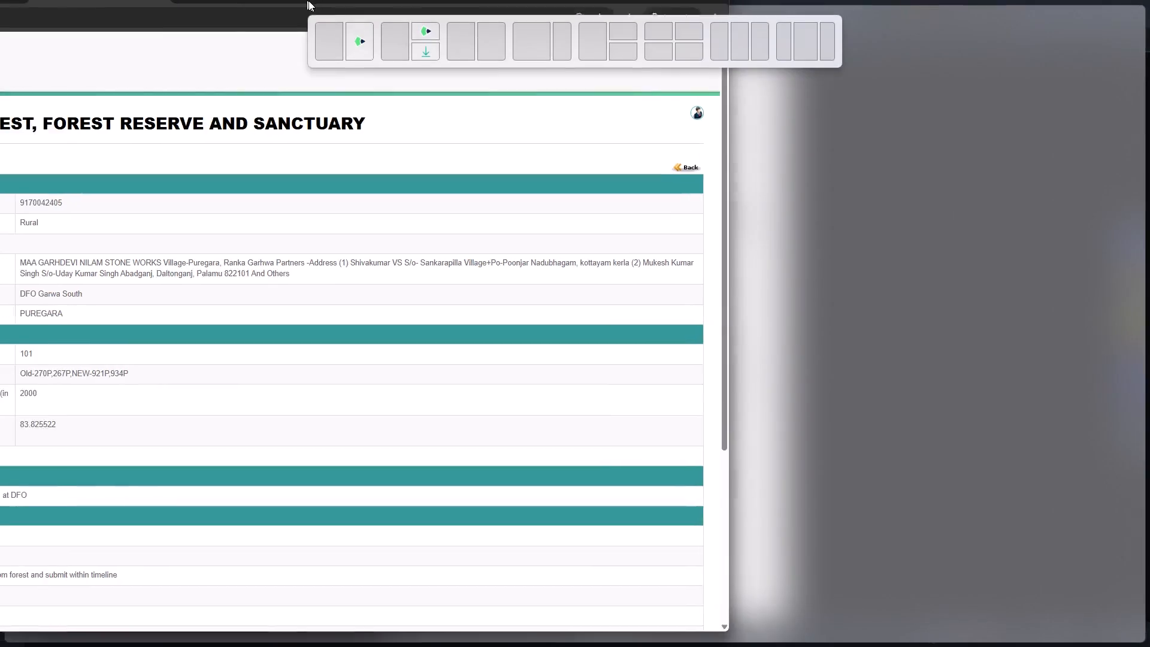
pyautogui.moveTo(308, 1); pyautogui.dragTo(333, 34)
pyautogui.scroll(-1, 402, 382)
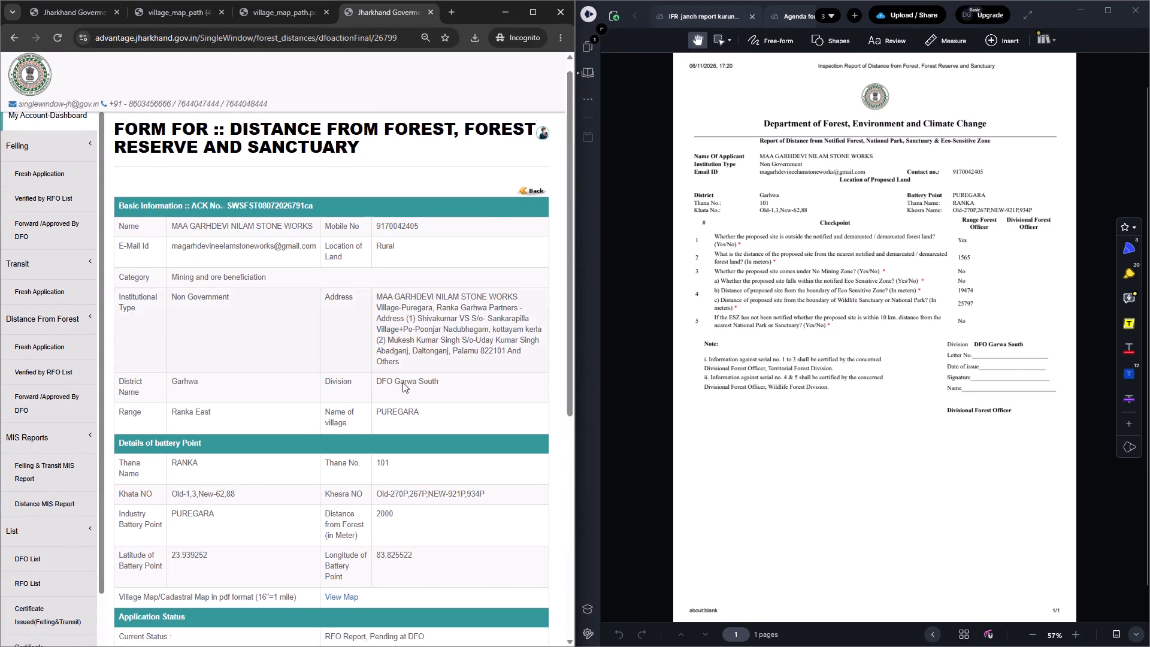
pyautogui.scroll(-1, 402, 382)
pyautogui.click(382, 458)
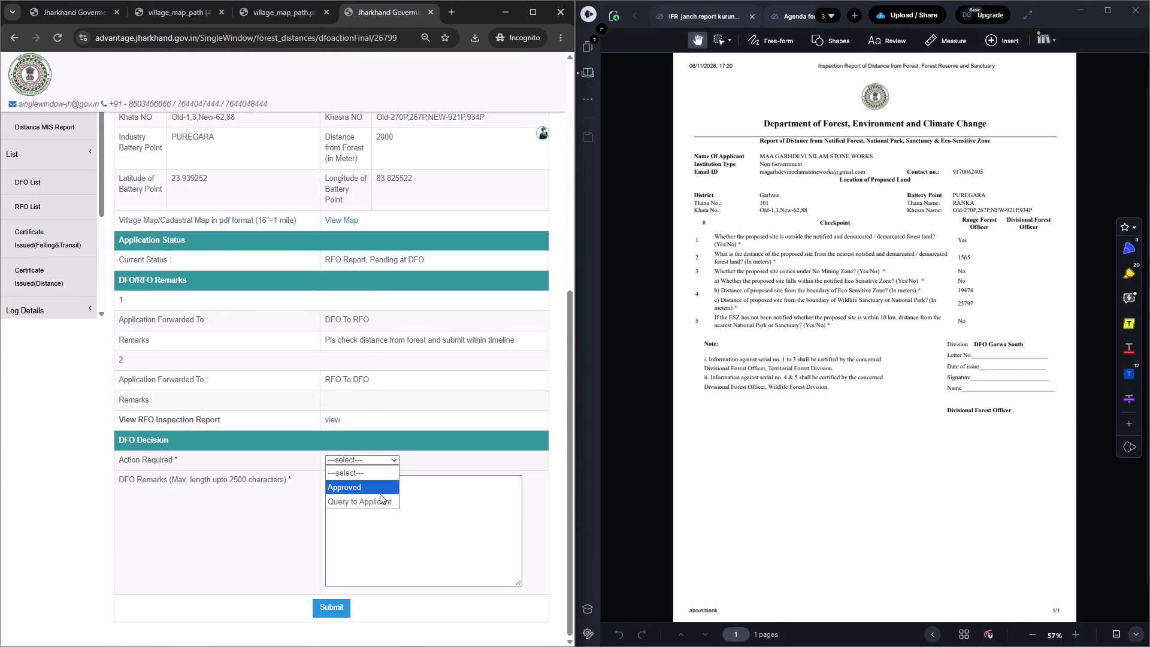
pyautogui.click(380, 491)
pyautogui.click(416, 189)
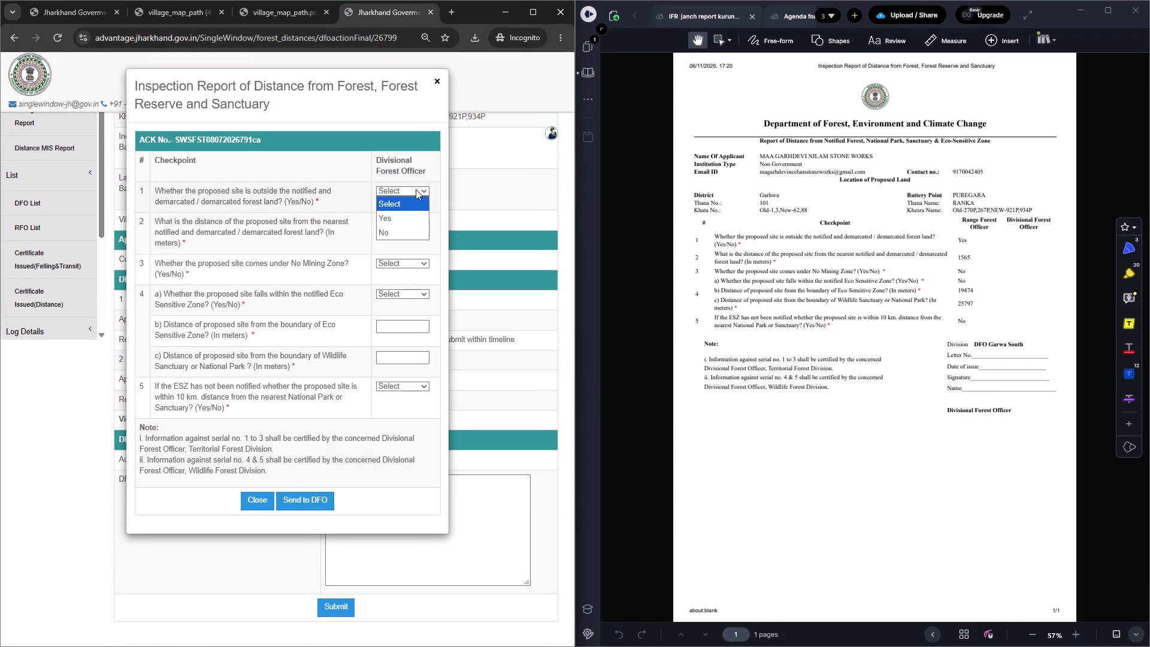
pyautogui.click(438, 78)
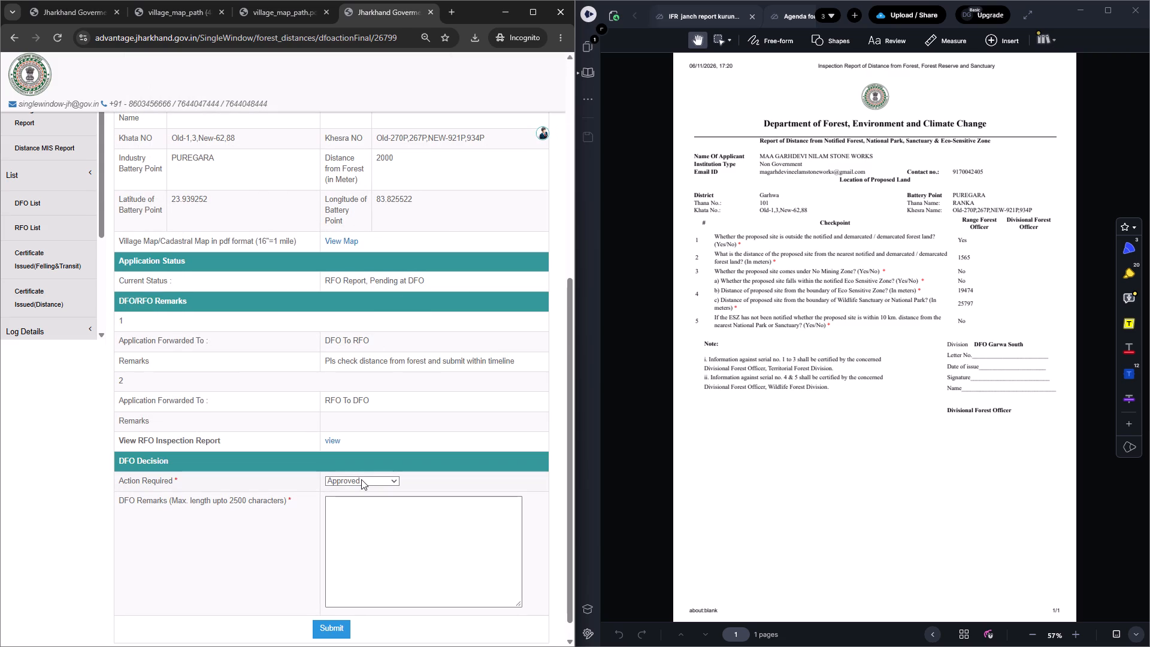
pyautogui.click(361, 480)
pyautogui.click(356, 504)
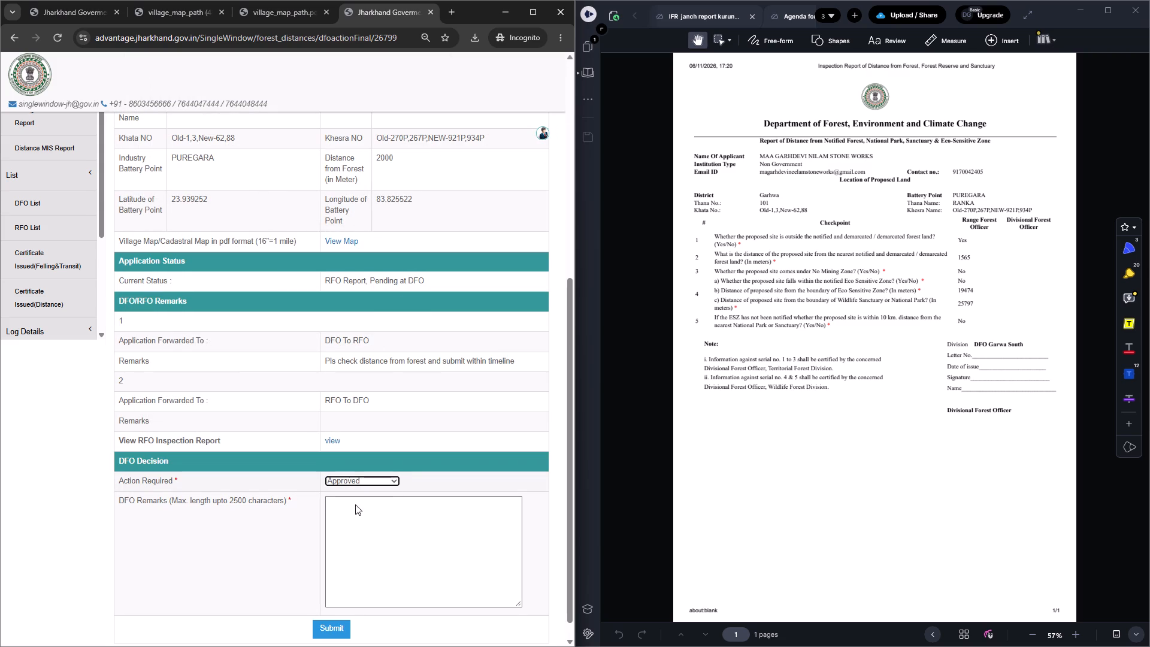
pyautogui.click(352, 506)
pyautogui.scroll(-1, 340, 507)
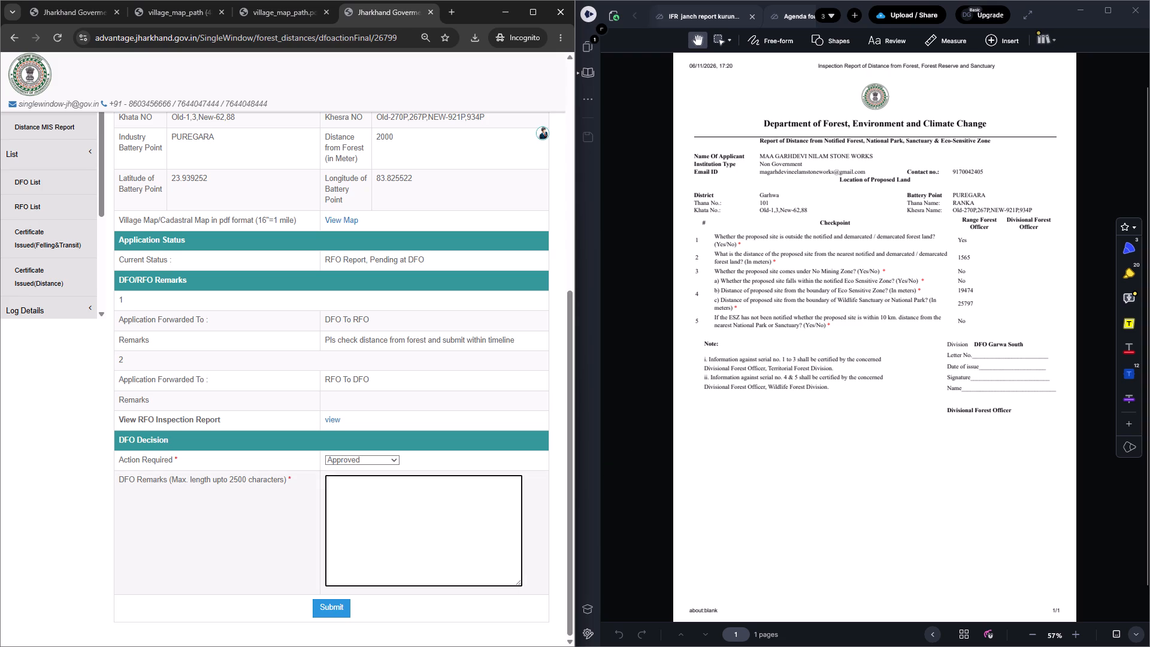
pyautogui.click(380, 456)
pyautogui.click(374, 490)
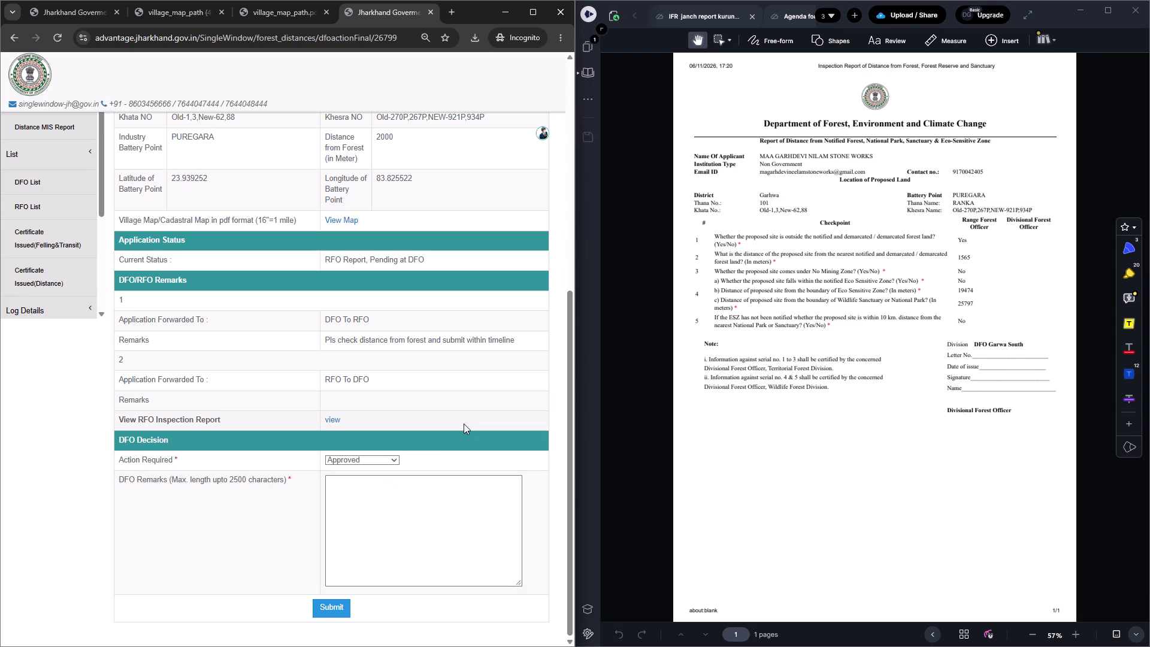
# Change the DFO decision's required action to Query to Applicant and back to Approved to reopen the blank inspection report form.
pyautogui.click(464, 424)
pyautogui.click(402, 462)
pyautogui.click(394, 461)
pyautogui.click(385, 505)
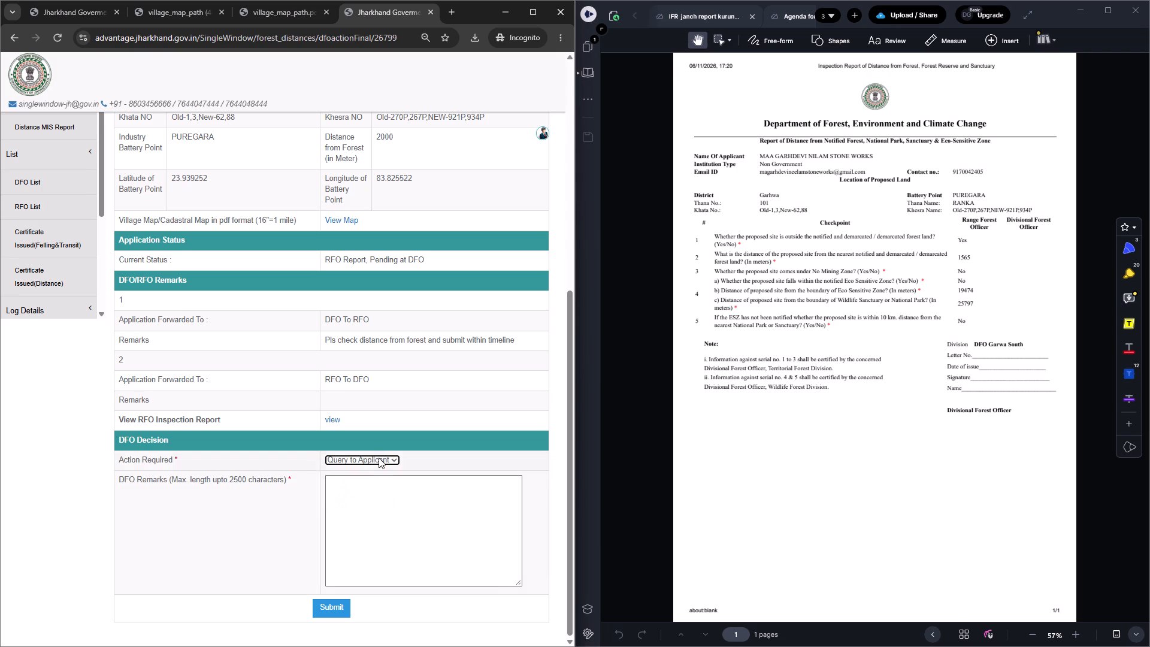
pyautogui.click(379, 456)
pyautogui.click(371, 489)
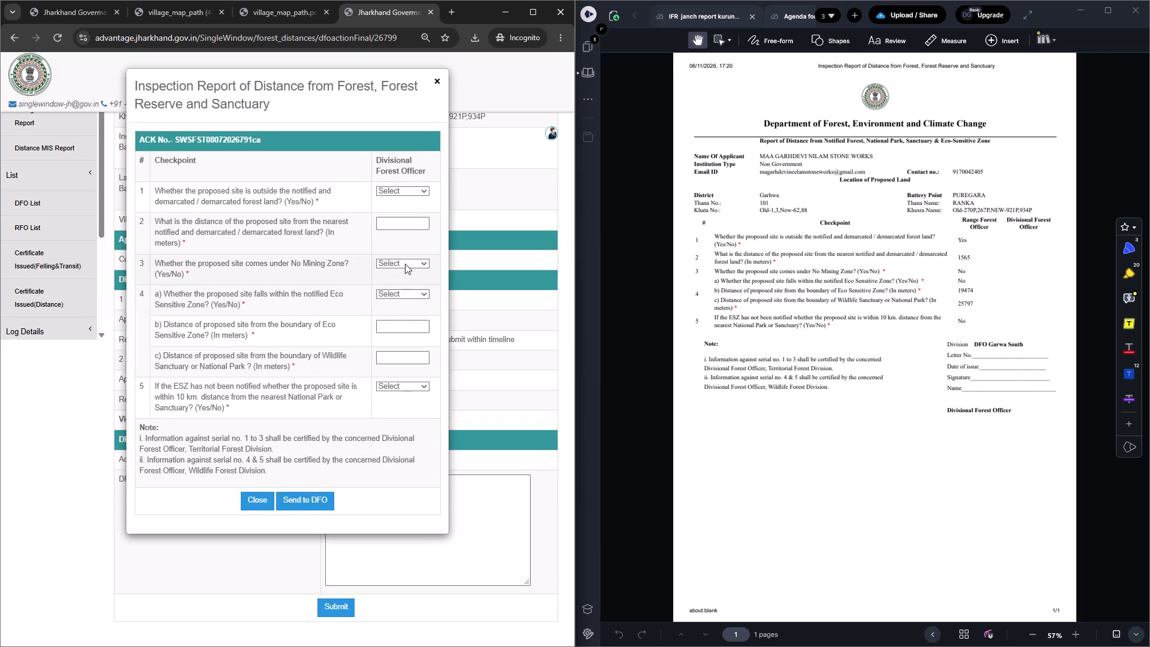
# Answer Yes for the site being outside forest land, enter 1565 meters as the nearest forest distance, and answer No for No Mining Zone.
pyautogui.click(405, 198)
pyautogui.click(409, 191)
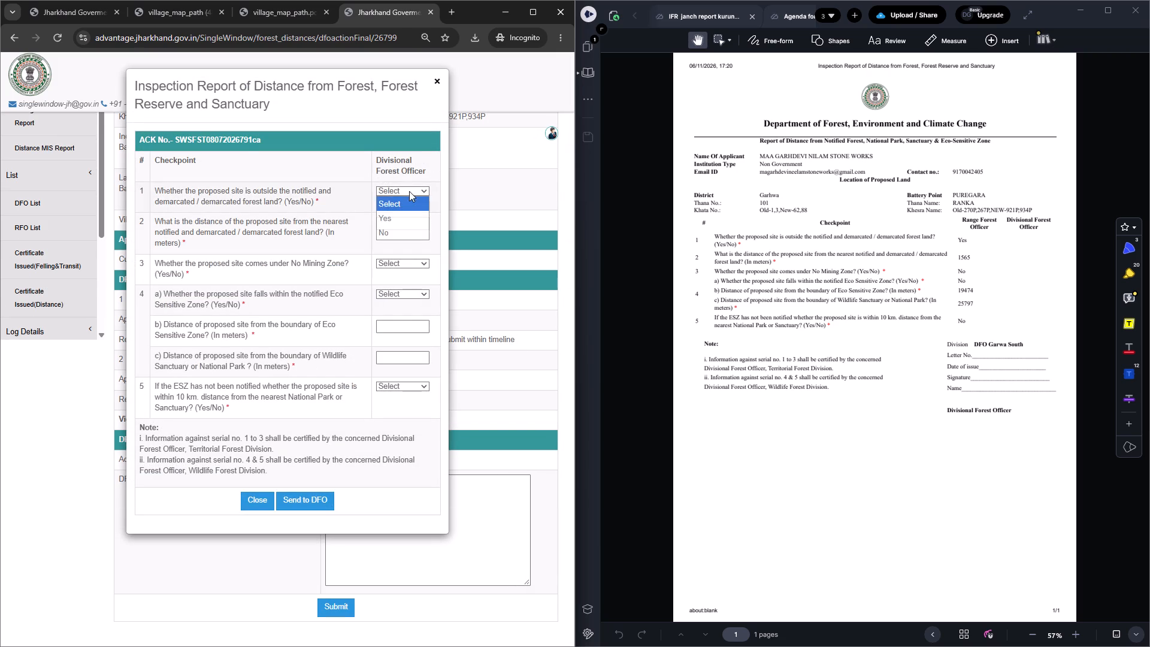
pyautogui.click(411, 222)
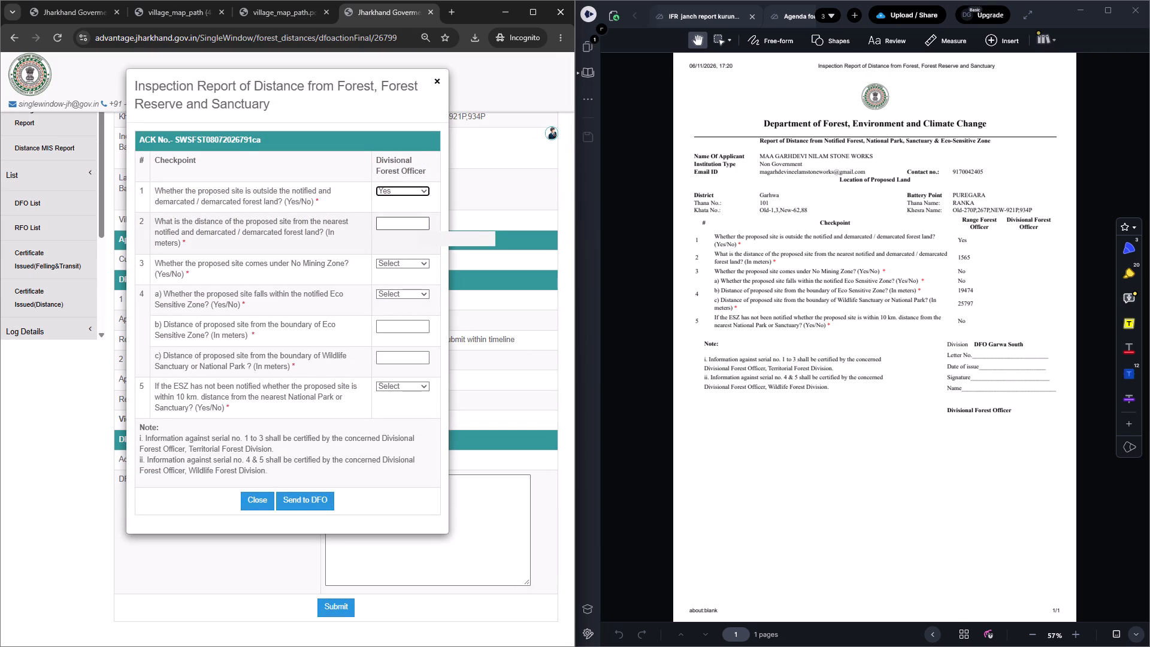
pyautogui.click(414, 229)
pyautogui.write('1565')
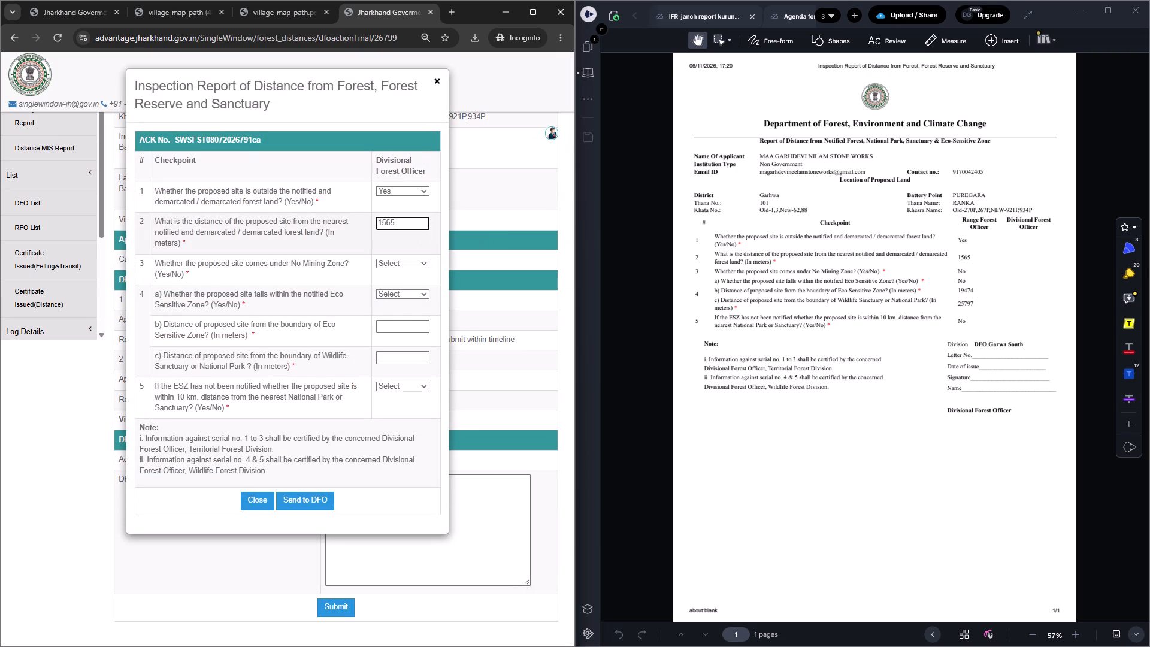
pyautogui.click(423, 261)
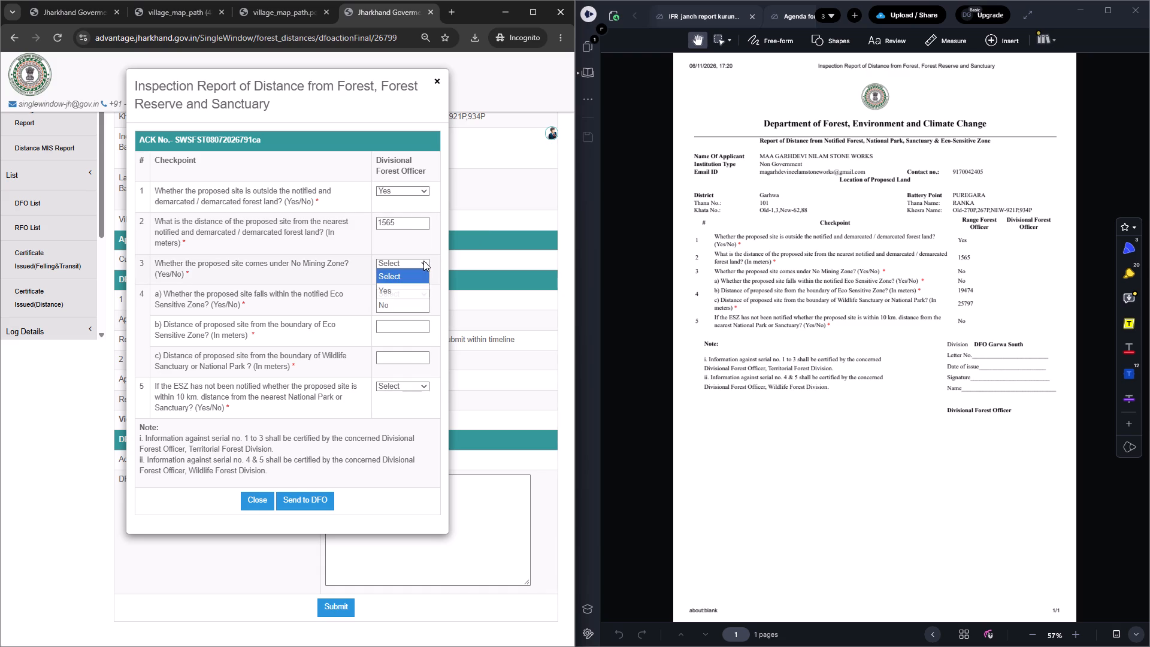
pyautogui.click(410, 303)
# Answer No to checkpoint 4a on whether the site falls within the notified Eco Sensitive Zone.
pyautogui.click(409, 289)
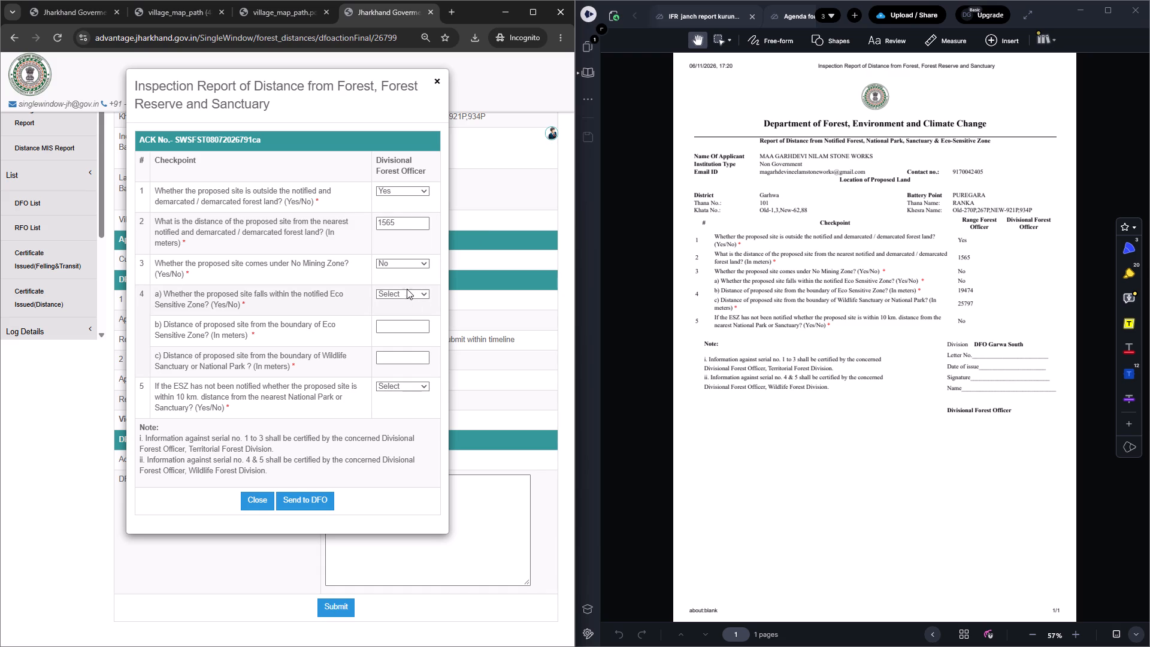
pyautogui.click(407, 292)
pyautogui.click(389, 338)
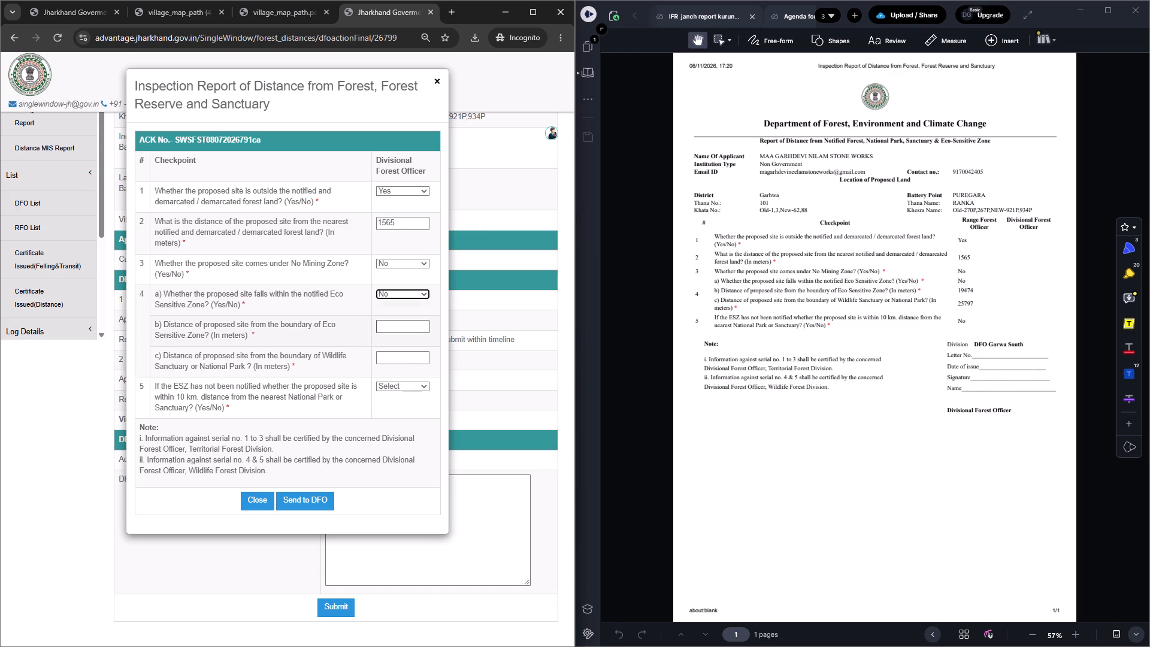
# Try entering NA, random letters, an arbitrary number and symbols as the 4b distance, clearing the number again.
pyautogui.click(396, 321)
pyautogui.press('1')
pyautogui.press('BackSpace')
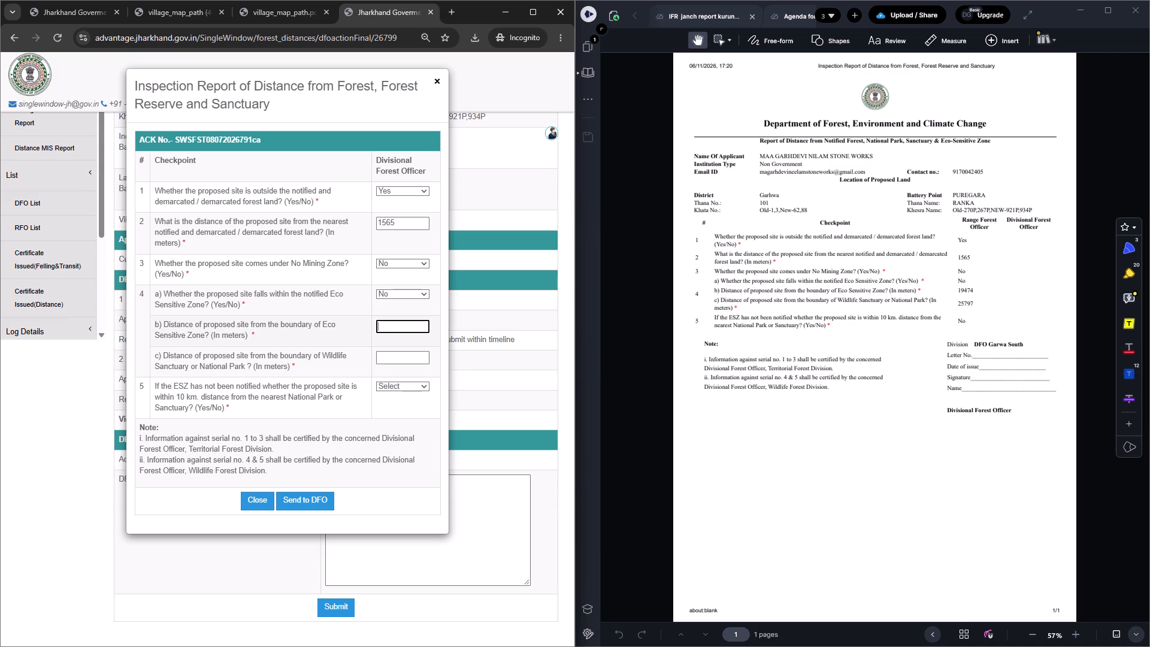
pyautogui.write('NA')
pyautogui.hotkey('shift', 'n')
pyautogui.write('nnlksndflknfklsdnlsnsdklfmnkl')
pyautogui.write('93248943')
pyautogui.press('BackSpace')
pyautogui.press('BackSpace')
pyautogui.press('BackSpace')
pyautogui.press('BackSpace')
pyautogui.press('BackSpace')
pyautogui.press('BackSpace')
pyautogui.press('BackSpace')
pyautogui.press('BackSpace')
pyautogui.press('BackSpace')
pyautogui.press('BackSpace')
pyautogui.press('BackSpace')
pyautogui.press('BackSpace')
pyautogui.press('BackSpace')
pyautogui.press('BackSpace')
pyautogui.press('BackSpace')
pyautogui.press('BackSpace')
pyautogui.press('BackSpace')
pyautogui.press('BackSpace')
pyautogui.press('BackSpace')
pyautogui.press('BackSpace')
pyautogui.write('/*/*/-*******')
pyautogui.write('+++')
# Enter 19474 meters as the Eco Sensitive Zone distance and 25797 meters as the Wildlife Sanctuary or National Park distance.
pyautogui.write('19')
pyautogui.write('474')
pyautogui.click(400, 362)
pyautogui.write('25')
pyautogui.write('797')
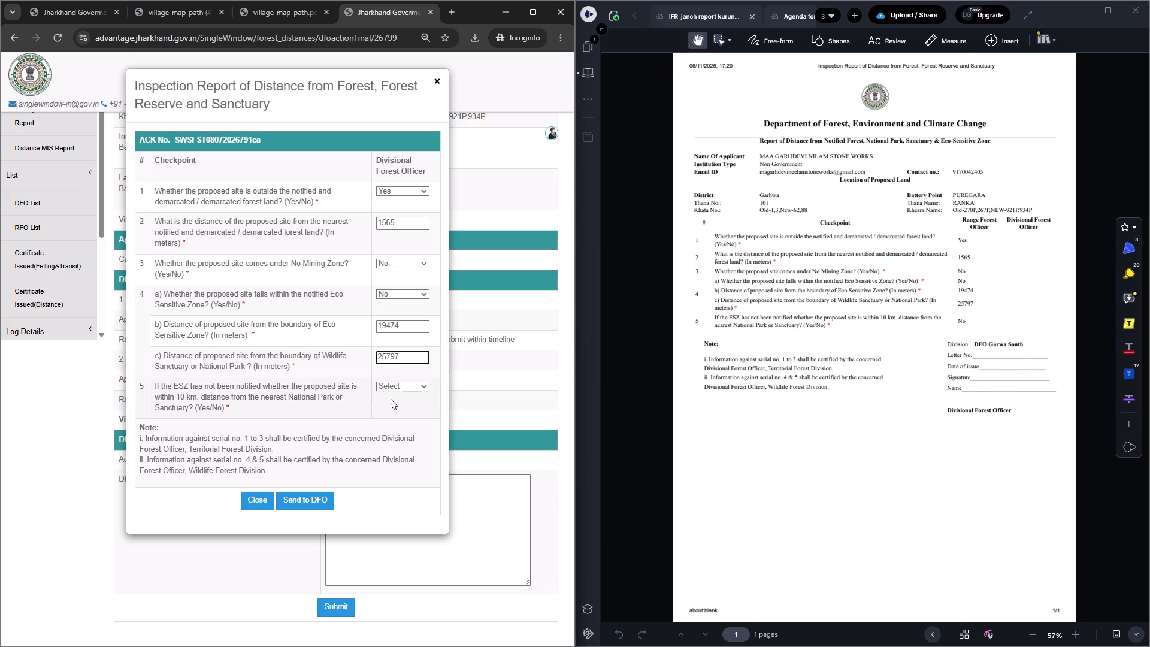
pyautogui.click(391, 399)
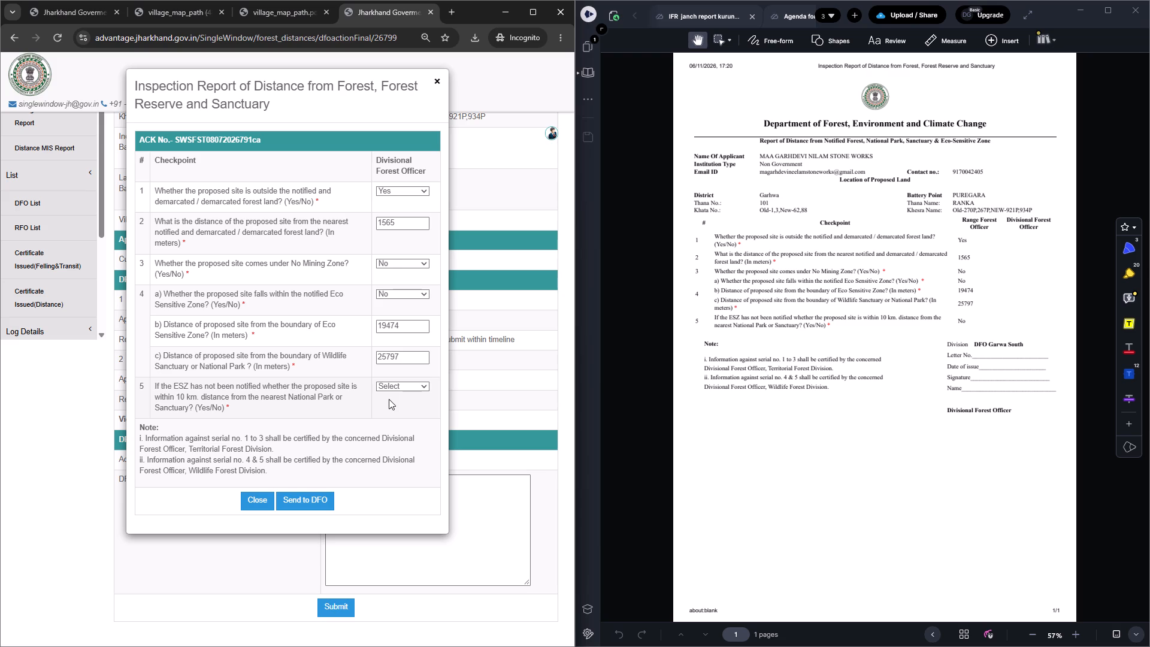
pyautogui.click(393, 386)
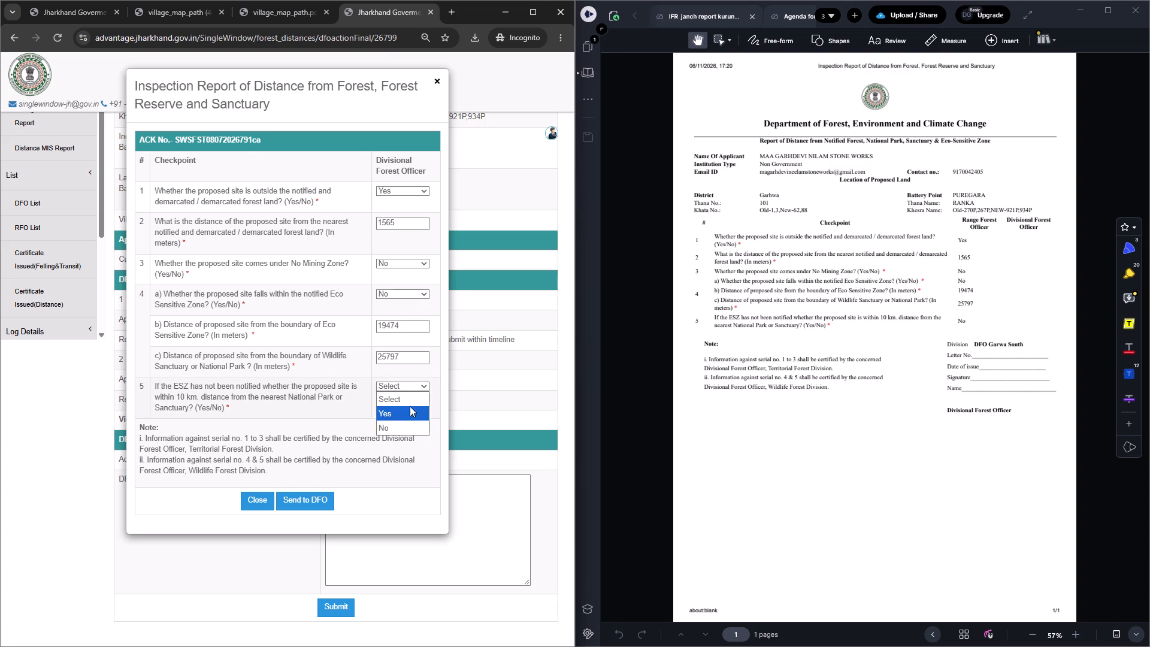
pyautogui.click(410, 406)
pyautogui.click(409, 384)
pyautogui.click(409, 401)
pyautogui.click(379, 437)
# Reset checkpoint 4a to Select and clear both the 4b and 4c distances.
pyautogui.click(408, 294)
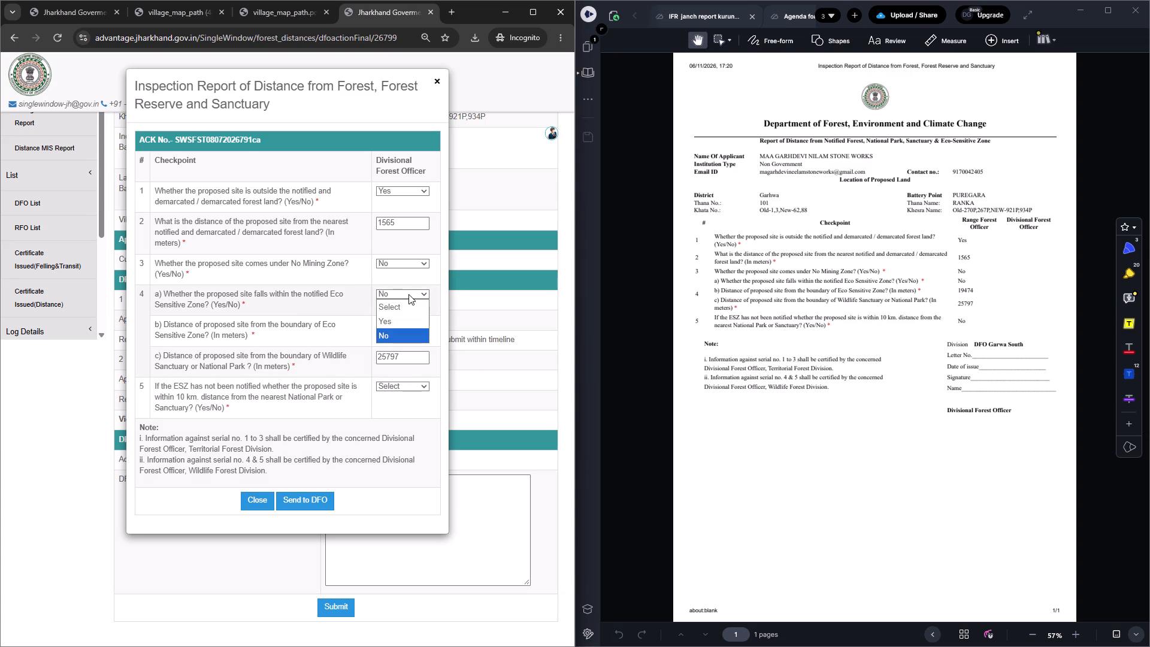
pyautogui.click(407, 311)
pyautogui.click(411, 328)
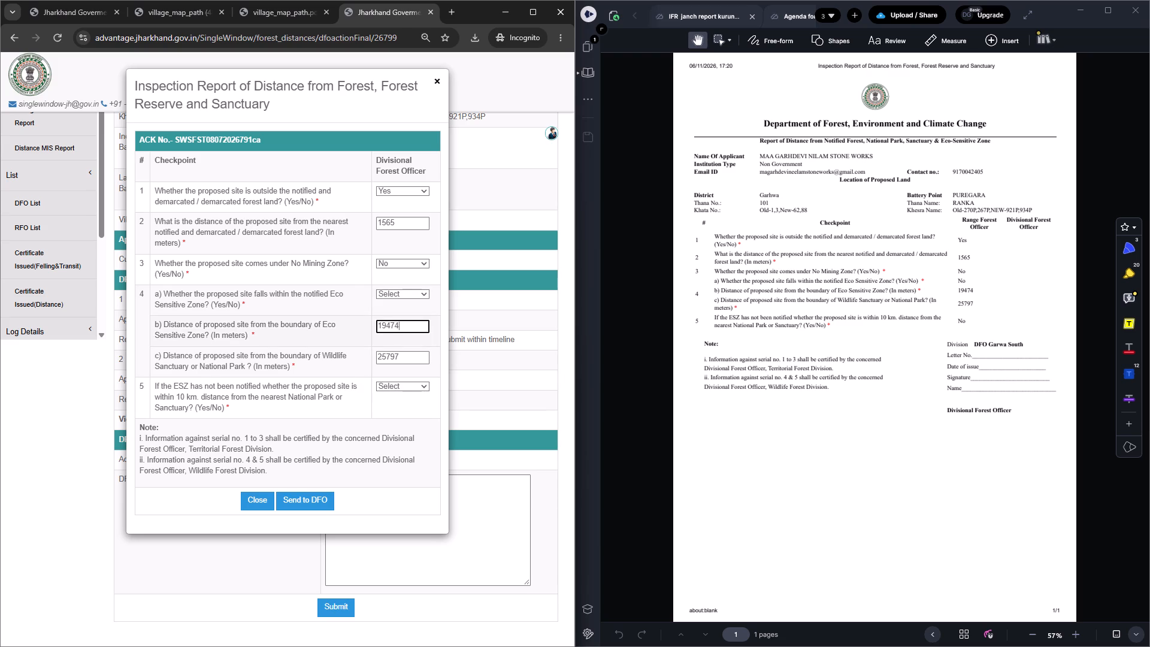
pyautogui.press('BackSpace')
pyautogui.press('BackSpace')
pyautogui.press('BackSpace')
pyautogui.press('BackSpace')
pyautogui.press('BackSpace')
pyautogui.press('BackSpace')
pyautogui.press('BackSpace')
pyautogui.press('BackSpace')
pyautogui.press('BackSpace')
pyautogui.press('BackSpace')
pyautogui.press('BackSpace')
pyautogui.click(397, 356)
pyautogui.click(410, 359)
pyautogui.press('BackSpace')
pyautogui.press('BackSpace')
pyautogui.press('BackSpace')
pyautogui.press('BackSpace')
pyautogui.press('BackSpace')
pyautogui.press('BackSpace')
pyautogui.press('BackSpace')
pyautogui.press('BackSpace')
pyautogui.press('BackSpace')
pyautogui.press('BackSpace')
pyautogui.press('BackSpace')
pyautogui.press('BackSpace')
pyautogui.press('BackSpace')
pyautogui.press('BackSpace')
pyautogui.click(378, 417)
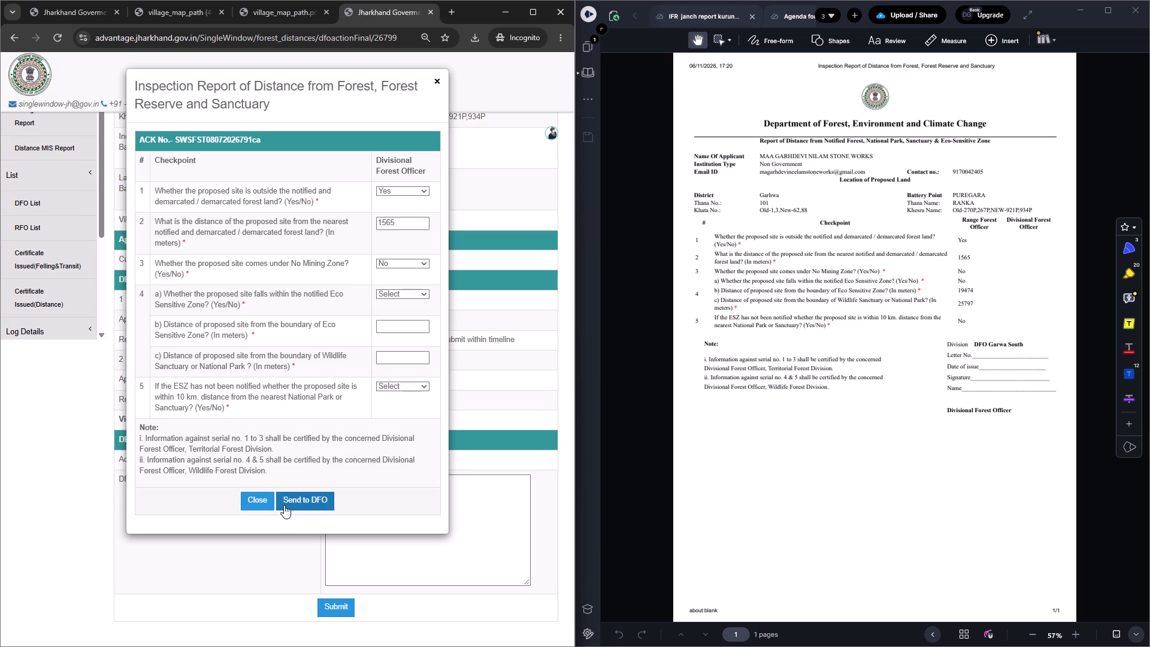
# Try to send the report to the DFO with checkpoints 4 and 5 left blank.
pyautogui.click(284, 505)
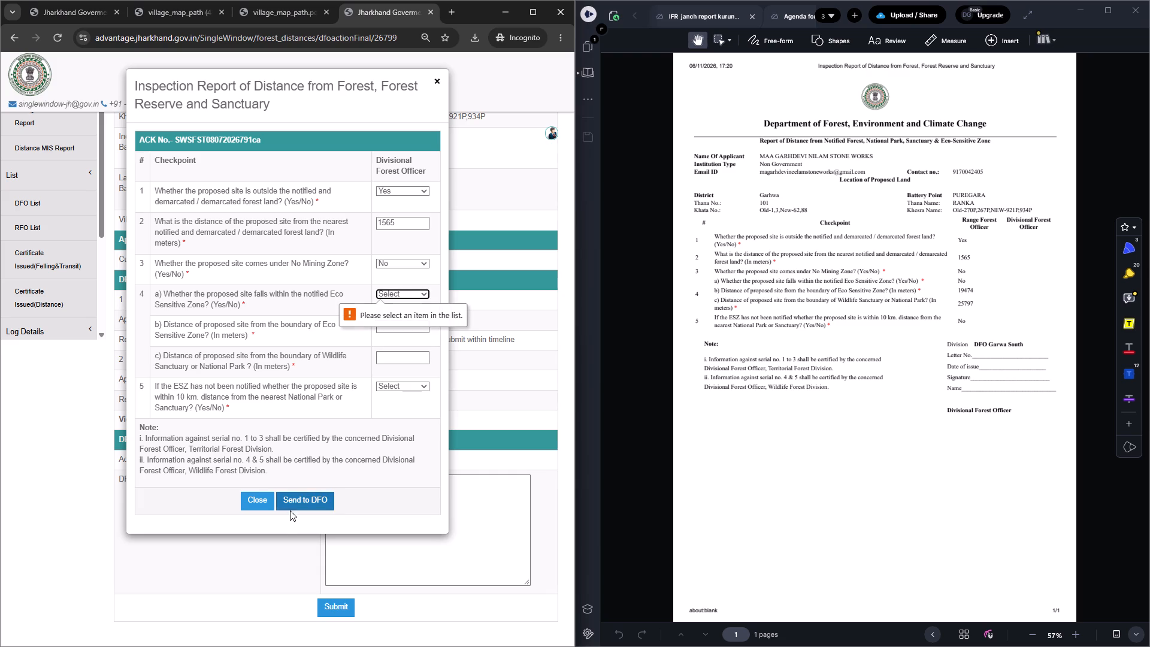
# Complete checkpoint 4 with No for 4a, 19474 meters for 4b and 25797 meters for 4c.
pyautogui.click(406, 289)
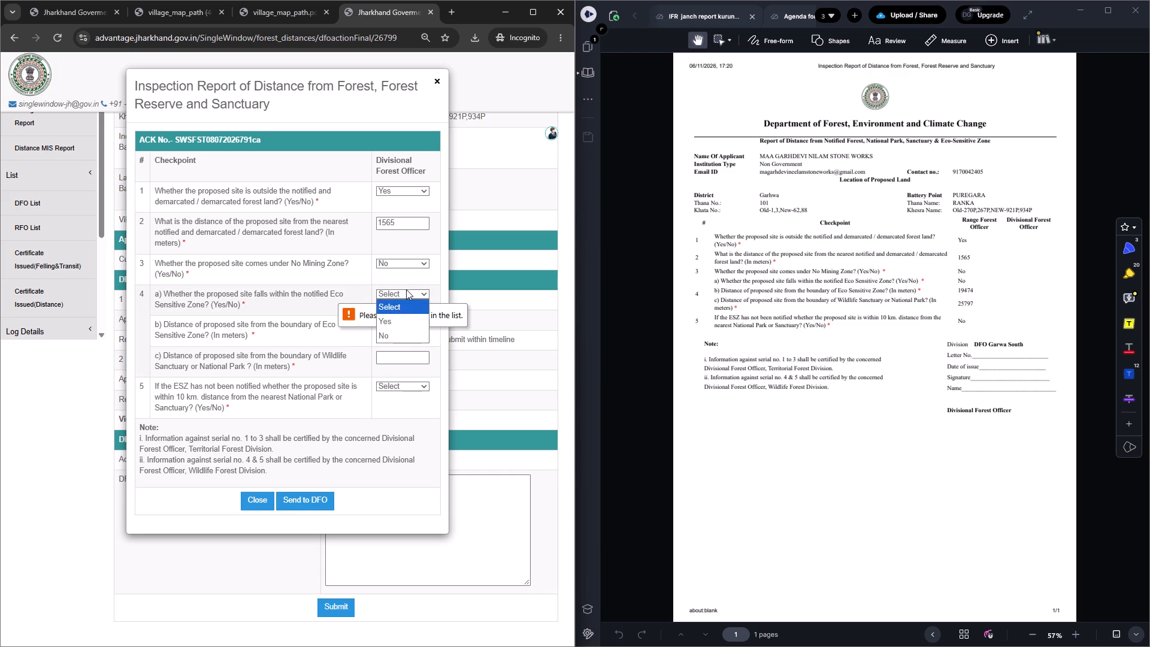
pyautogui.click(405, 335)
pyautogui.click(405, 330)
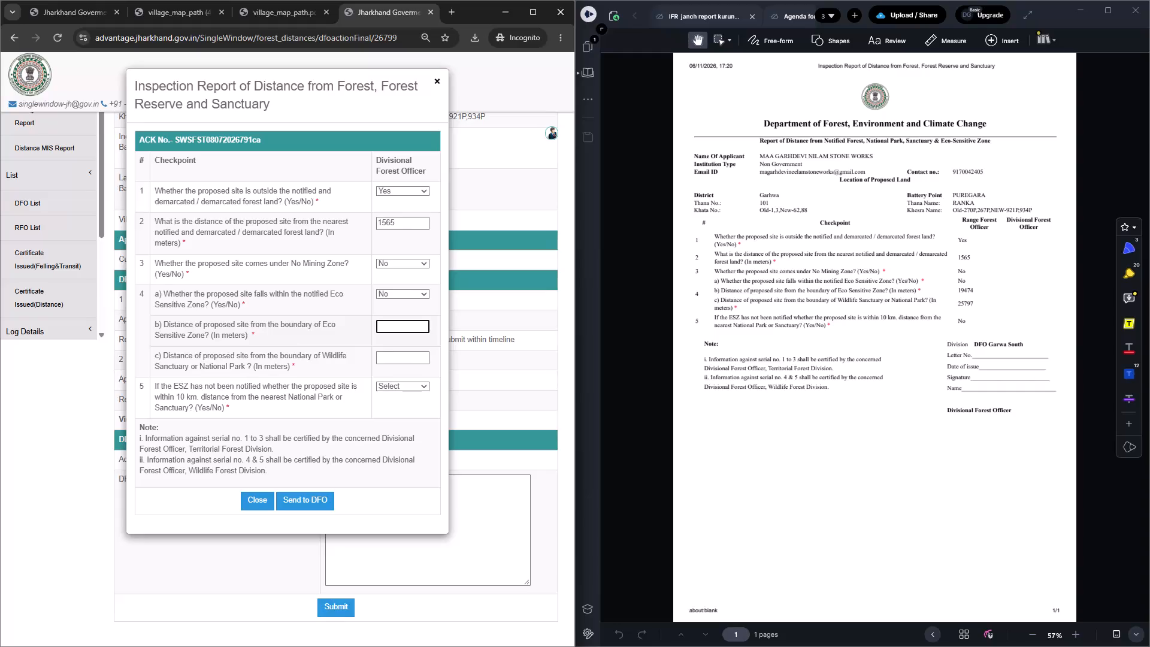
pyautogui.write('19474')
pyautogui.click(416, 361)
pyautogui.write('25')
pyautogui.write('797')
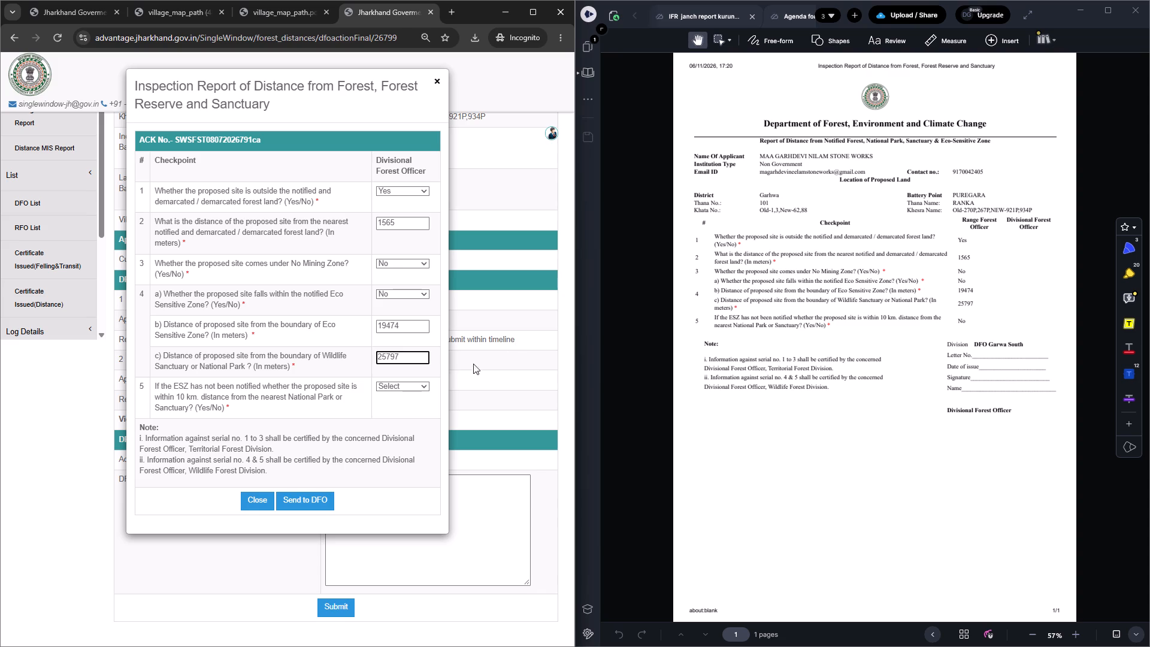
# Answer No to checkpoint 5 on the 10 km distance and send the completed inspection report to the DFO.
pyautogui.click(414, 383)
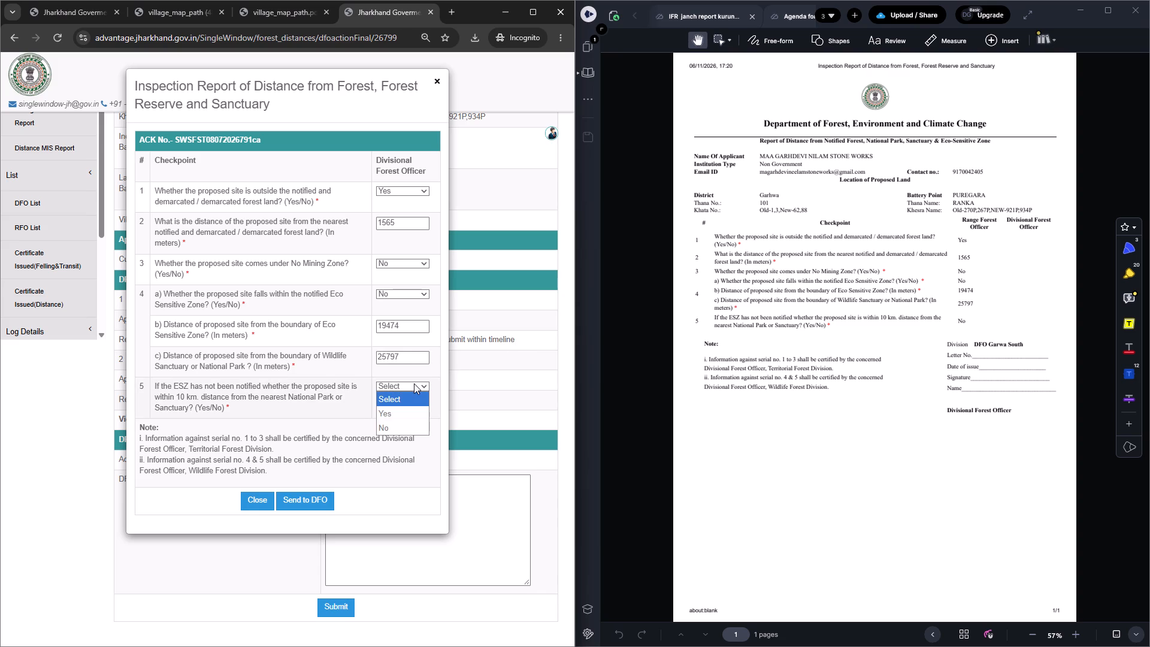
pyautogui.click(409, 427)
pyautogui.click(409, 427)
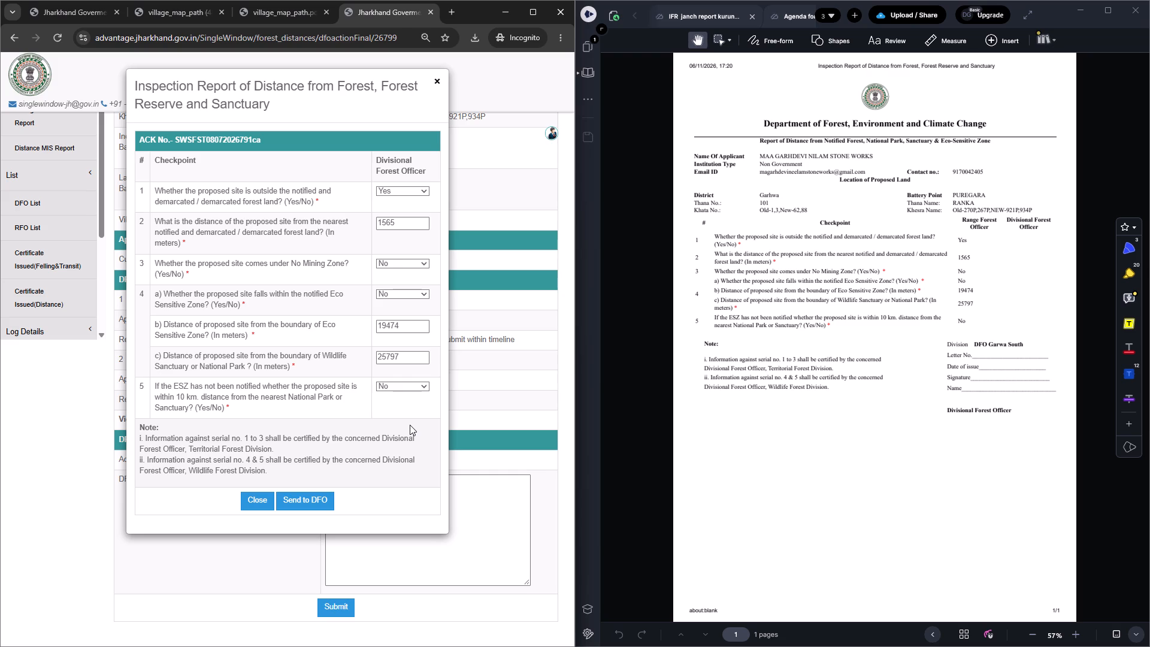
pyautogui.click(308, 500)
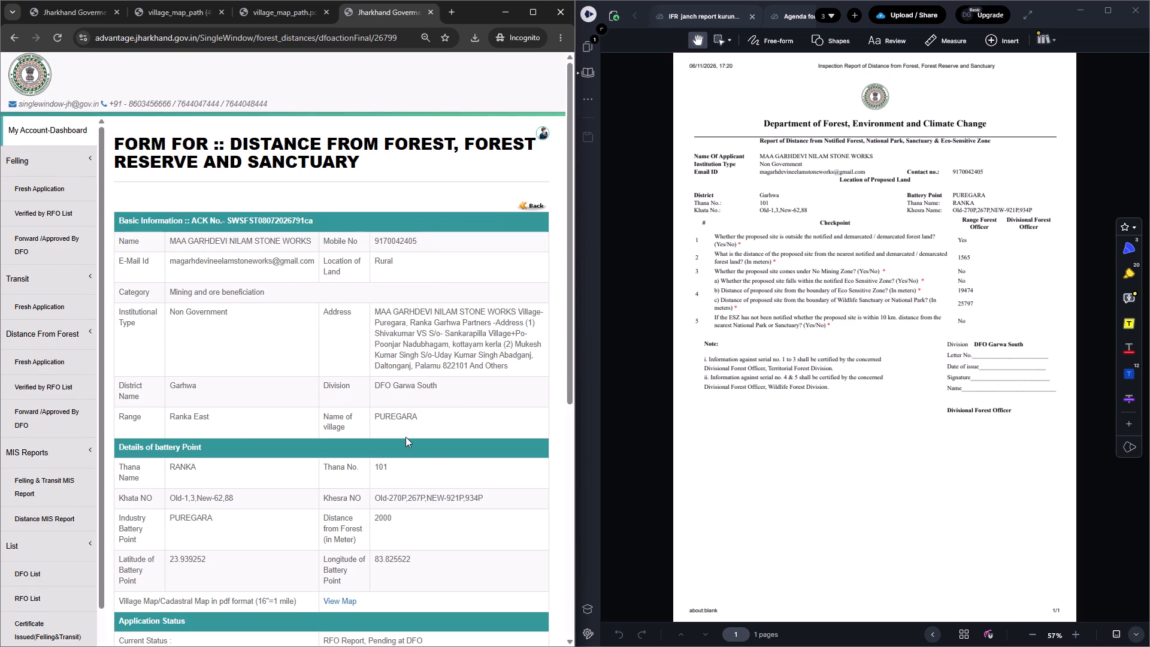
# Open the RFO inspection report from the application form and check the Range and Divisional Forest Officer answers against each other.
pyautogui.scroll(-3, 405, 437)
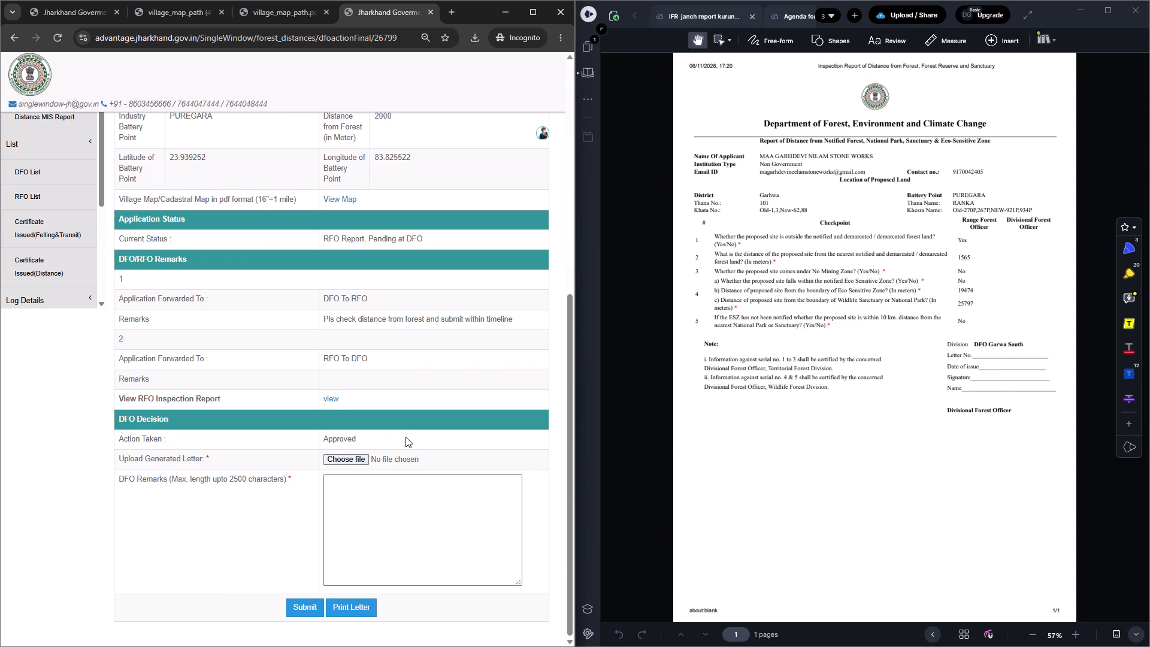
pyautogui.hotkey('alt', 'Tab')
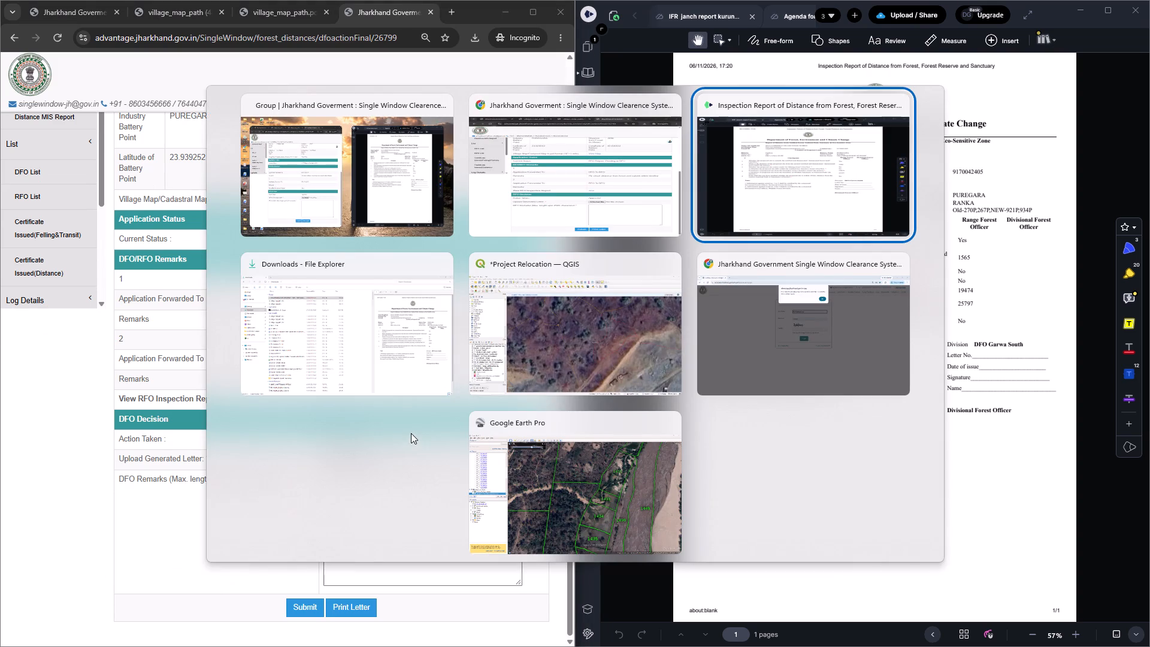
pyautogui.keyDown('alt'); pyautogui.moveTo(362, 176); pyautogui.dragTo(368, 173); pyautogui.keyUp('alt')
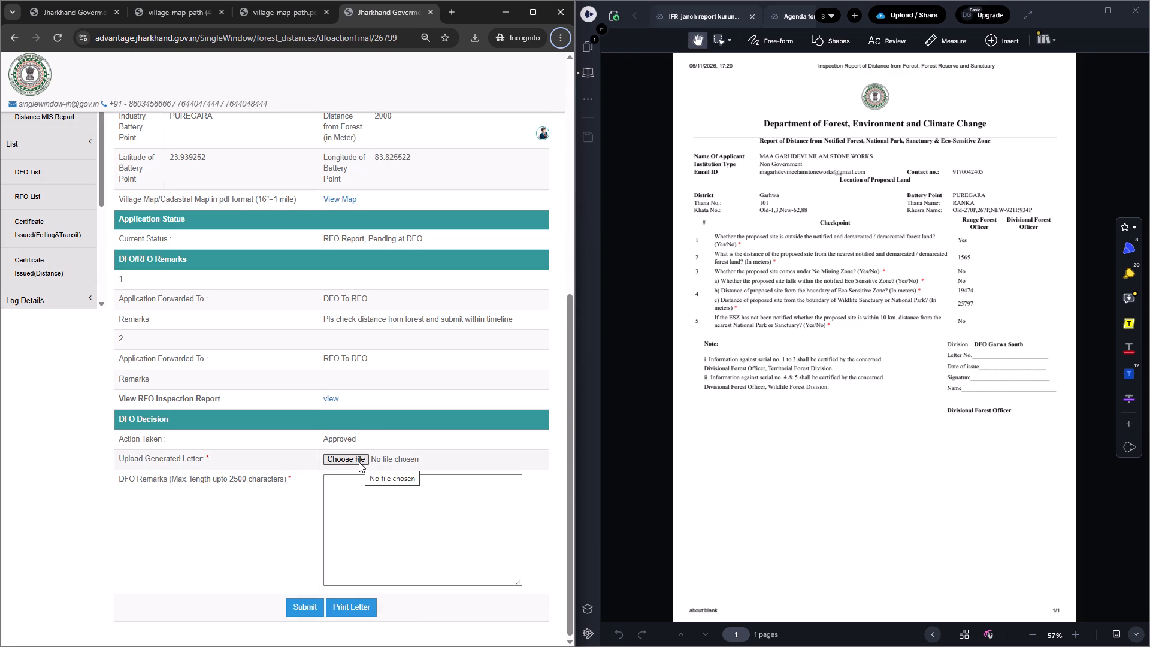
pyautogui.click(329, 396)
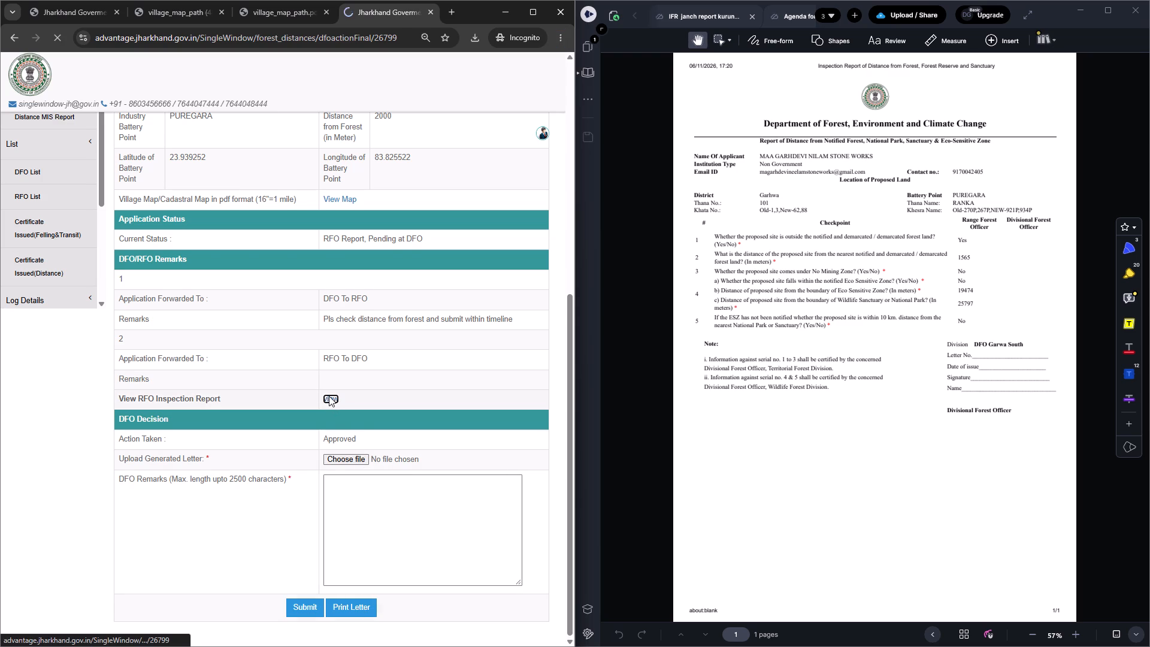
pyautogui.scroll(-1, 390, 459)
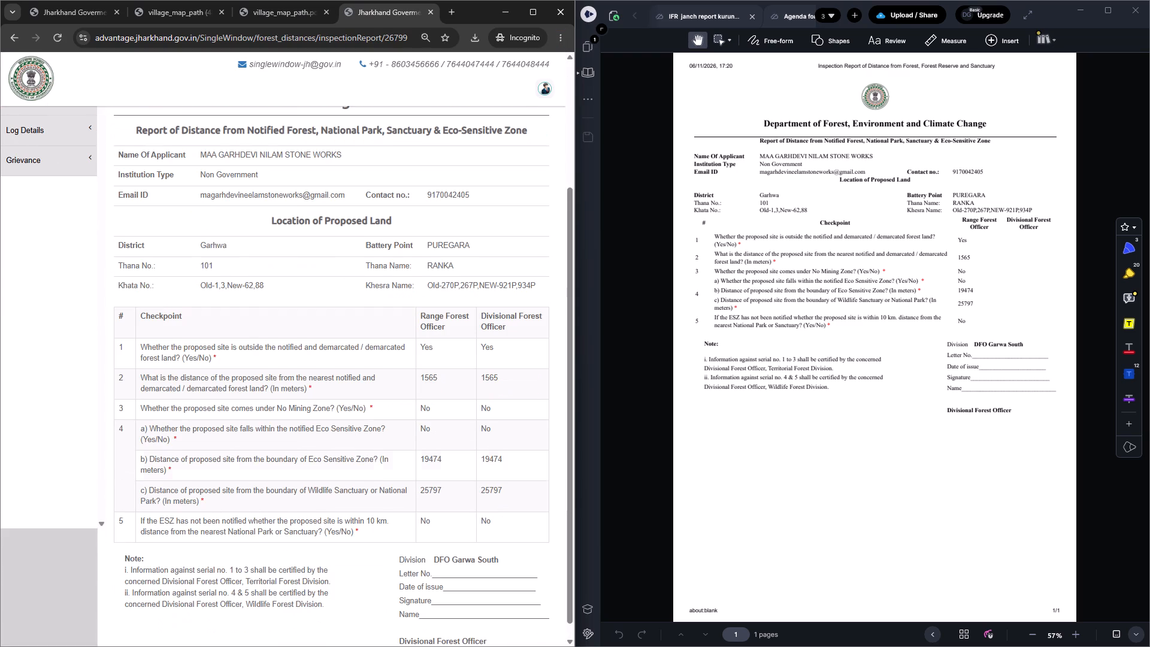
pyautogui.scroll(-2, 390, 459)
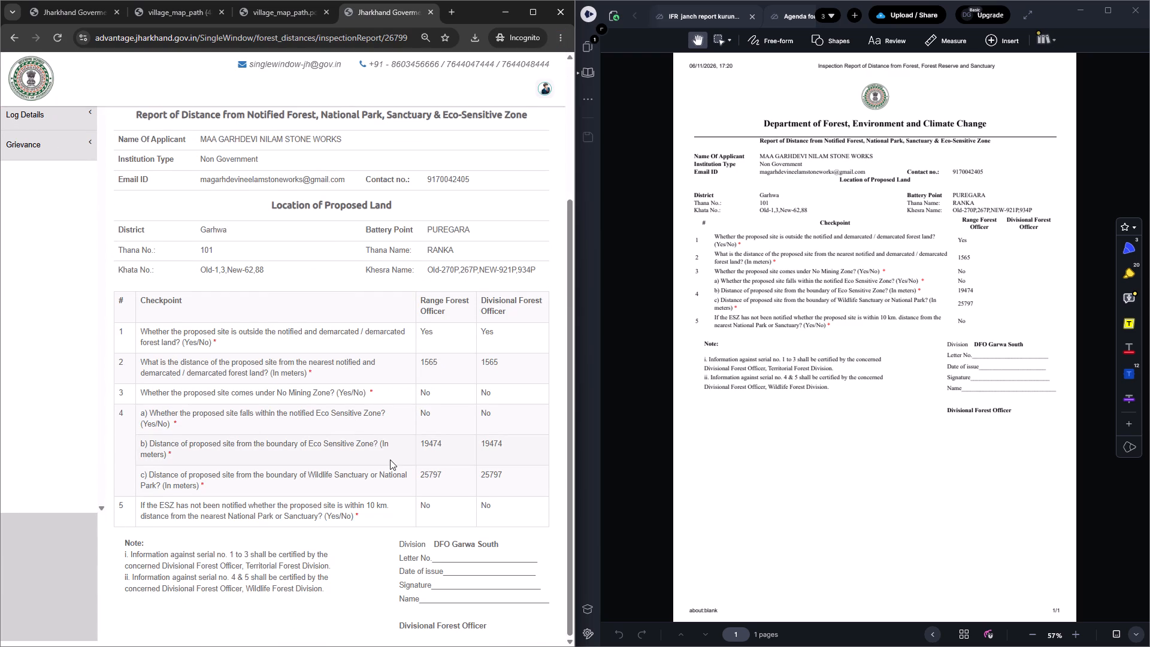
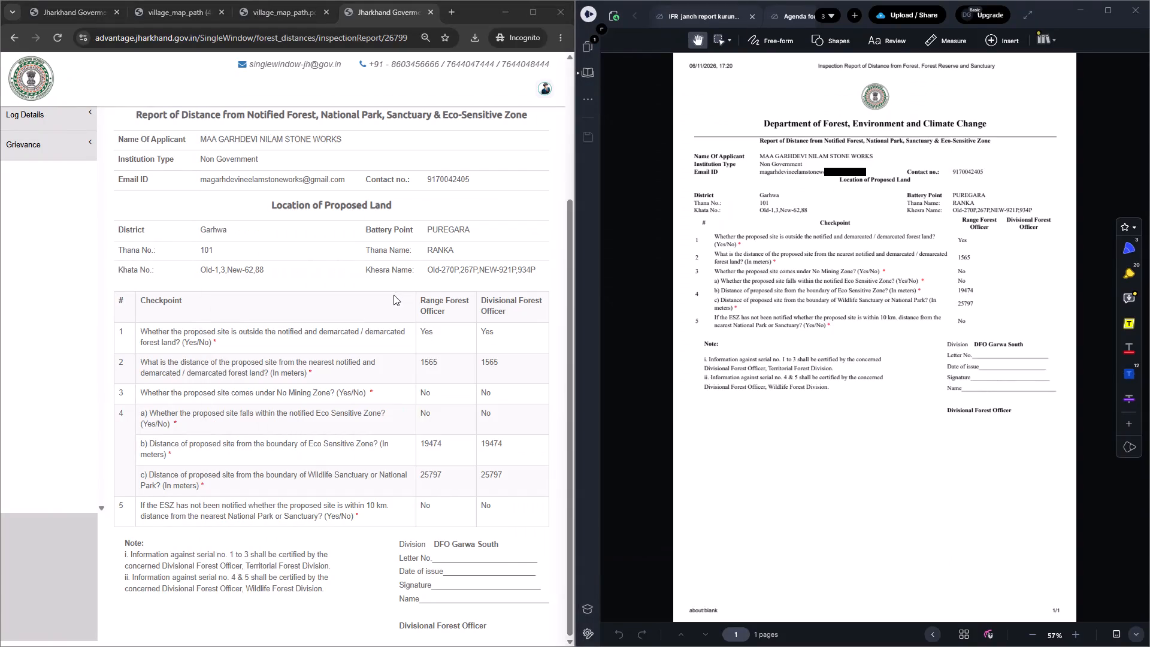
# Search the computer for WhatsApp in order to switch to it.
pyautogui.write('wha')
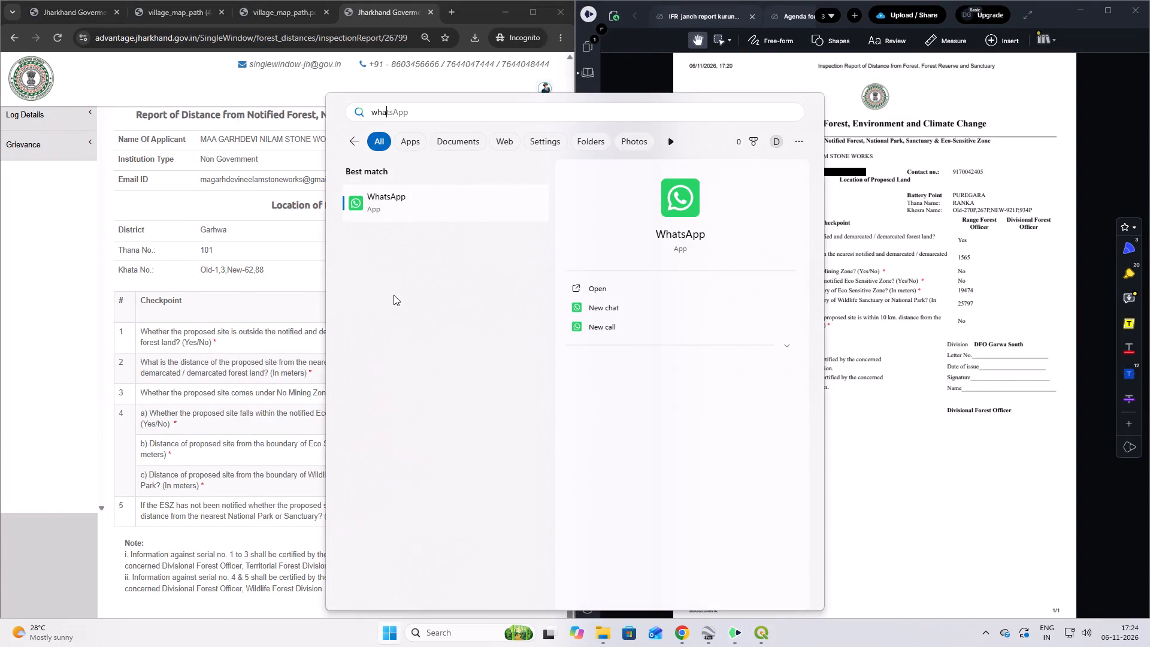
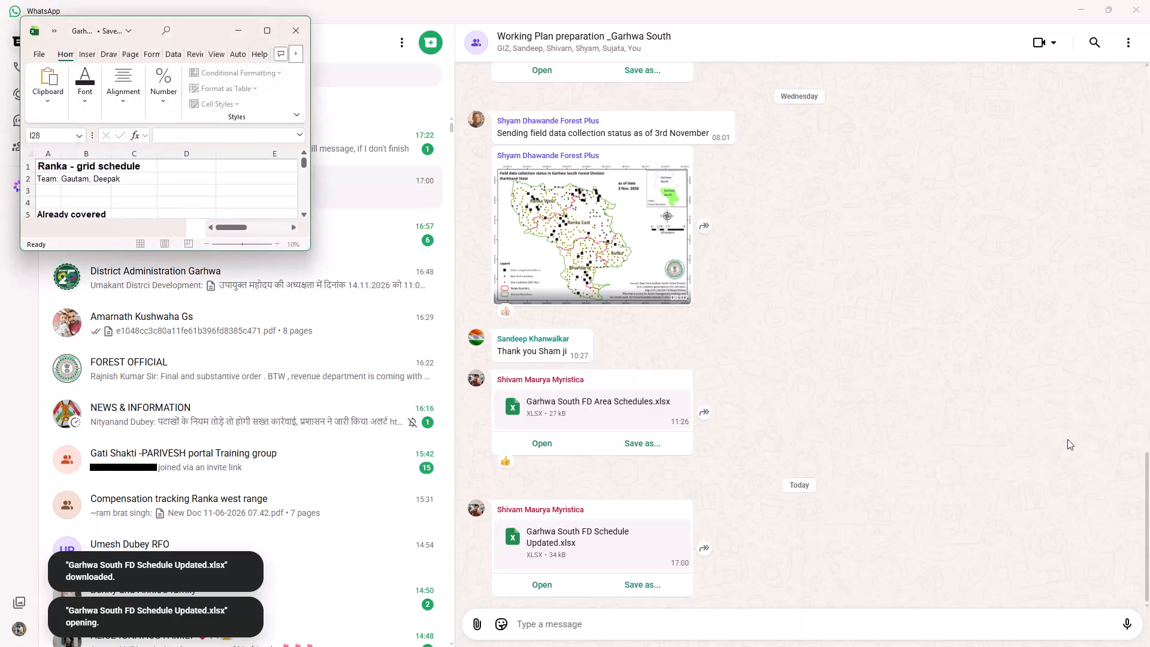
# Maximize the Garhwa South FD Schedule Updated workbook and examine the Ranka grid schedule's dates, completion entries and remarks against today's date.
pyautogui.click(272, 34)
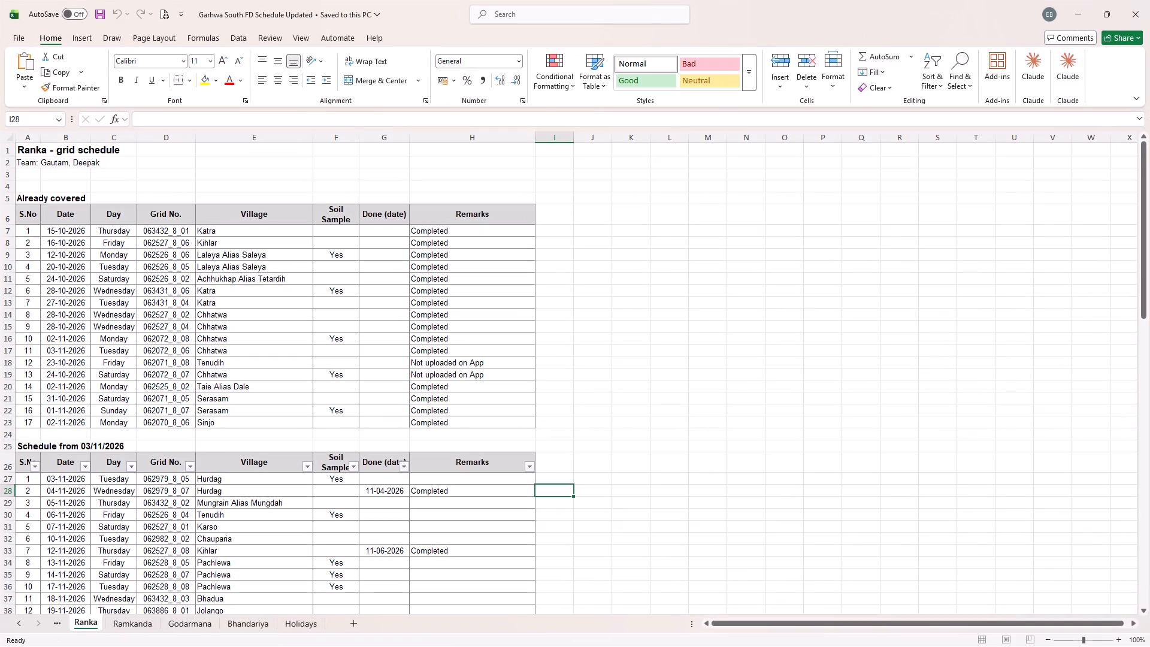
pyautogui.click(282, 339)
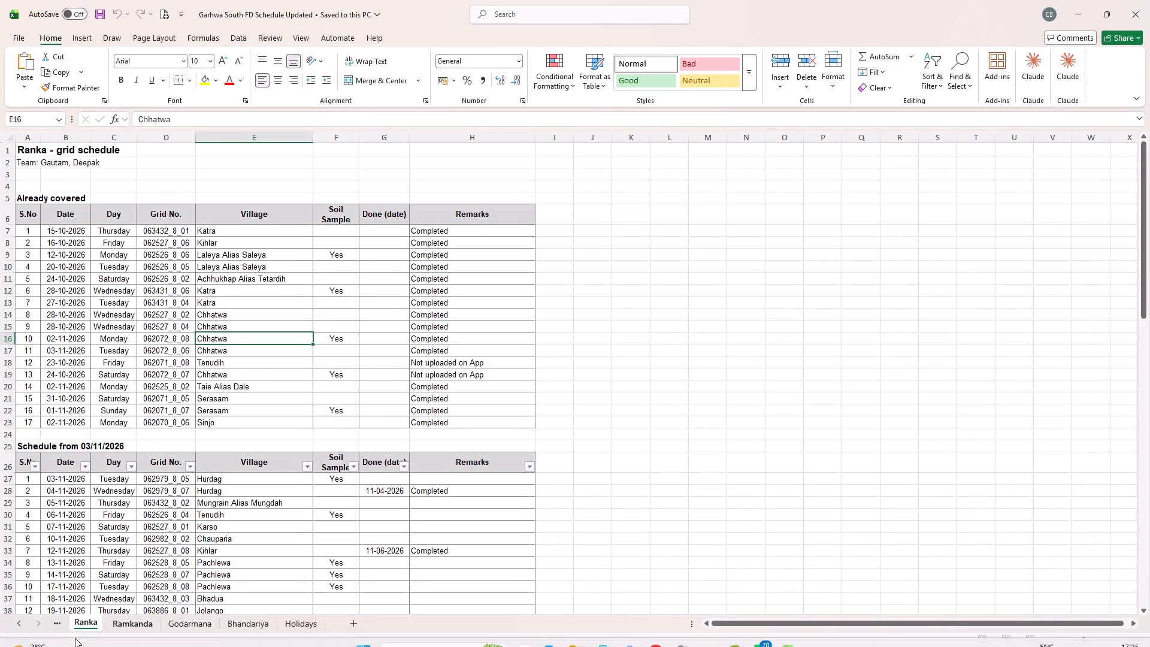
pyautogui.click(77, 480)
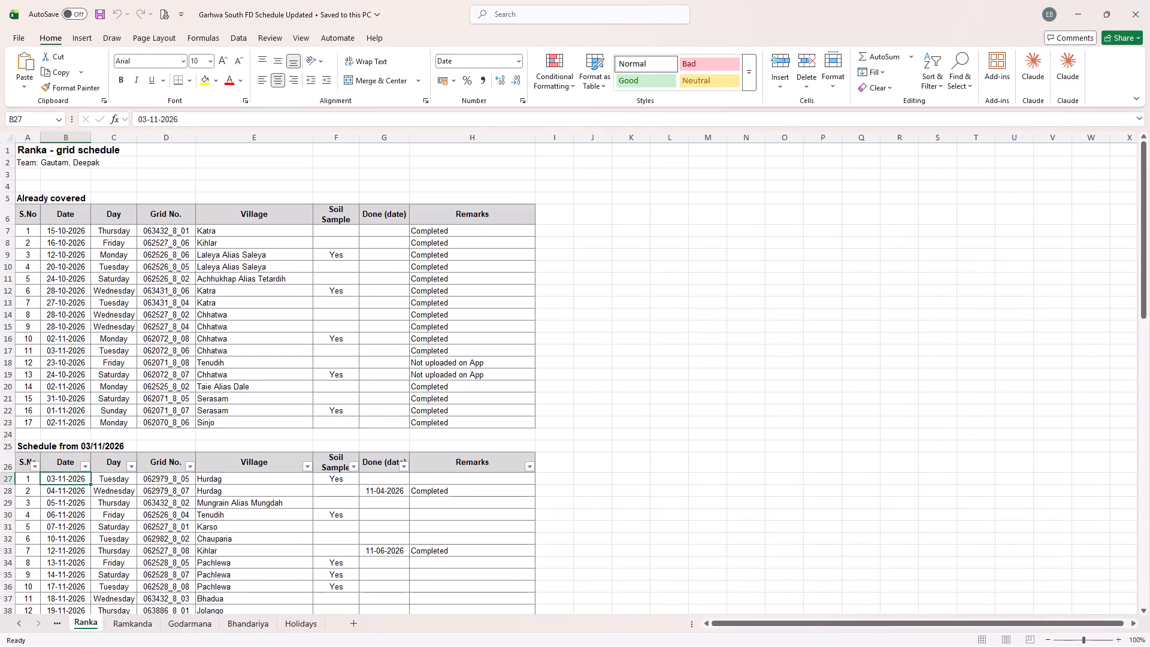
pyautogui.click(1127, 636)
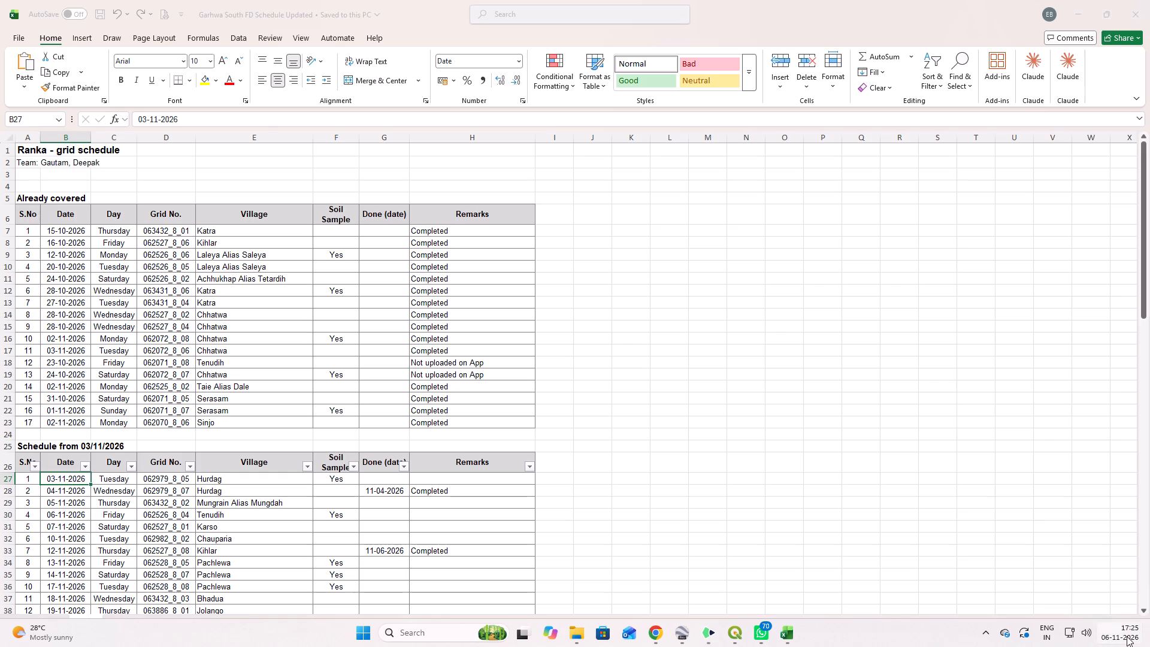
pyautogui.click(728, 491)
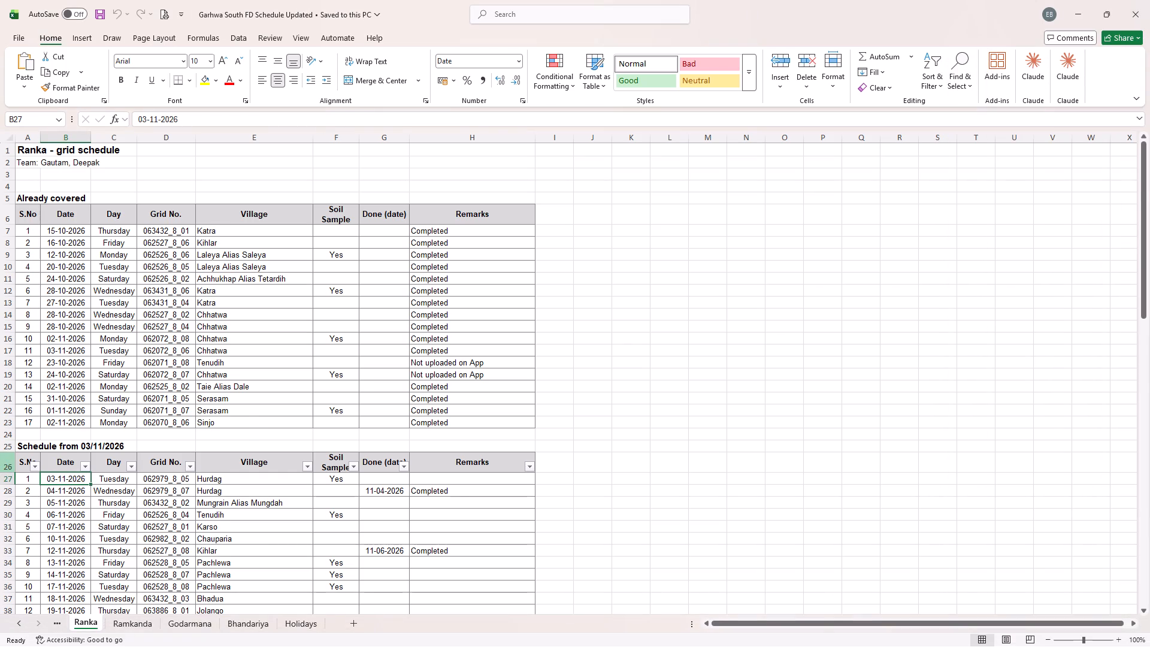
pyautogui.scroll(-1, 20, 465)
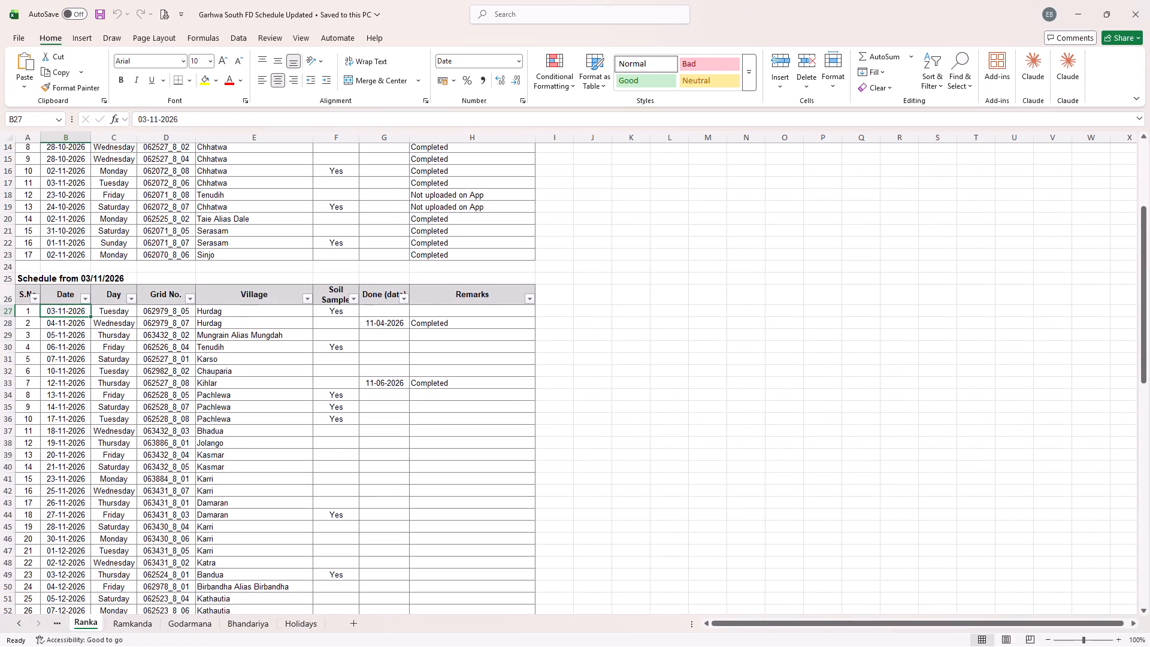
pyautogui.scroll(-5, 60, 521)
pyautogui.scroll(3, 60, 521)
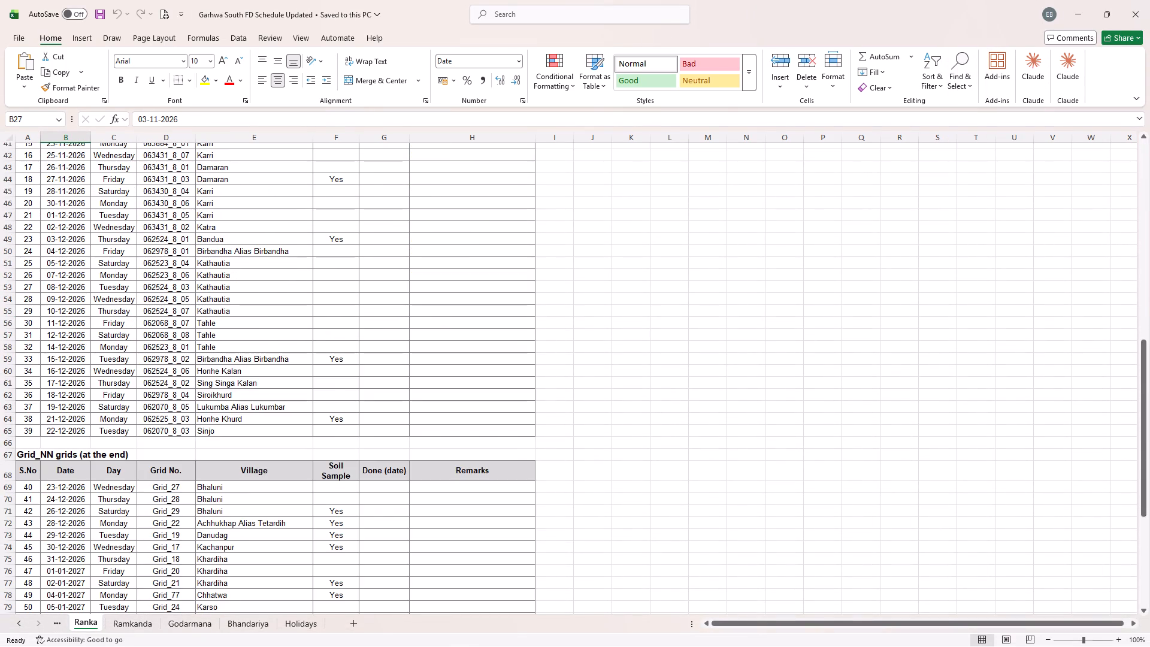
pyautogui.scroll(2, 60, 521)
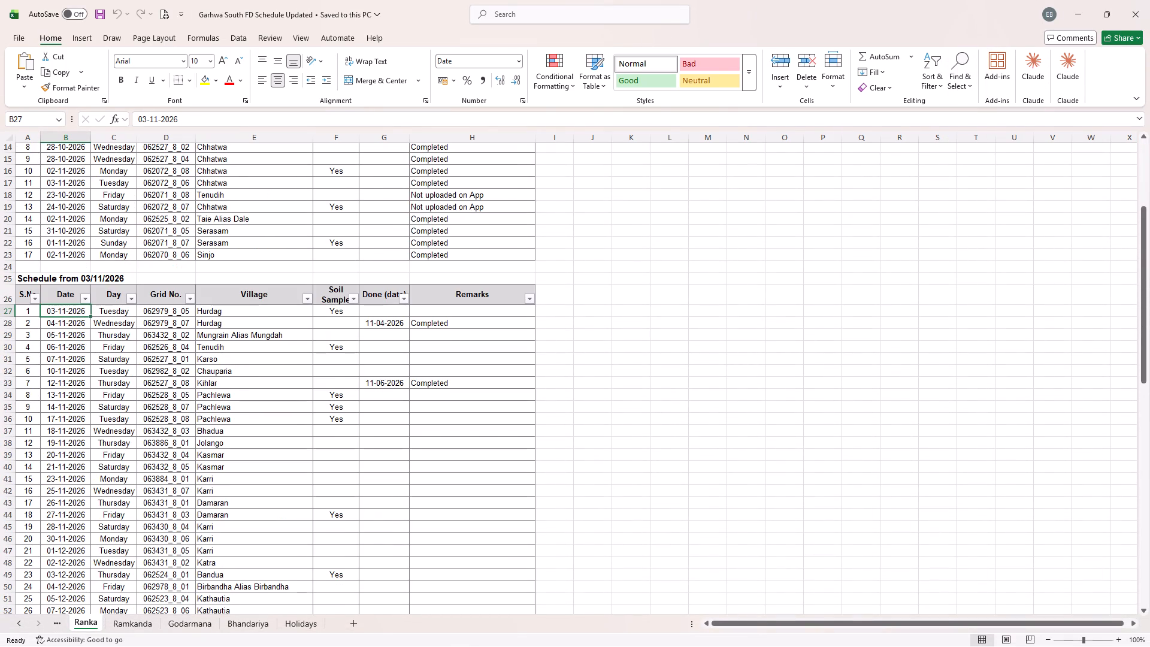
pyautogui.click(433, 317)
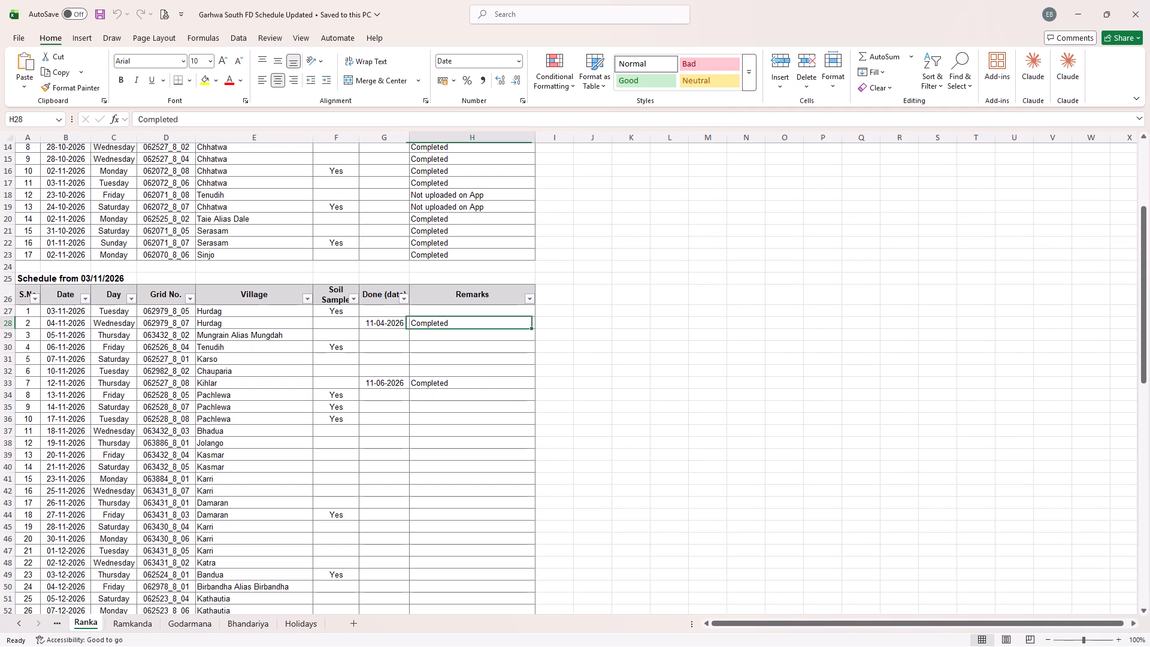
pyautogui.click(460, 384)
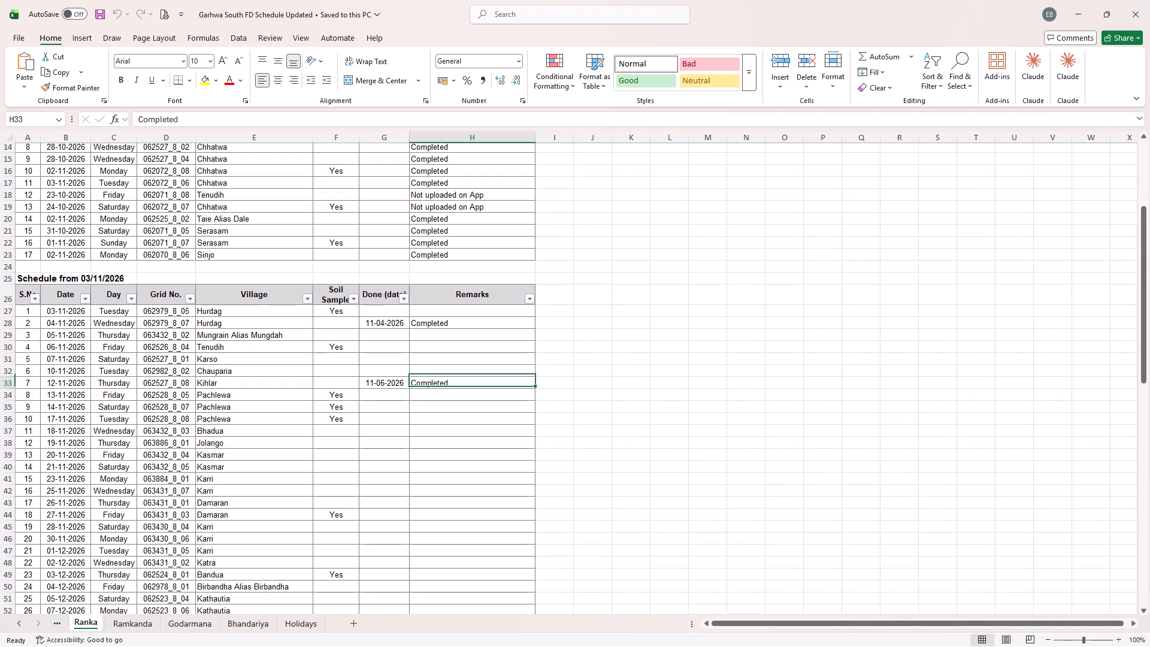
pyautogui.scroll(1, 424, 398)
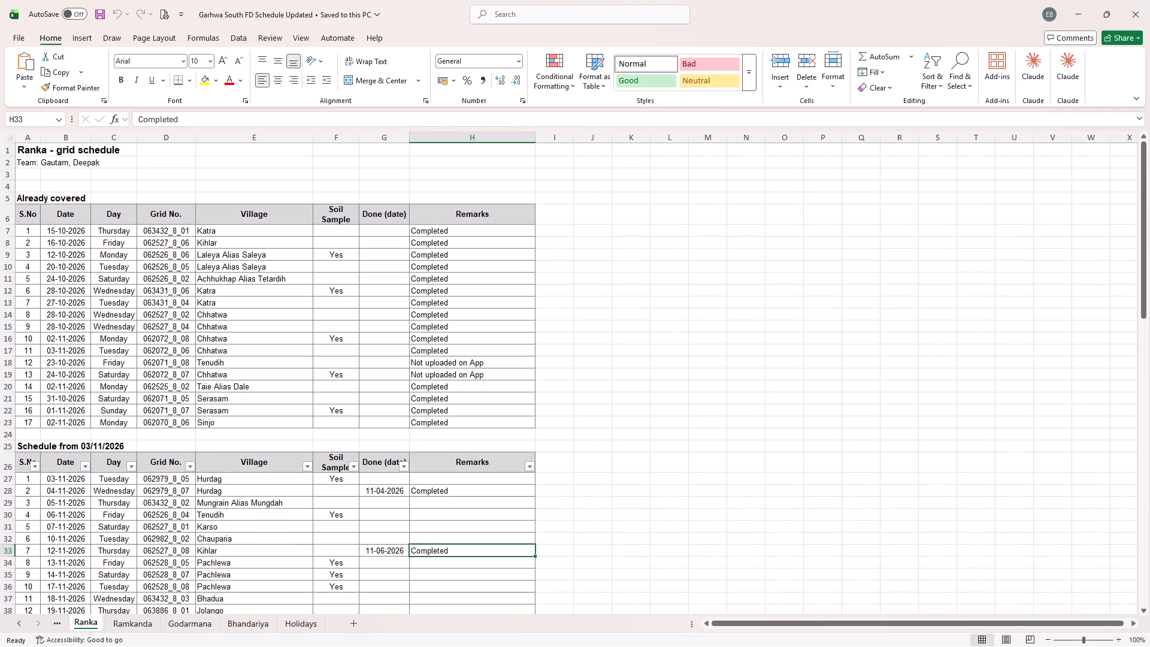
pyautogui.scroll(-1, 405, 530)
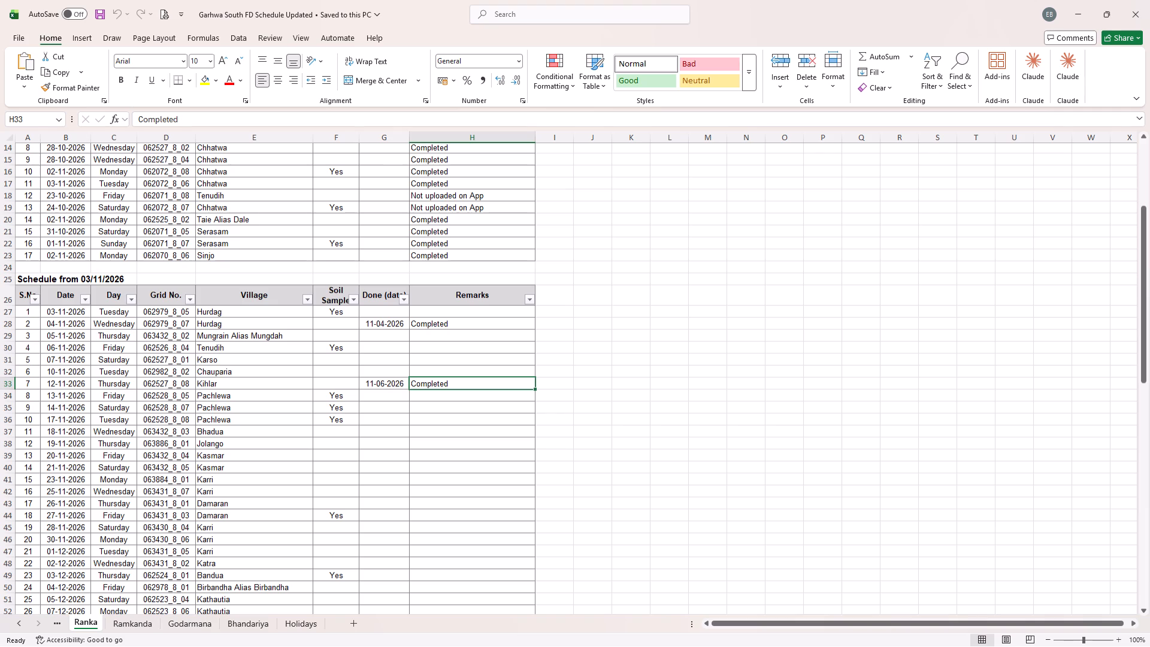
# Review the Ranka schedule from 03/11/2026, comparing the scheduled dates with the done dates and remarks of its grid entries.
pyautogui.click(429, 315)
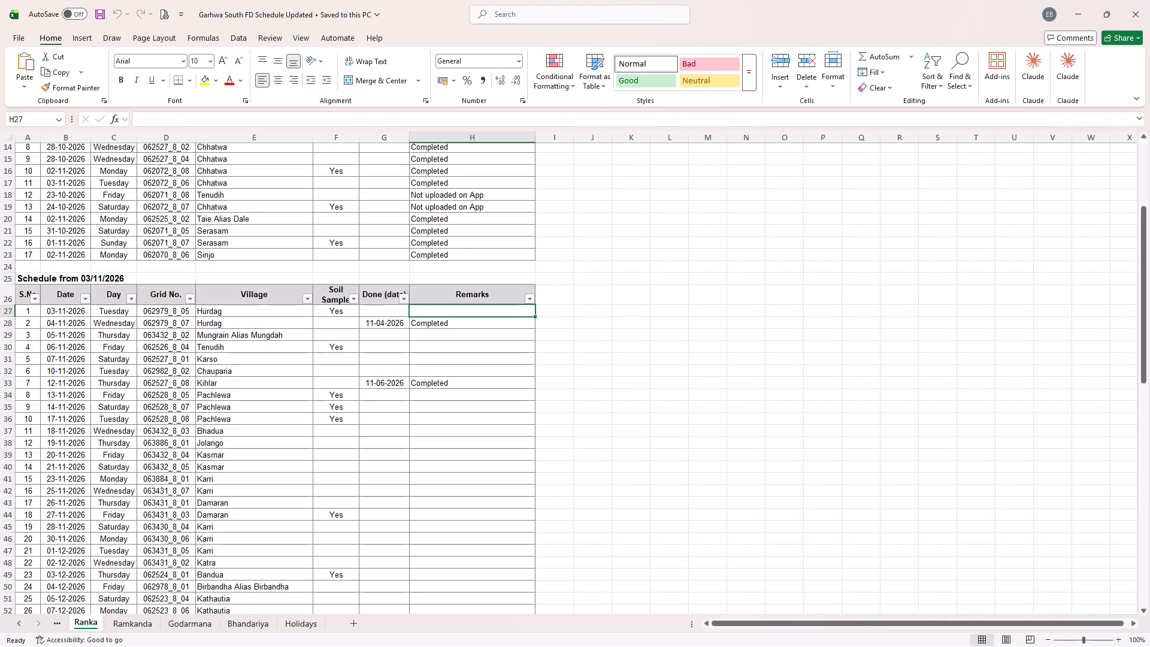
pyautogui.click(10, 380)
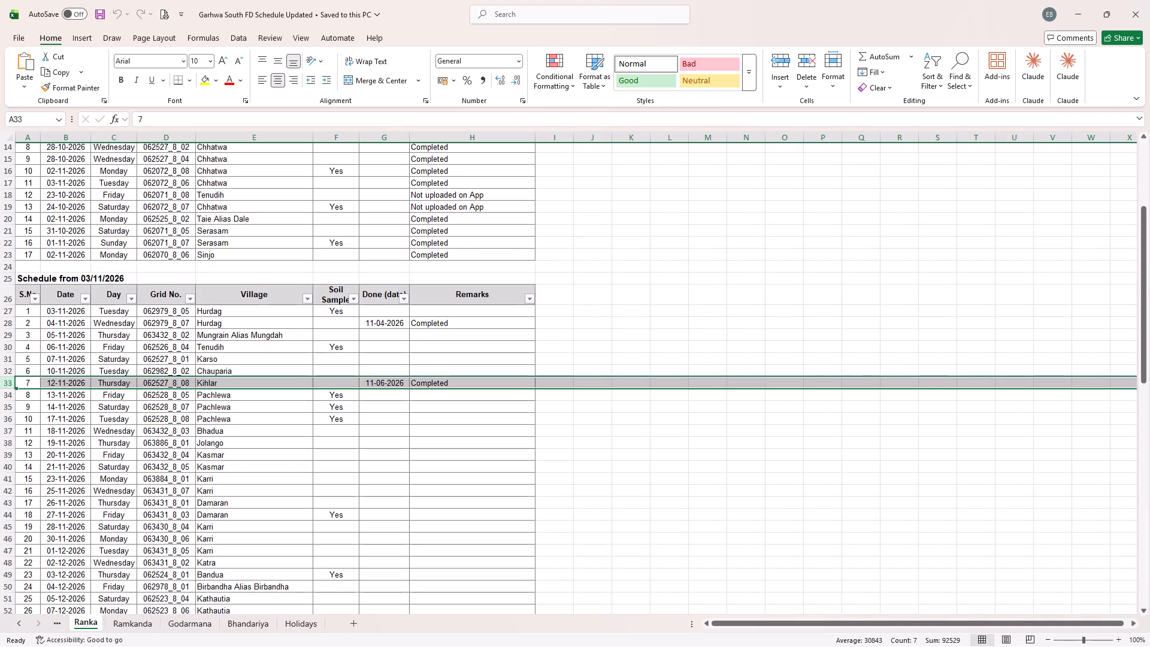
pyautogui.click(381, 401)
pyautogui.click(387, 381)
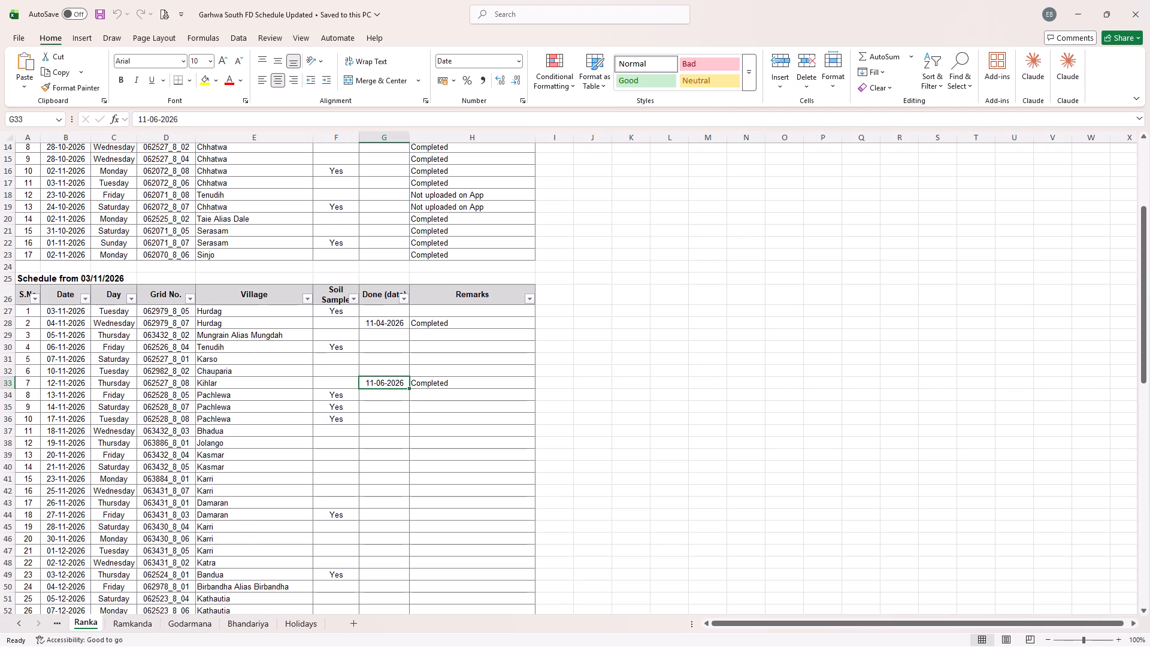
pyautogui.scroll(3, 402, 367)
pyautogui.scroll(-1, 402, 369)
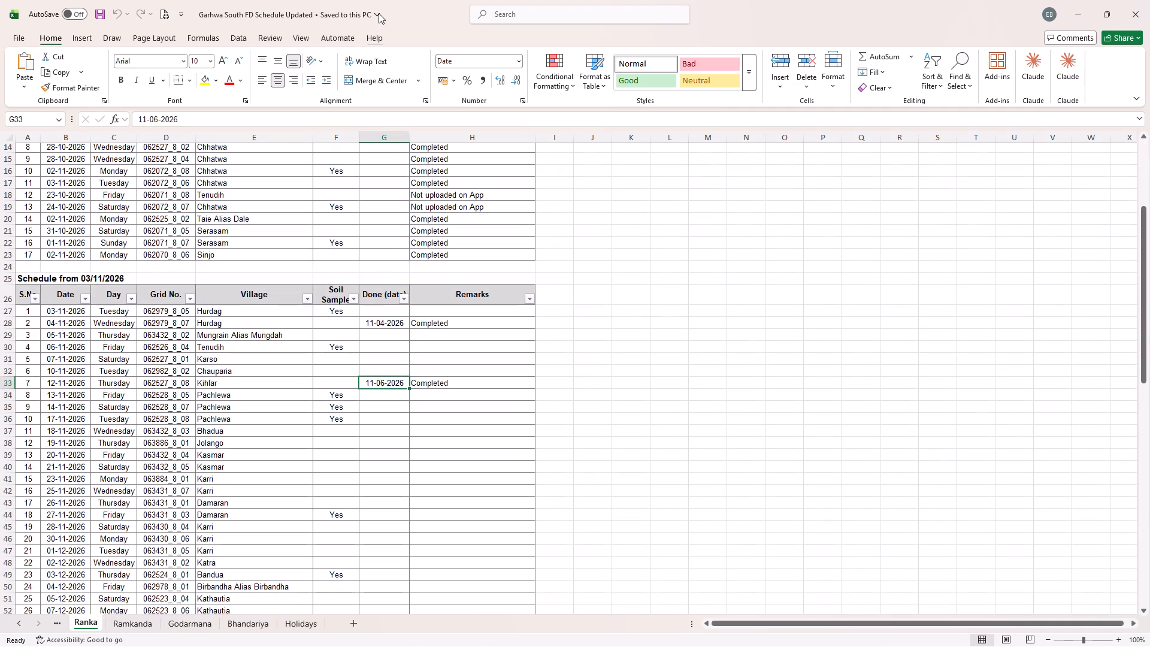
pyautogui.click(403, 323)
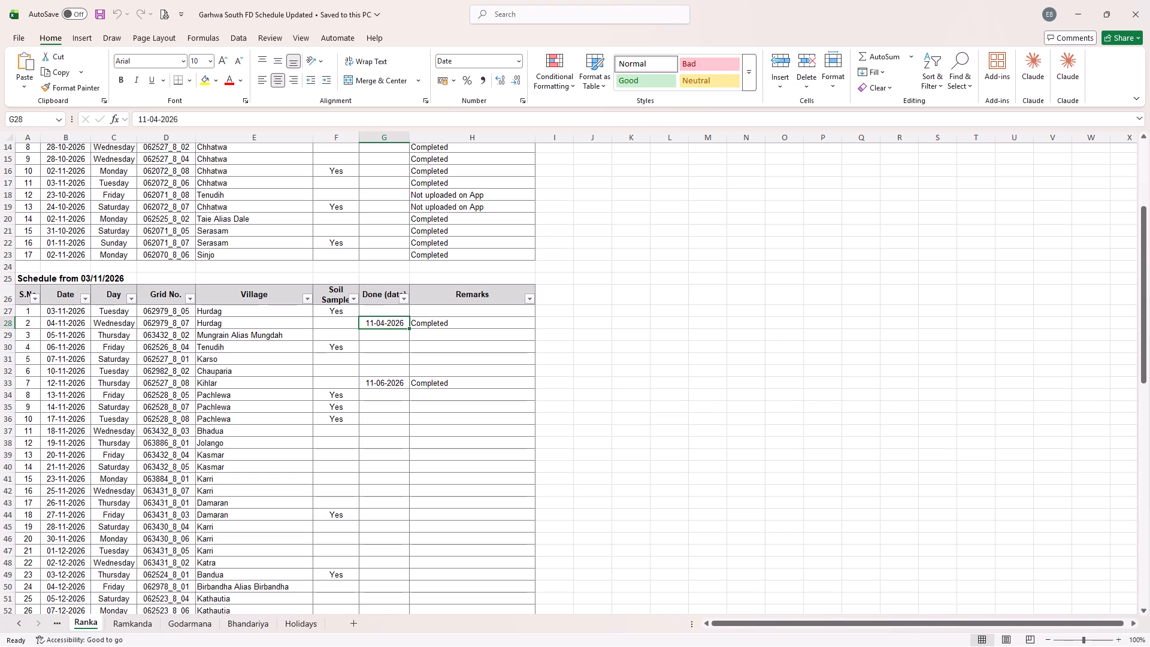
pyautogui.click(11, 323)
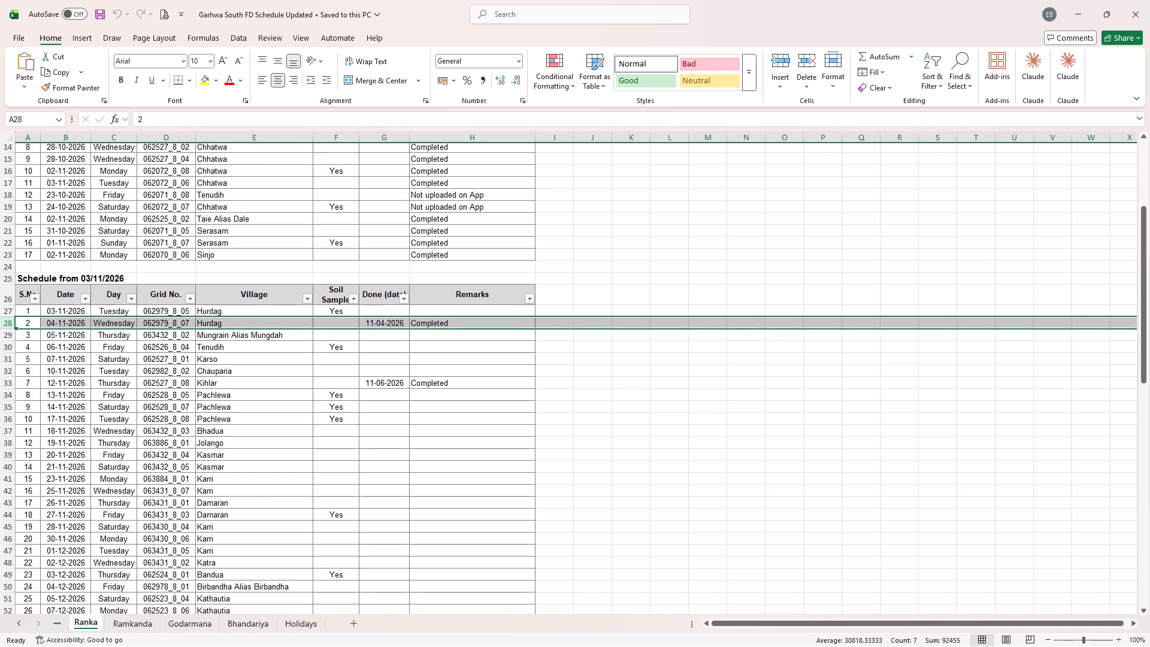
pyautogui.click(2, 397)
pyautogui.click(54, 395)
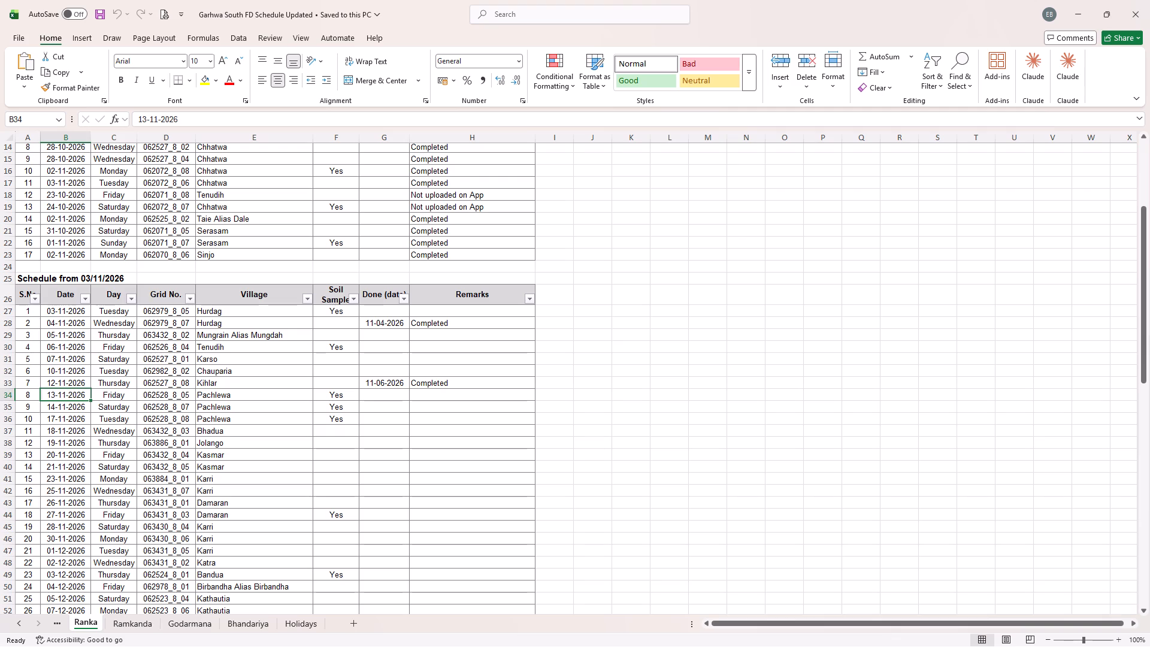
pyautogui.click(7, 381)
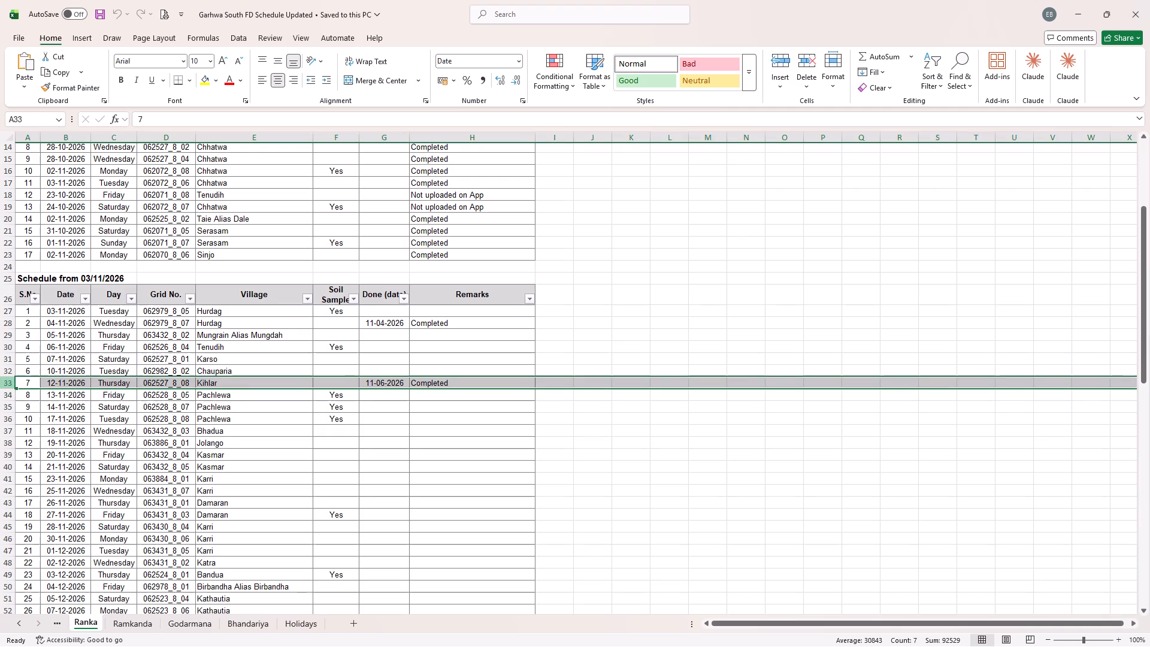
pyautogui.click(375, 383)
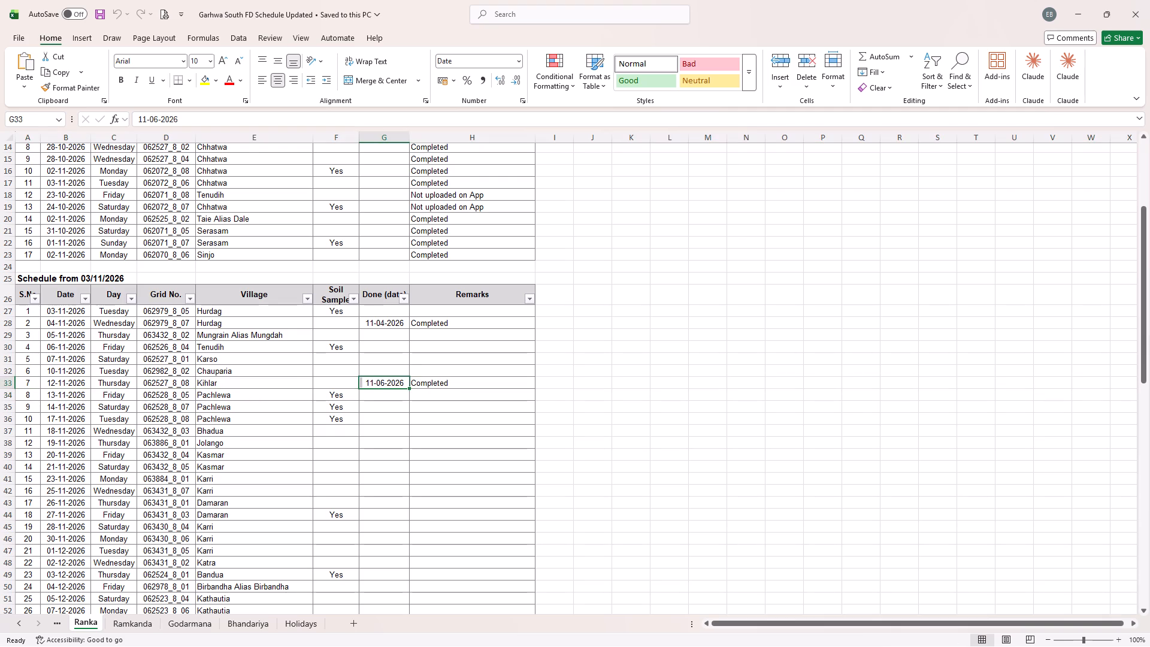
pyautogui.click(69, 385)
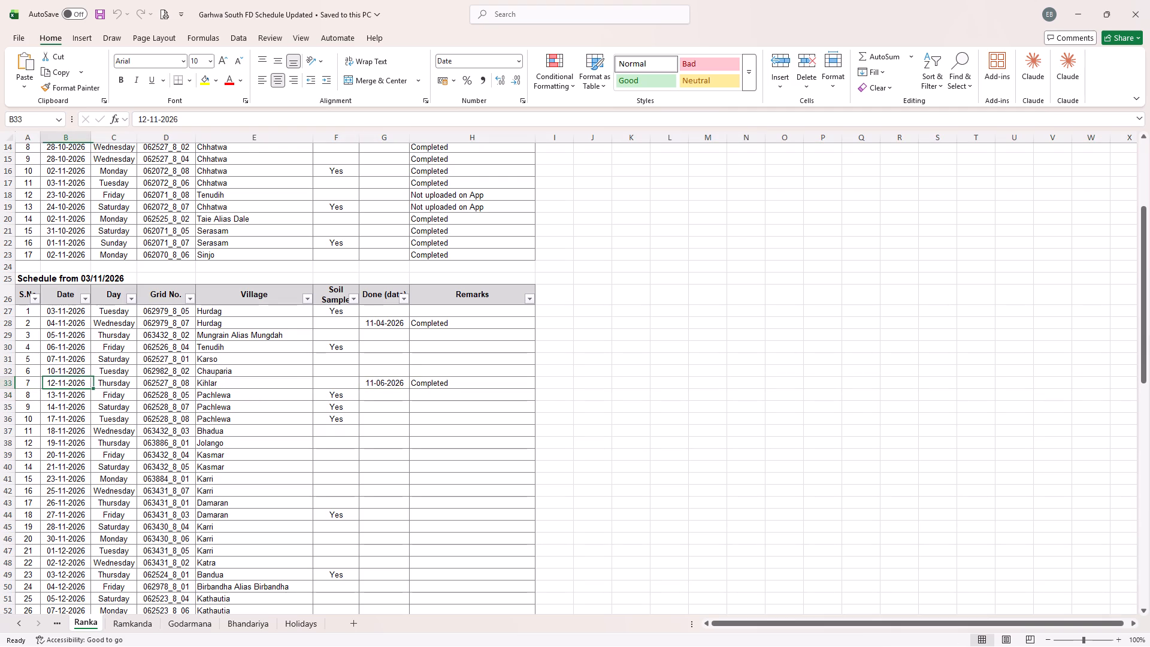
pyautogui.click(79, 309)
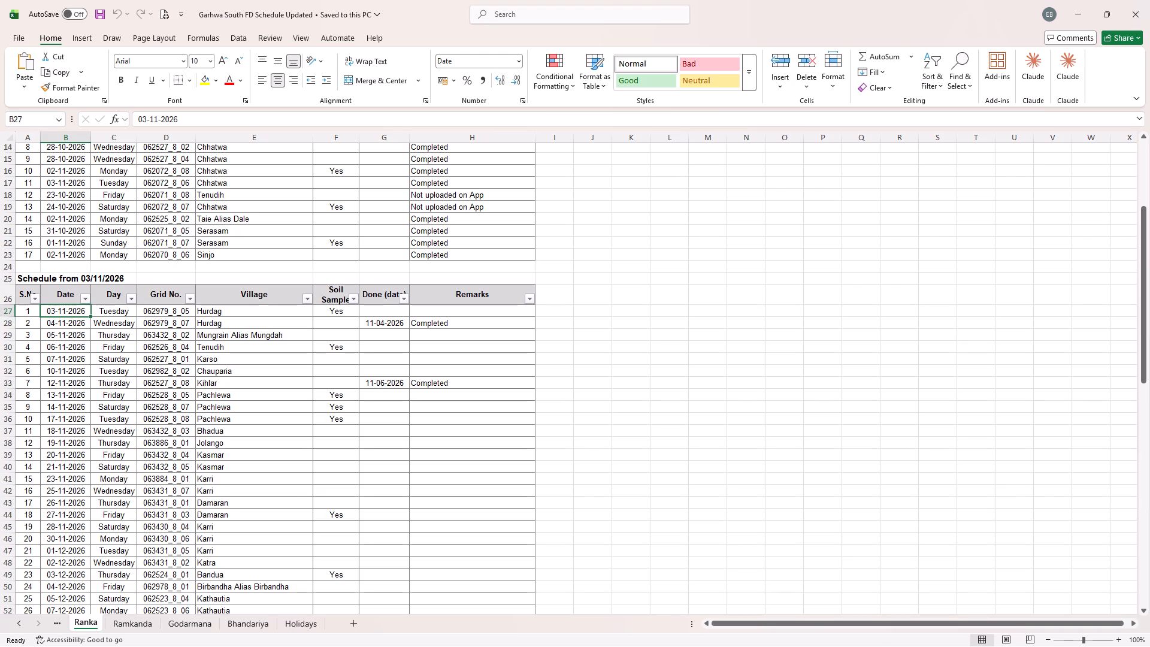
pyautogui.click(2, 310)
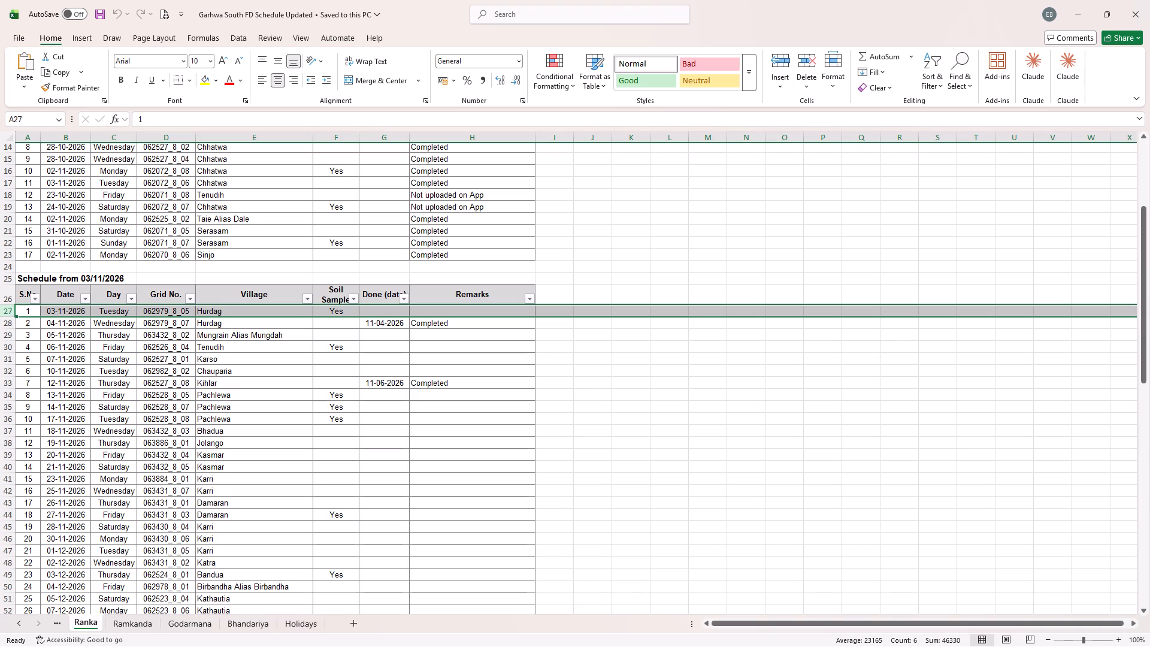
pyautogui.click(51, 265)
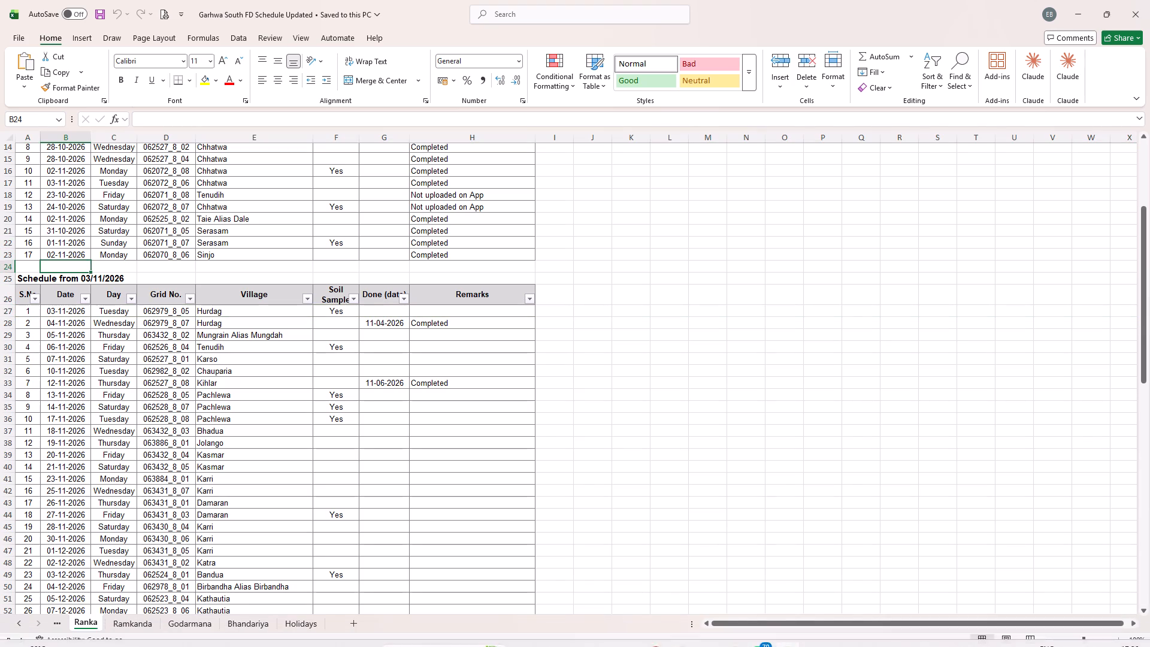
pyautogui.click(66, 313)
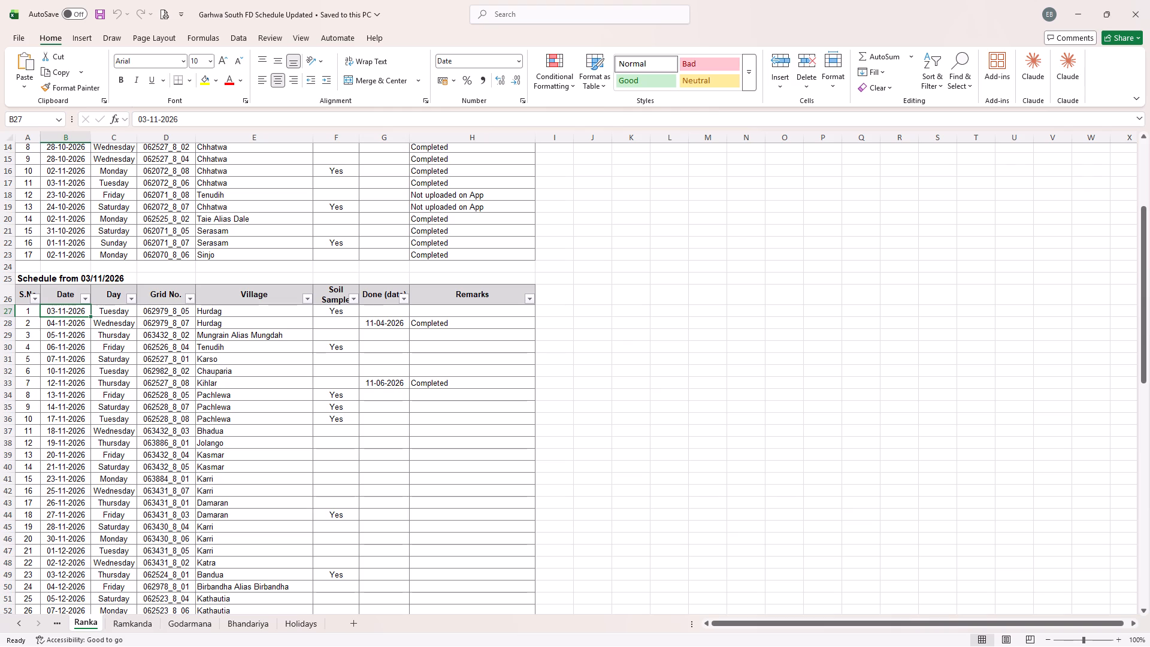
# Review the Ramkanda grid schedule from 03/11/2026, checking which scheduled grids have done dates and completion remarks.
pyautogui.click(124, 624)
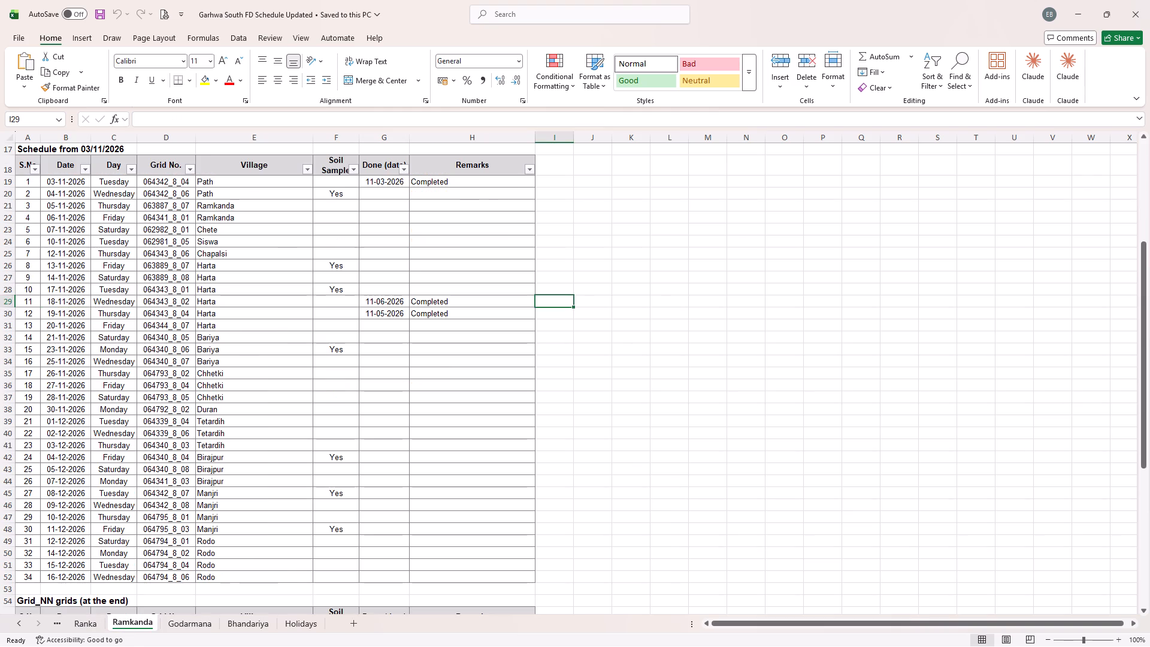
pyautogui.scroll(-1, 87, 395)
pyautogui.scroll(4, 73, 476)
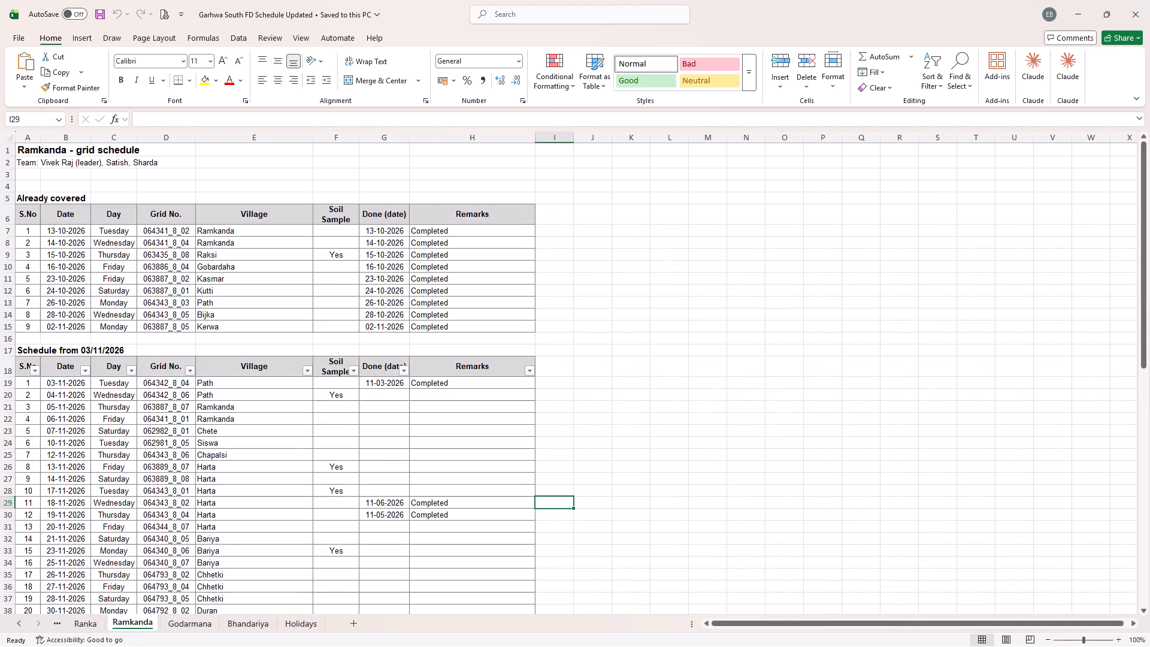
pyautogui.click(67, 381)
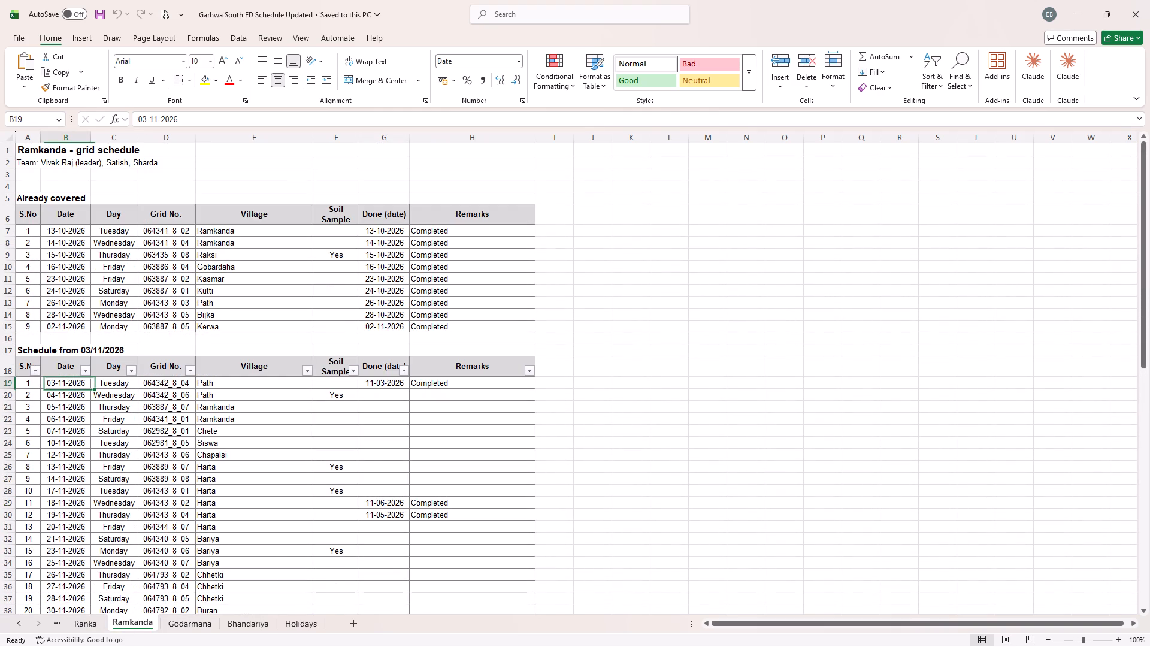
pyautogui.click(455, 384)
pyautogui.click(437, 507)
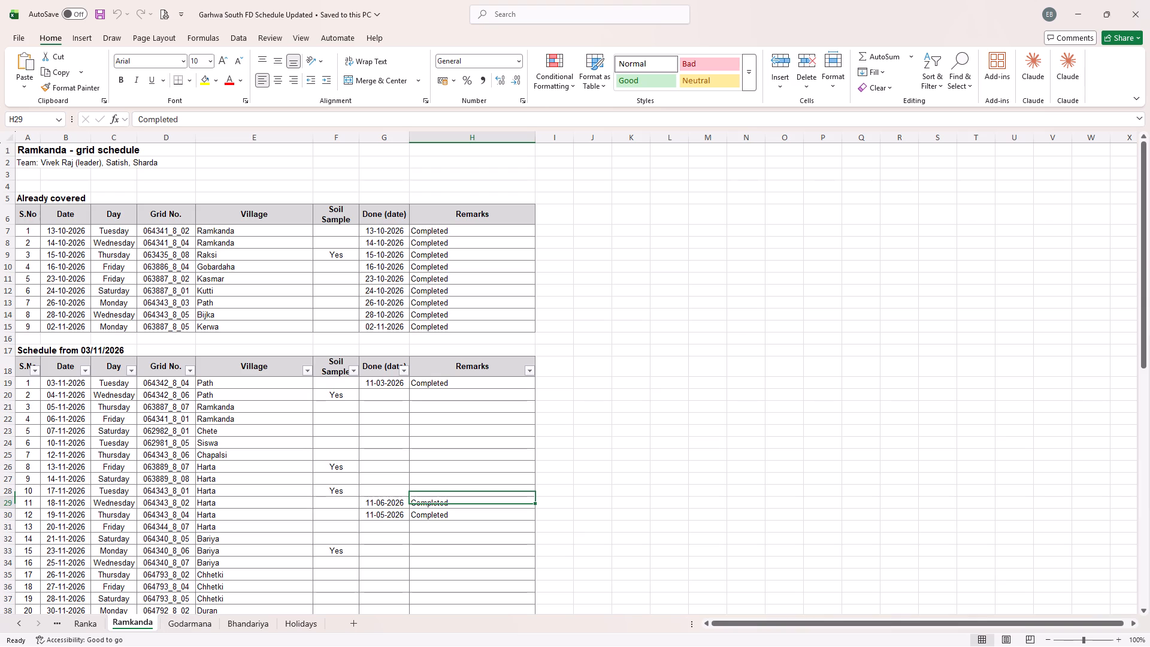
pyautogui.click(5, 395)
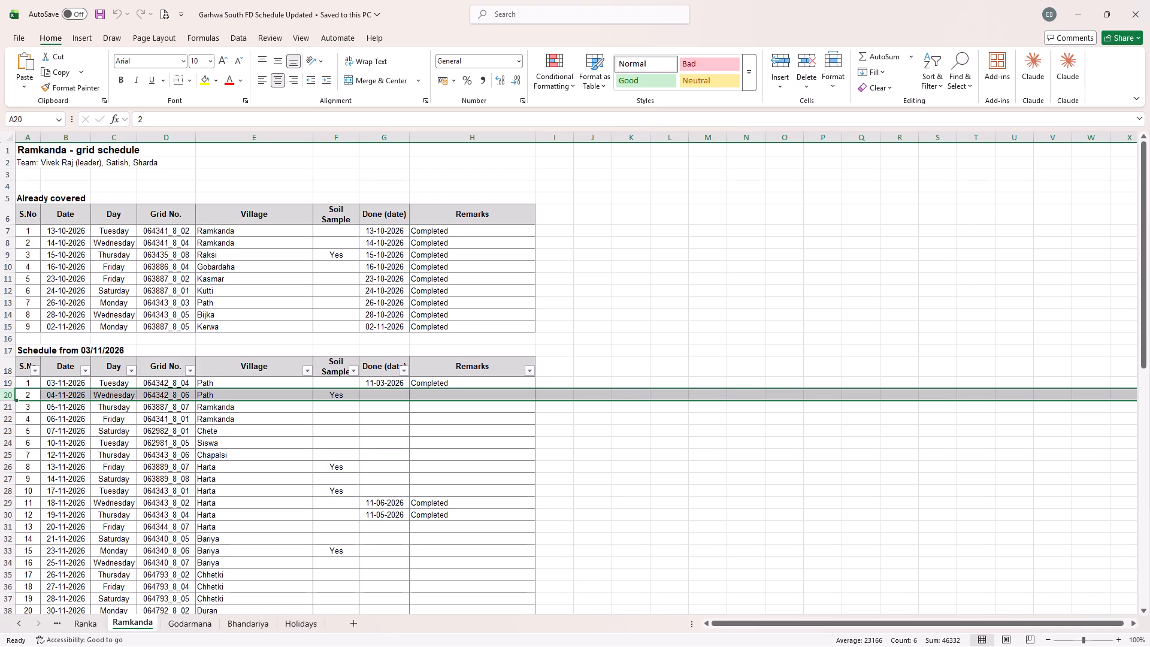
pyautogui.click(5, 406)
pyautogui.click(8, 428)
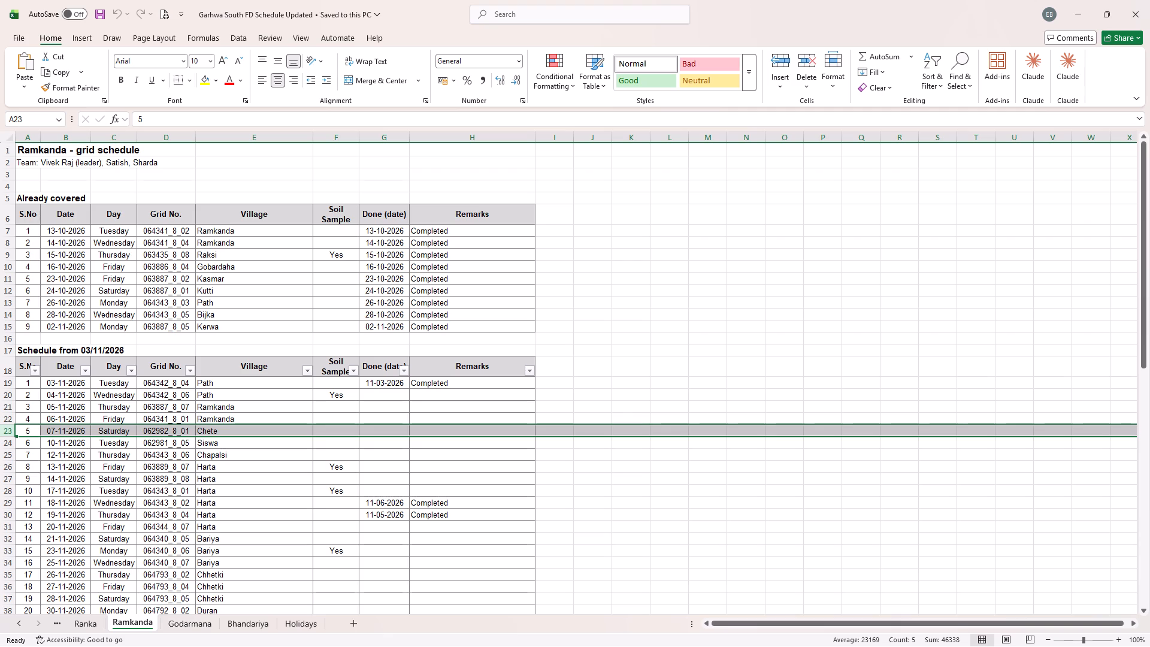
pyautogui.click(898, 346)
pyautogui.click(72, 395)
pyautogui.click(5, 394)
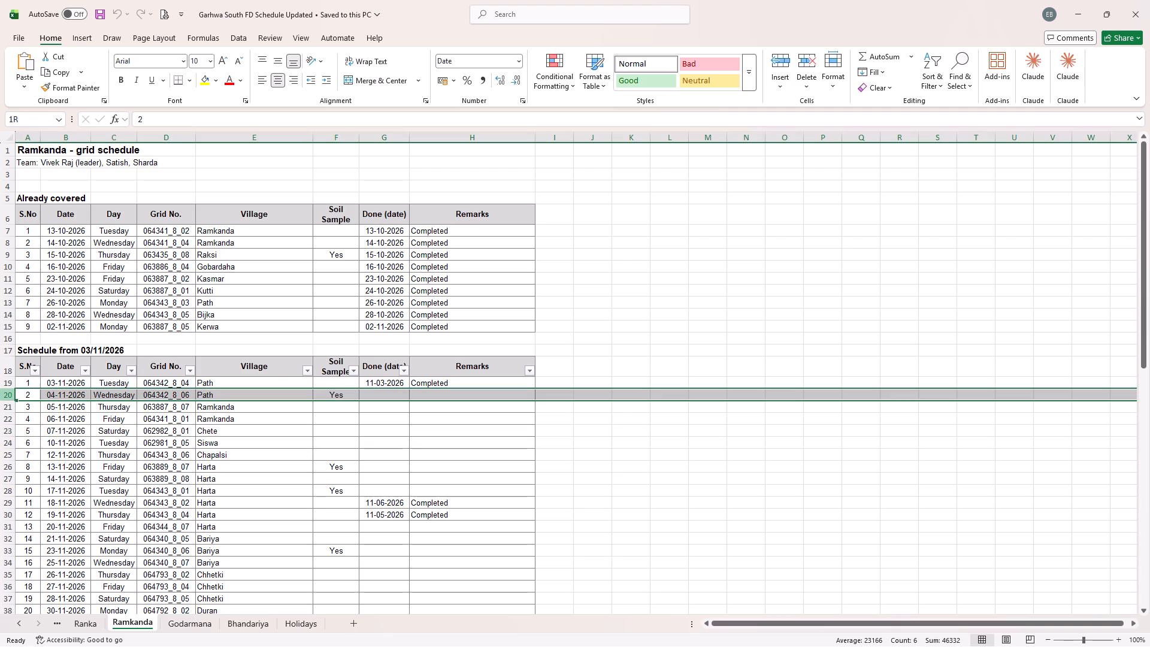
pyautogui.click(4, 436)
pyautogui.click(6, 427)
pyautogui.click(6, 428)
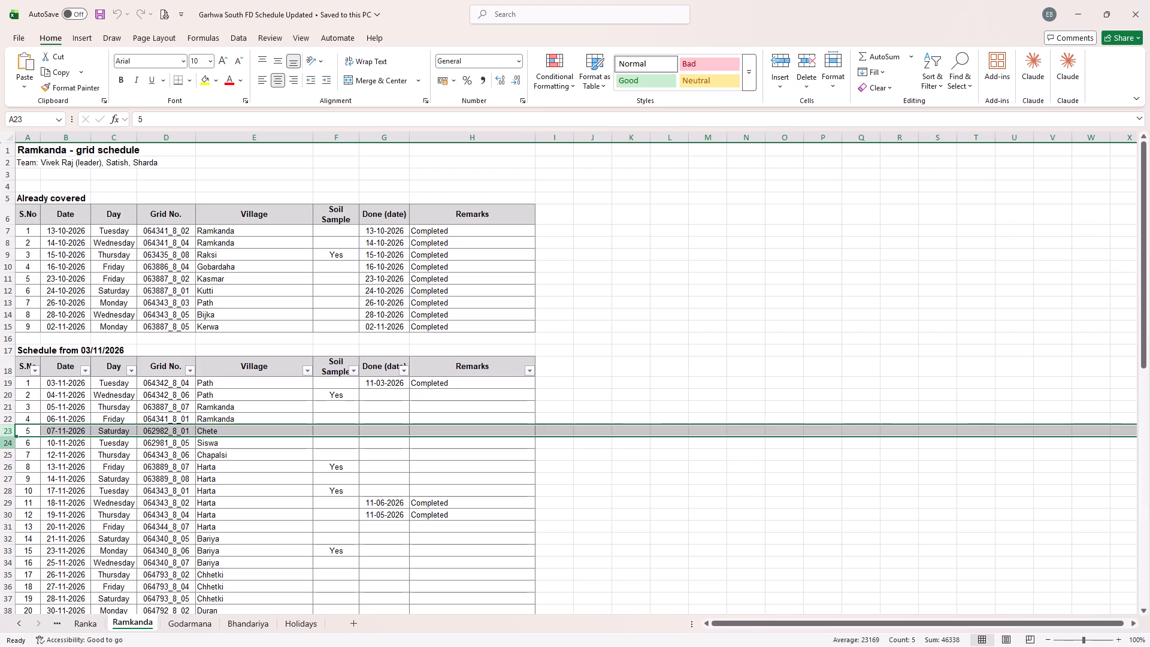
# Review the Bhandariya grid schedule, comparing the already covered grids with the entries scheduled from 03/11/2026.
pyautogui.click(260, 624)
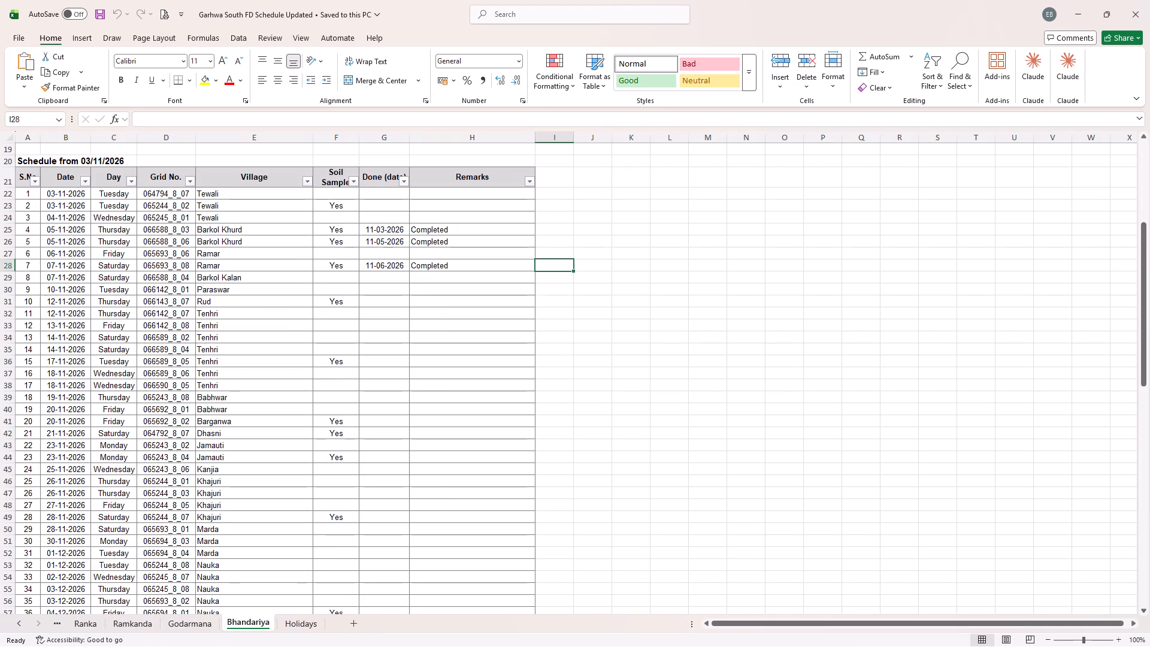
pyautogui.scroll(-5, 274, 555)
pyautogui.scroll(11, 274, 555)
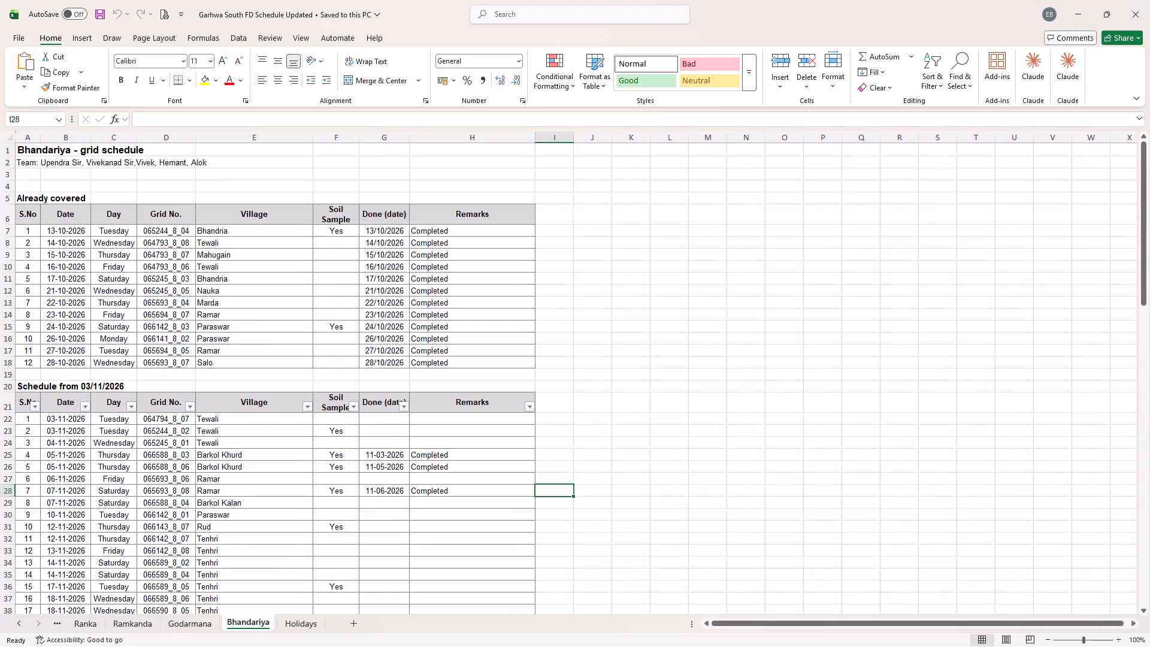
pyautogui.click(835, 337)
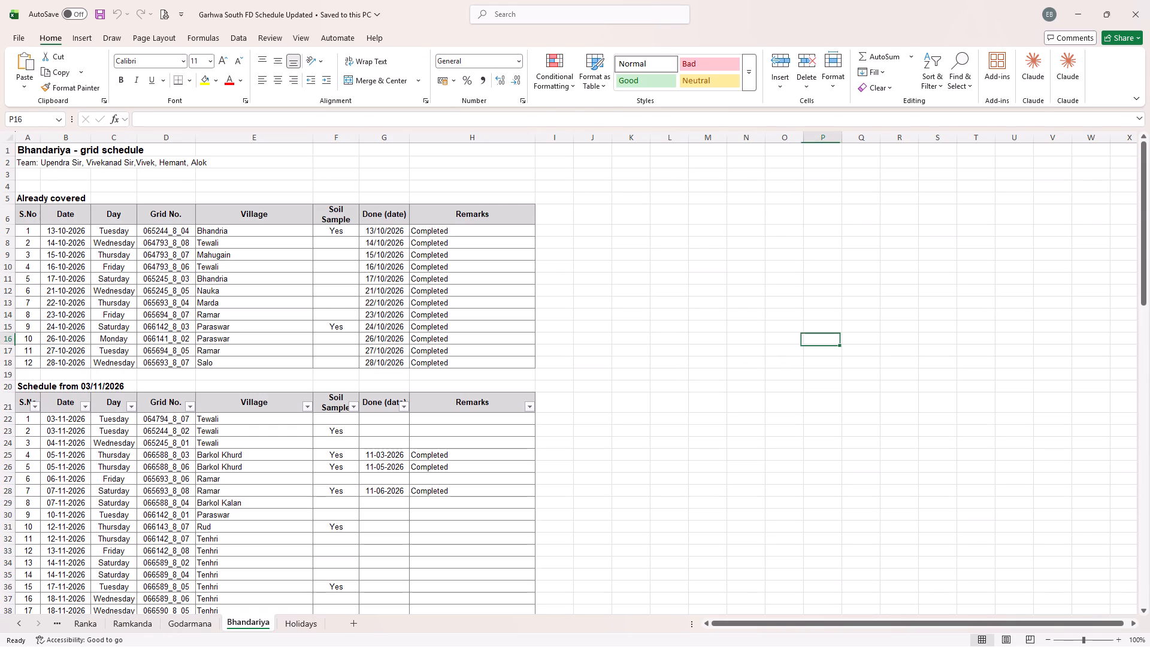
pyautogui.click(68, 421)
pyautogui.click(55, 338)
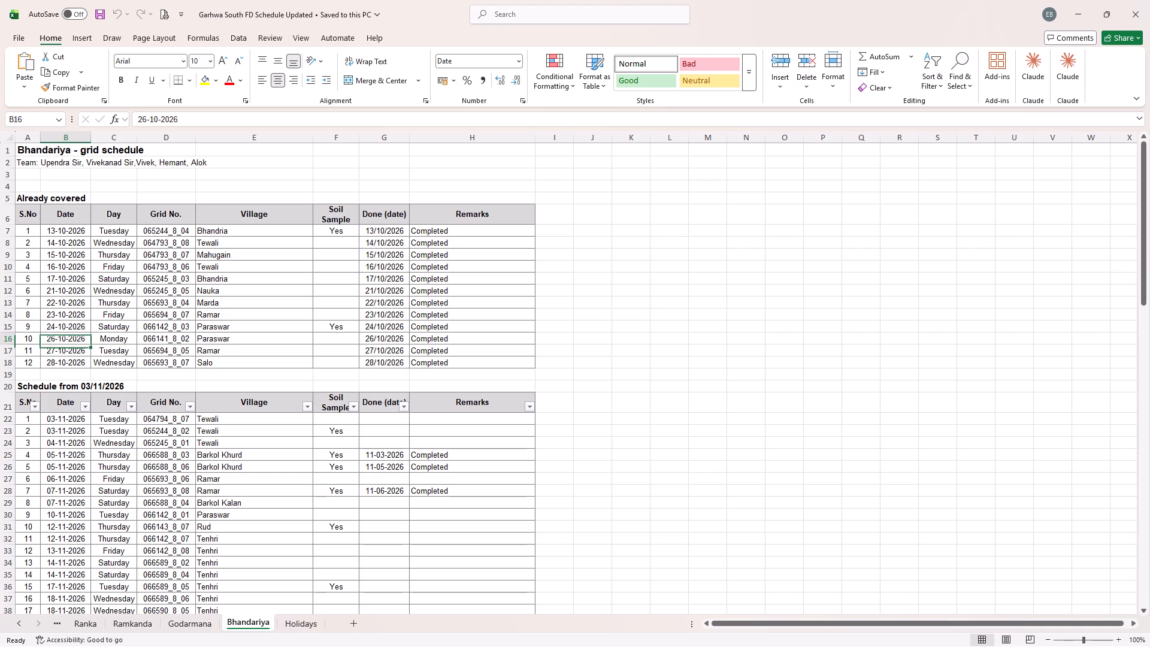
pyautogui.click(895, 345)
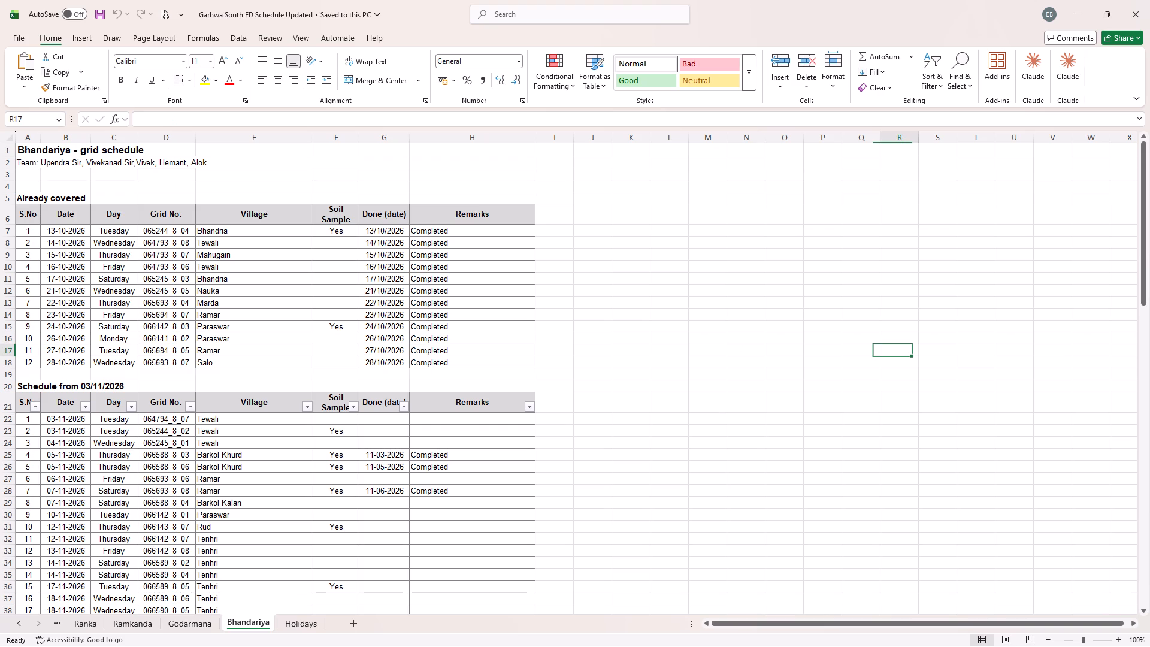
# Return to the Ramkanda schedule and recheck the first two Path village grid entries from 03/11/2026.
pyautogui.click(119, 628)
pyautogui.click(147, 388)
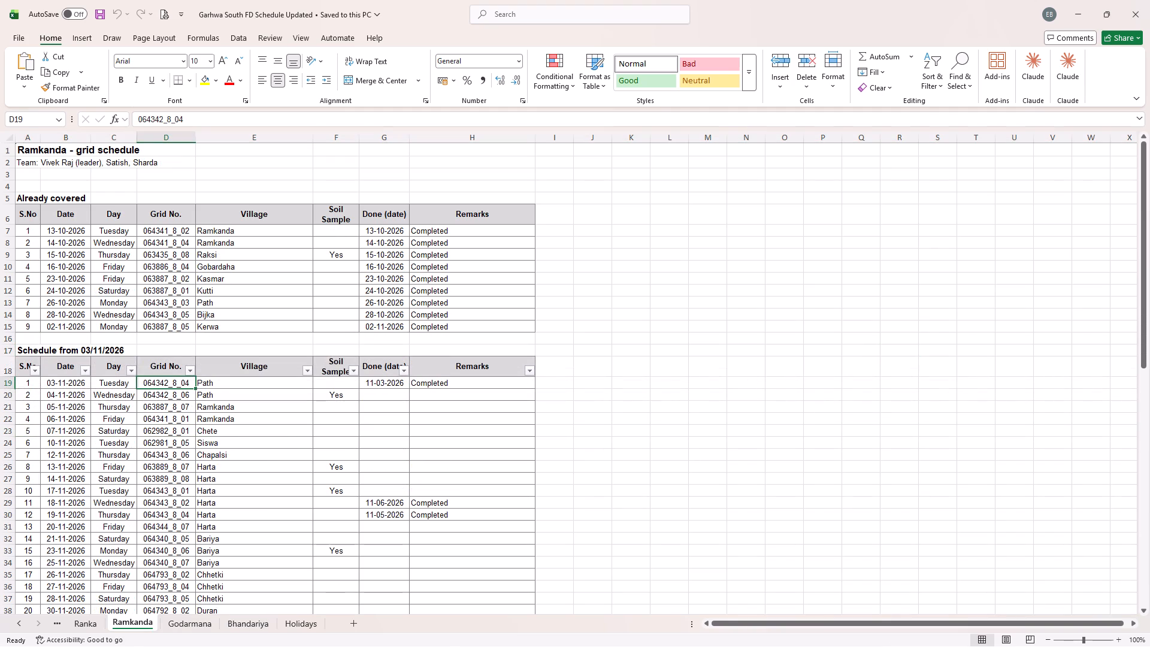
pyautogui.click(115, 397)
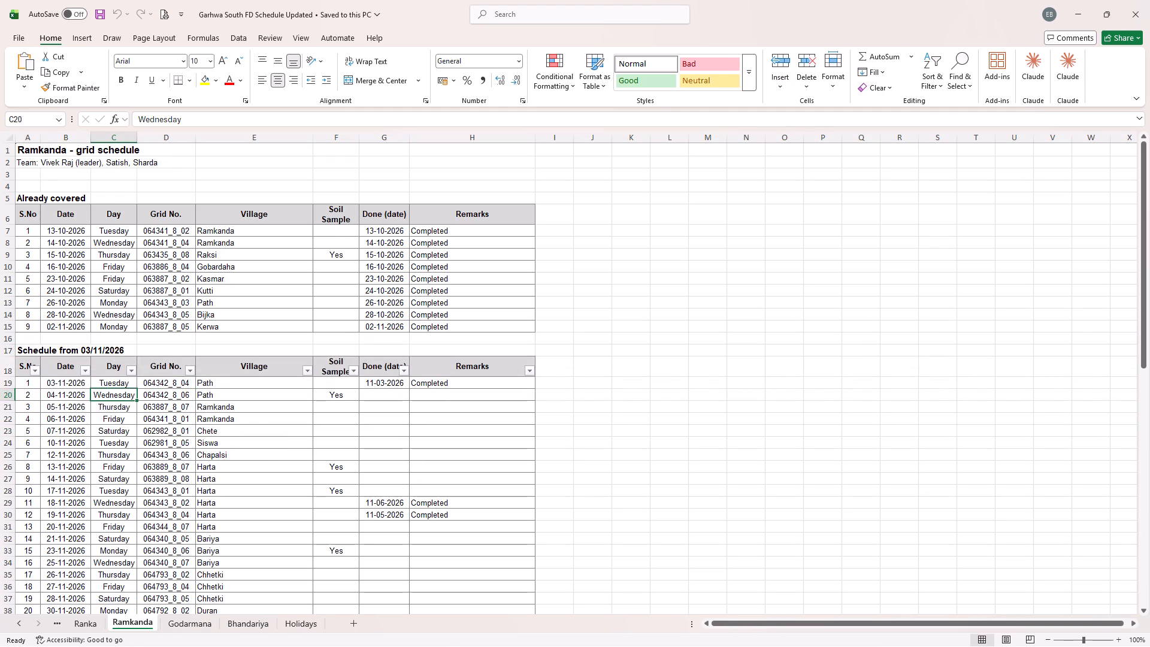
# Check the second Path village entry and the first Harta village entry in the Ramkanda schedule from 03/11/2026.
pyautogui.click(7, 396)
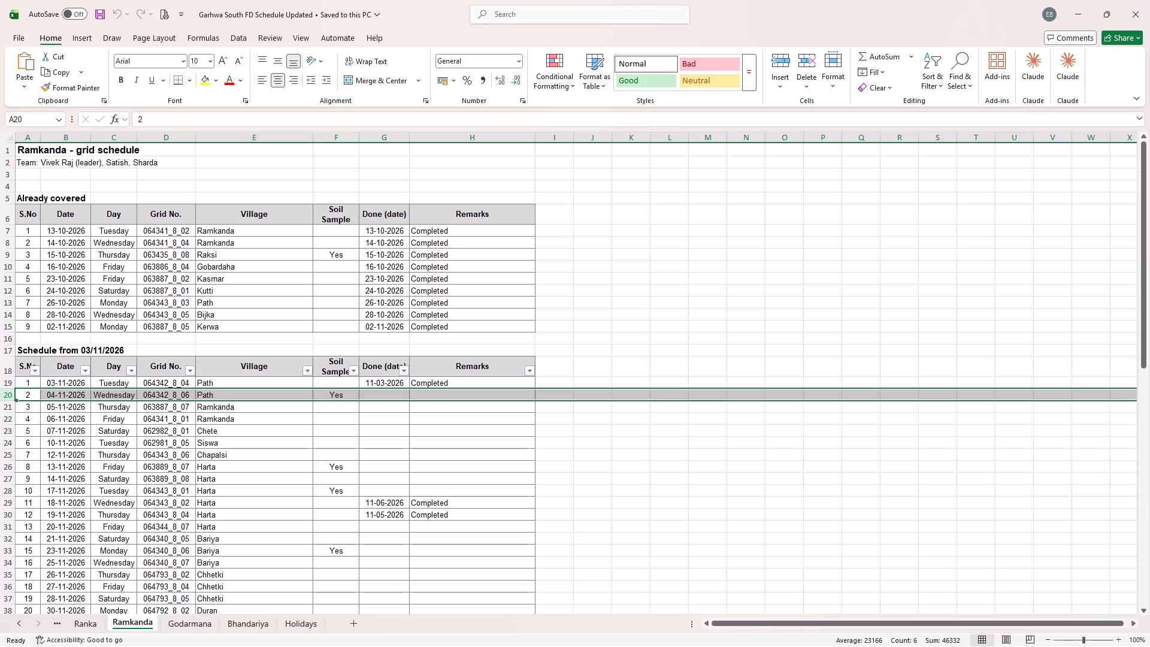
pyautogui.click(220, 465)
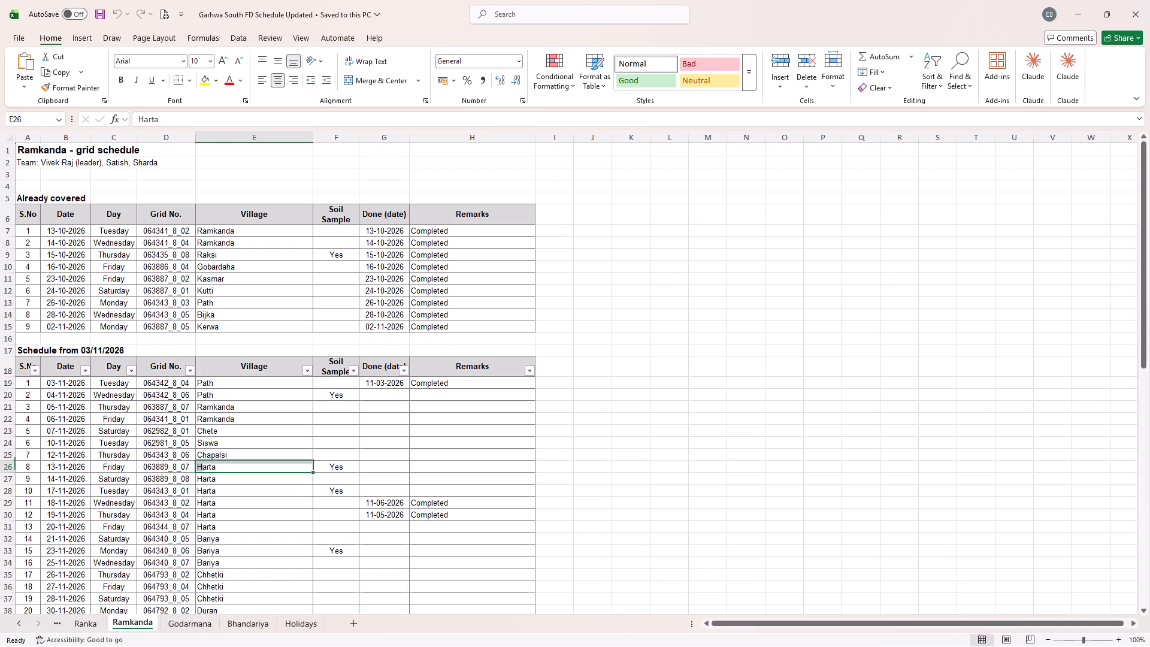
pyautogui.click(891, 173)
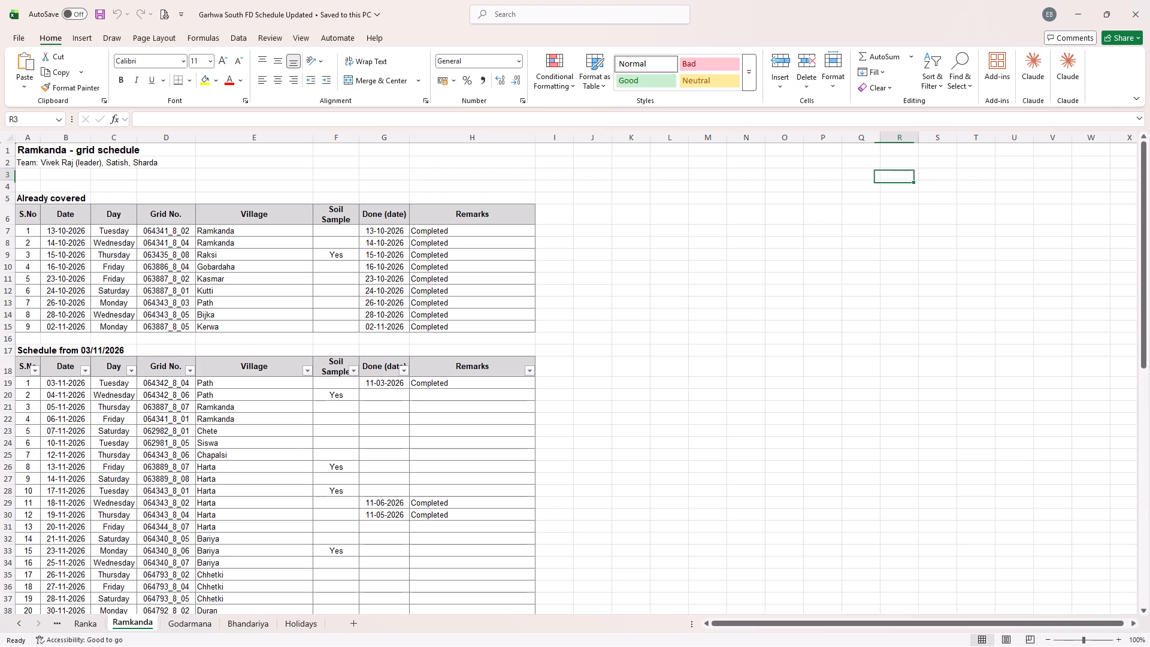
# Switch back to the side-by-side view of the browser's forest distance inspection report and its PDF copy.
pyautogui.hotkey('alt', 'Tab')
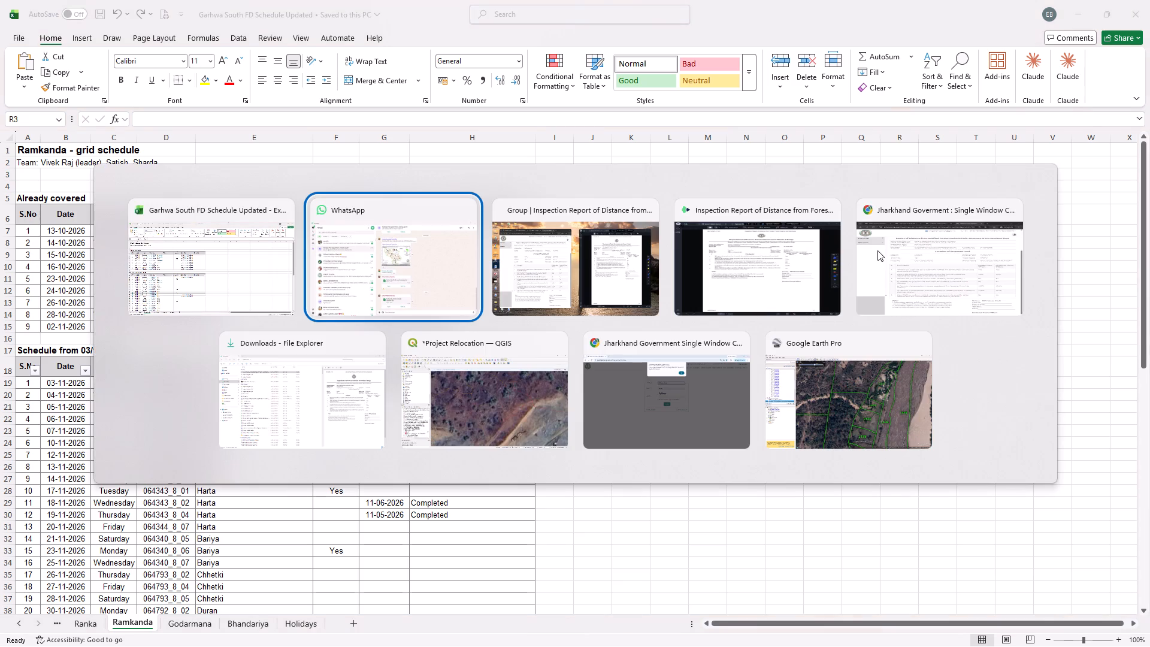
pyautogui.hotkey('alt', 'Tab')
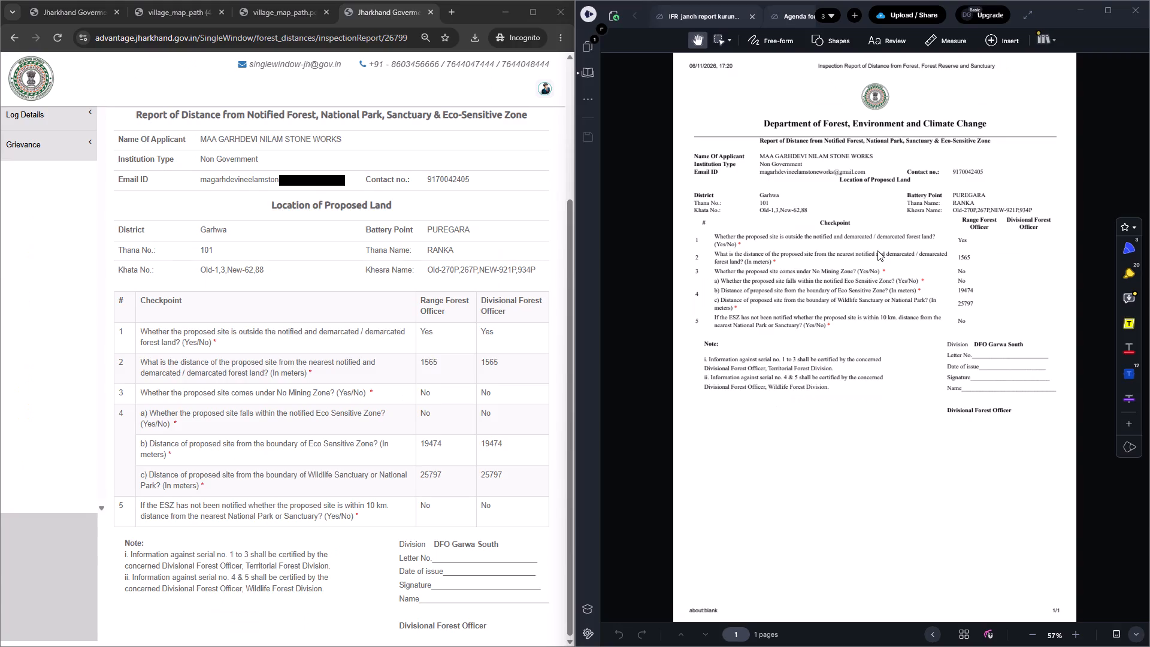
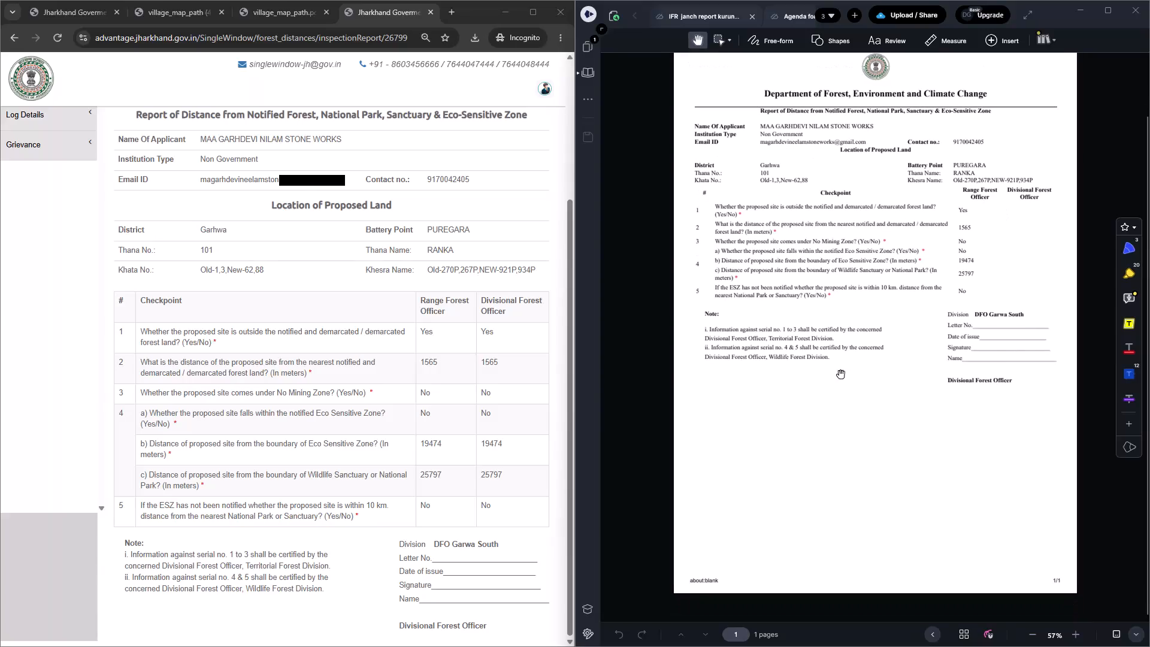
# Return from the RFO inspection report to the DFO Decision section of MAA GARHDEVI NILAM STONE WORKS' application.
pyautogui.scroll(-4, 402, 406)
pyautogui.scroll(5, 388, 464)
pyautogui.click(525, 18)
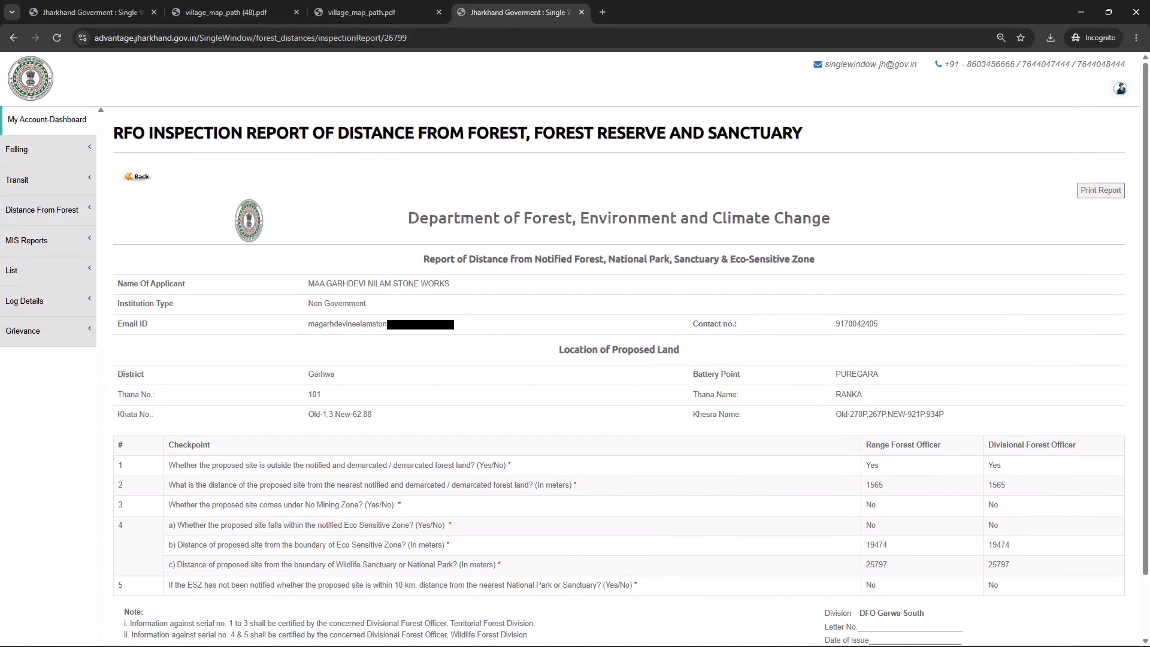
pyautogui.click(145, 176)
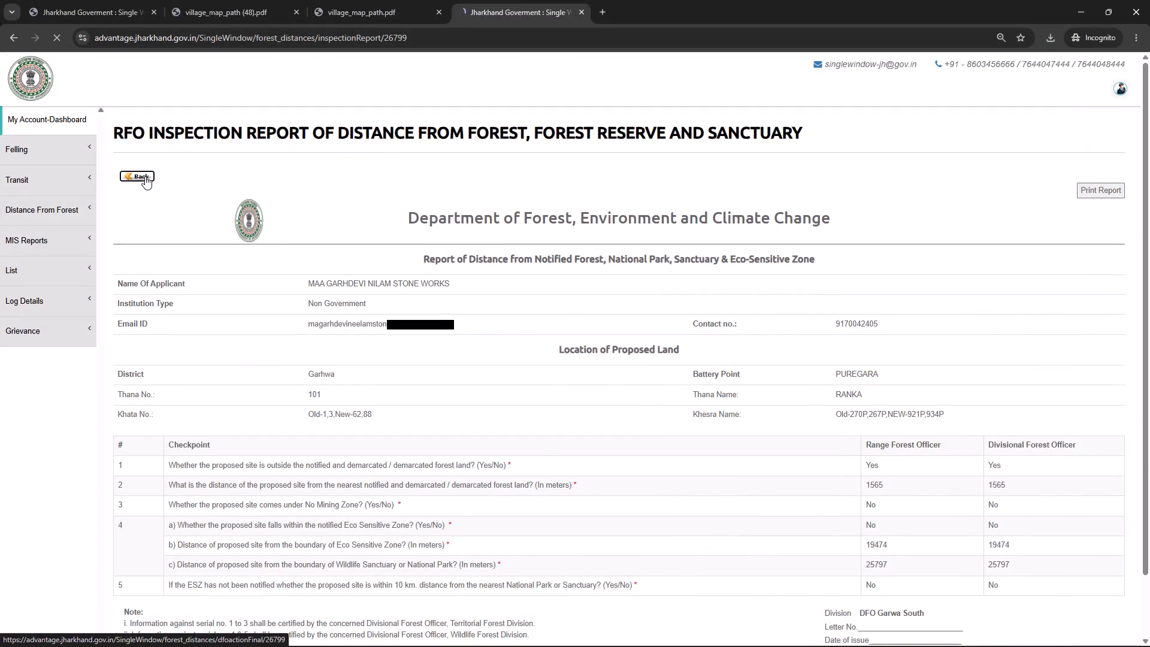
pyautogui.scroll(-3, 613, 426)
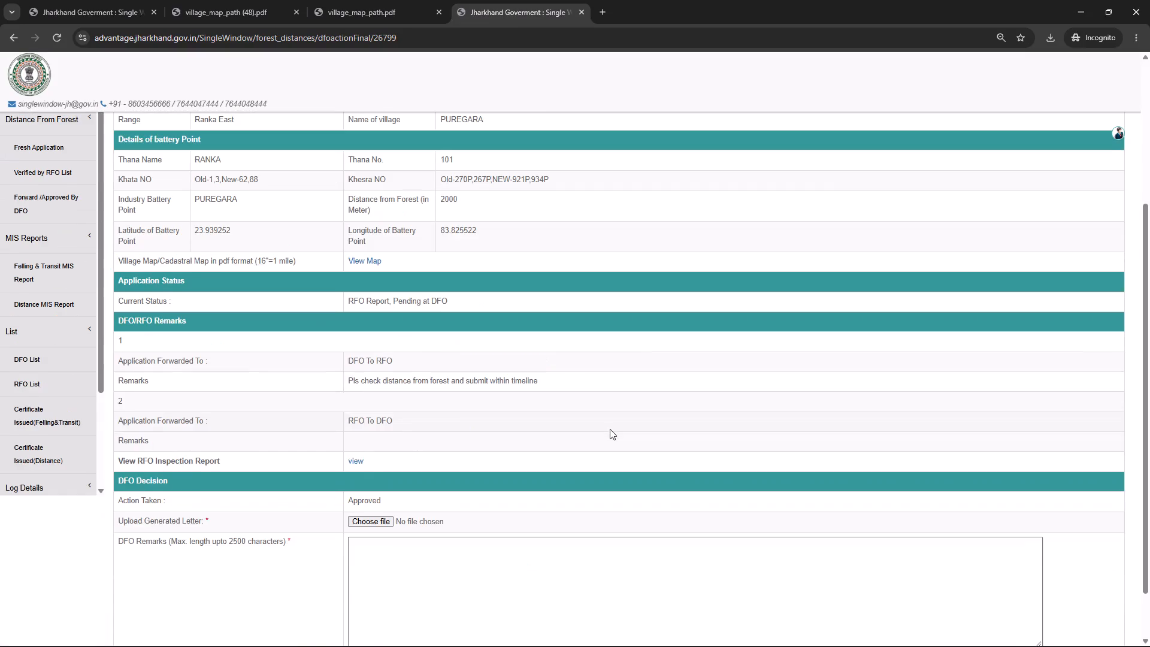
pyautogui.click(367, 441)
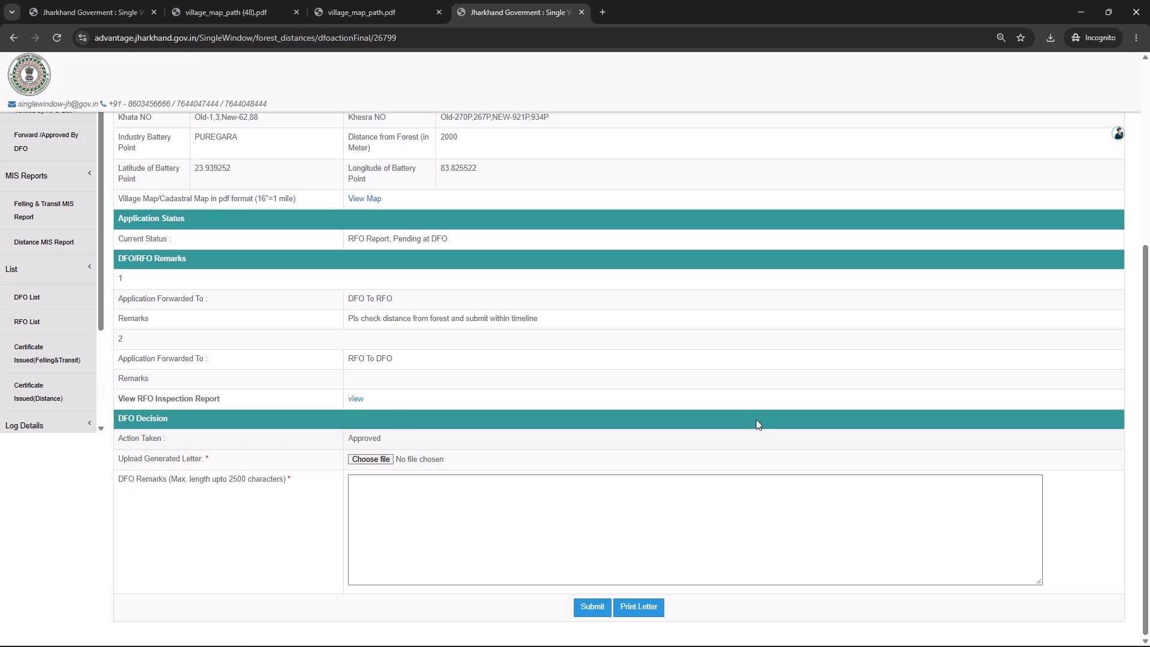
# Open the Om enterprises application from the fresh application list and review its battery point details, remarks and Matauli village map.
pyautogui.click(120, 0)
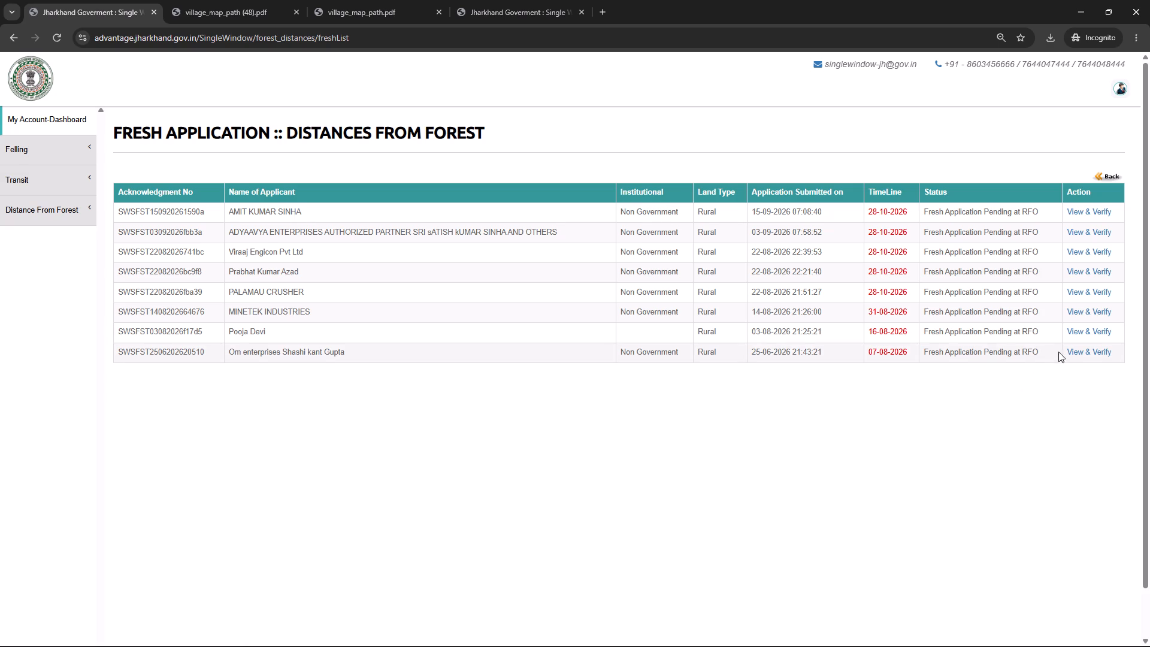
pyautogui.click(1076, 348)
pyautogui.click(1088, 354)
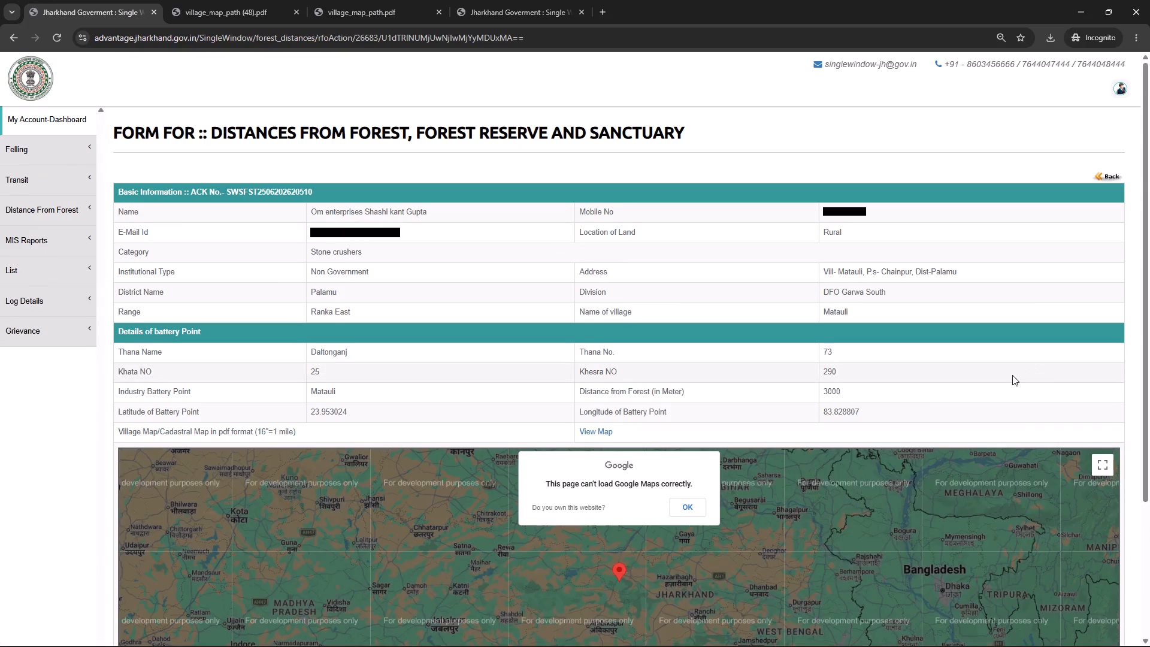
pyautogui.scroll(-4, 1011, 375)
pyautogui.scroll(-1, 853, 594)
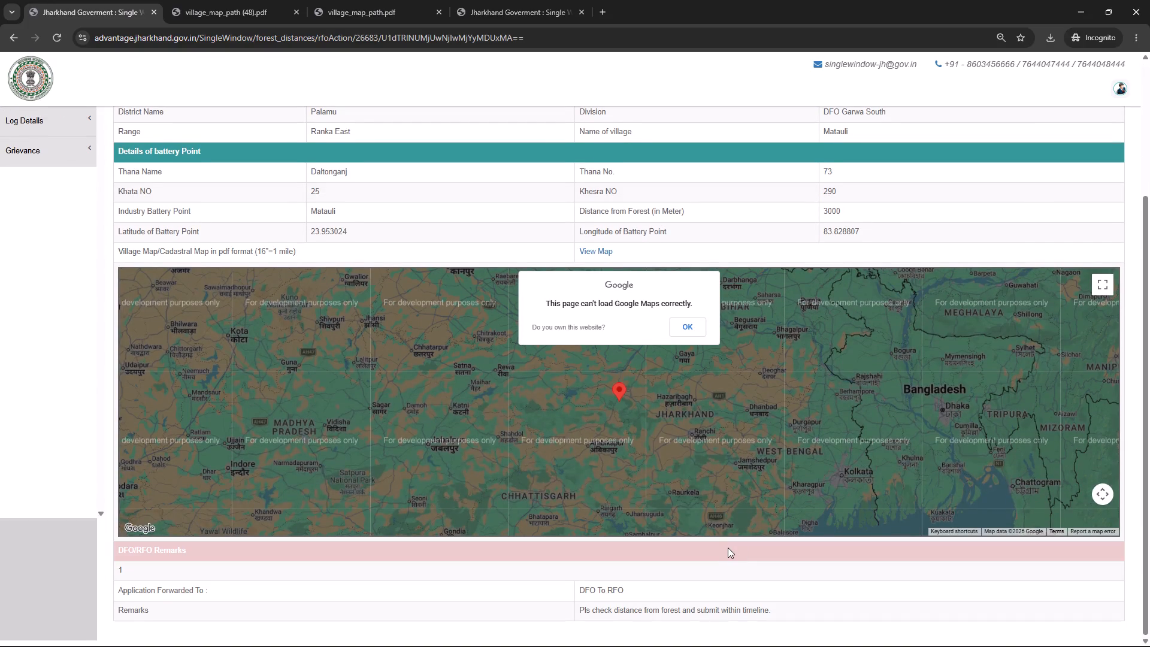
pyautogui.scroll(3, 691, 572)
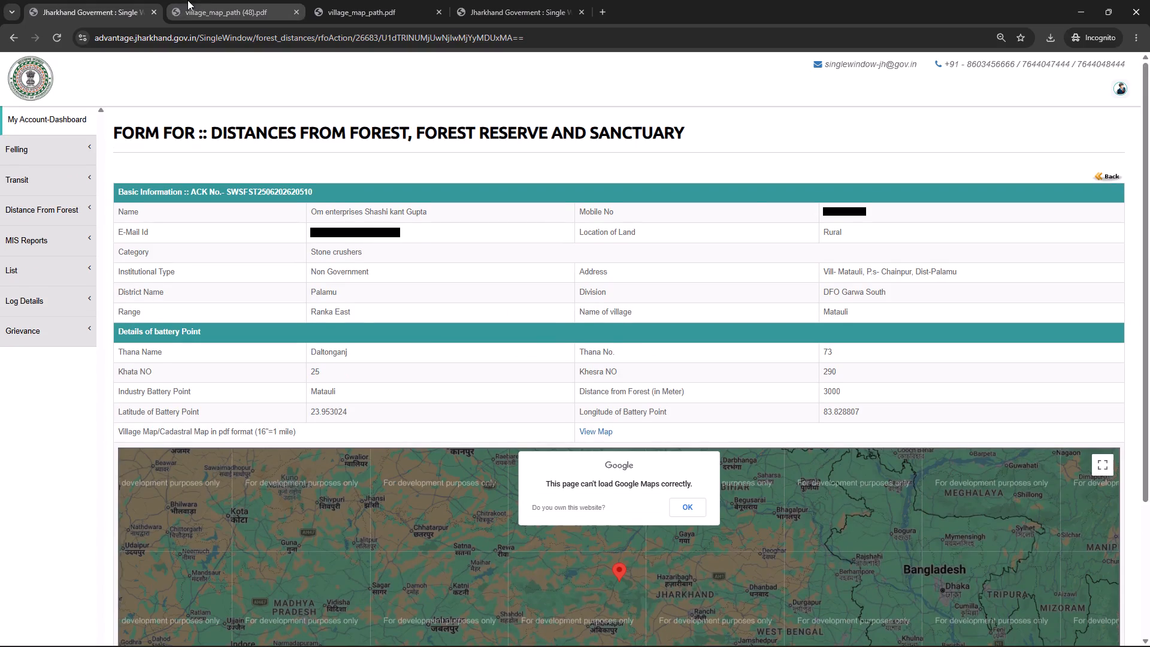
pyautogui.click(235, 0)
pyautogui.click(55, 0)
# Return to the fresh application list, open SARVOTTAM MINING's application and check the actions available in its DFO Remarks Section.
pyautogui.click(11, 37)
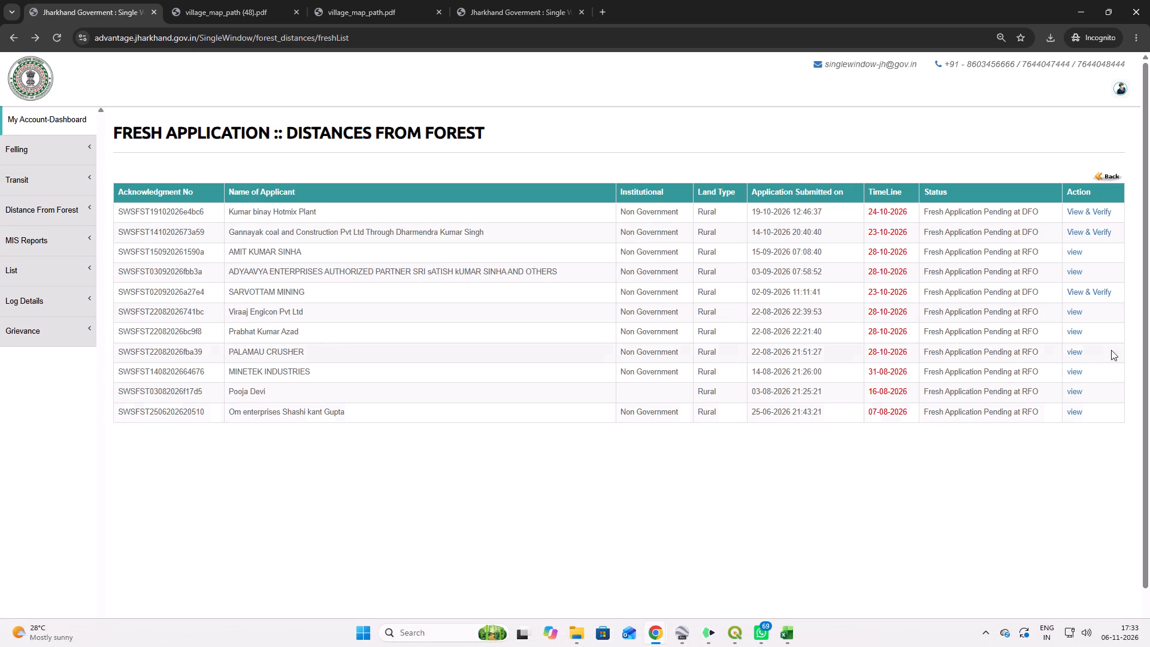
pyautogui.click(1095, 288)
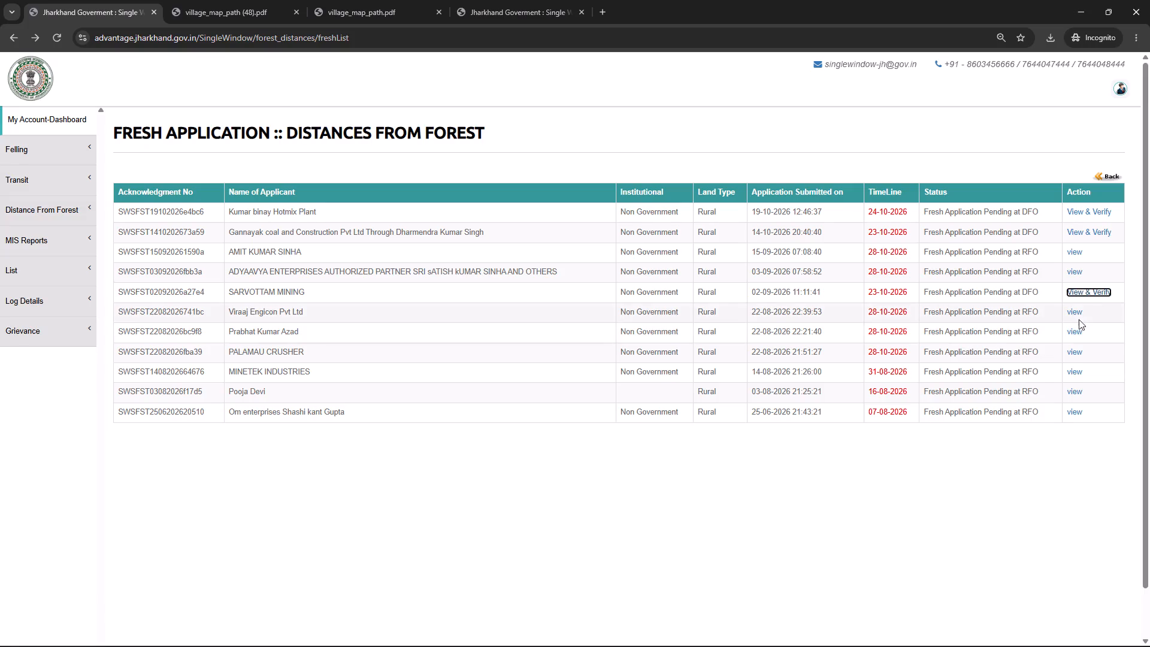
pyautogui.click(1095, 295)
pyautogui.scroll(-2, 1093, 294)
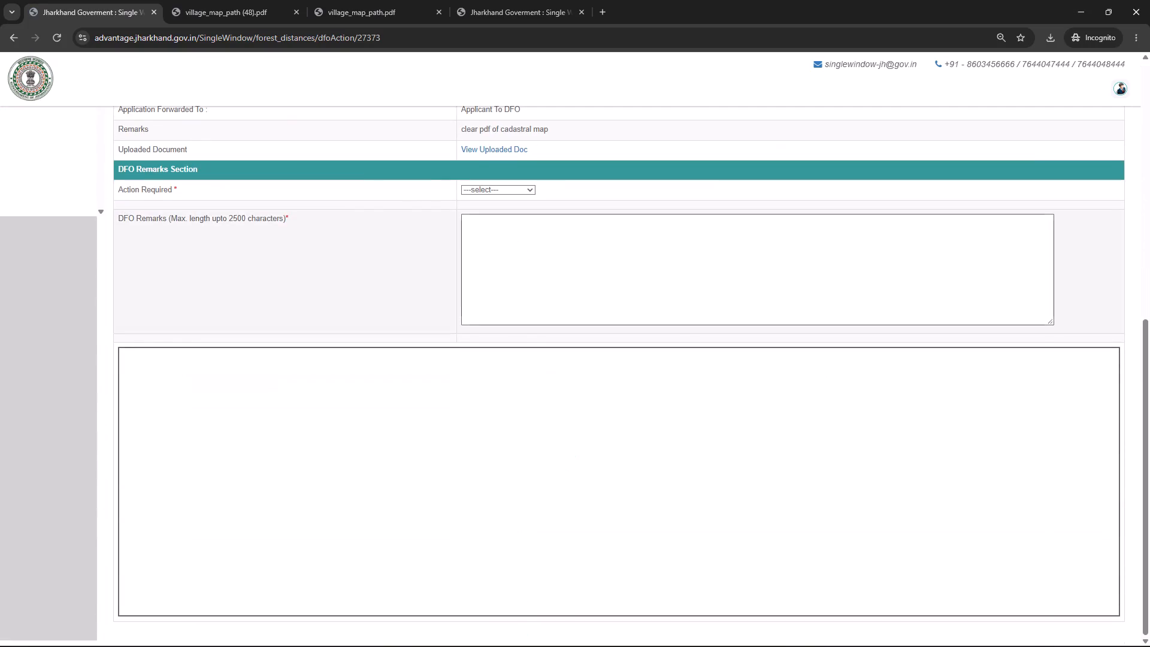
pyautogui.click(491, 190)
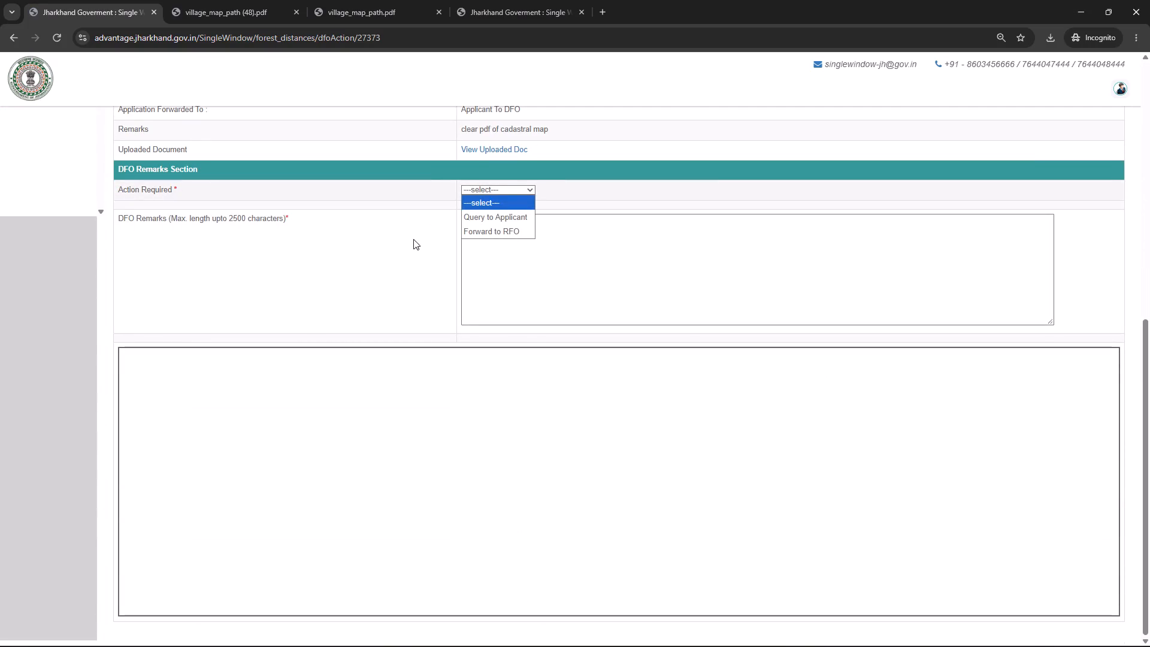
pyautogui.click(431, 234)
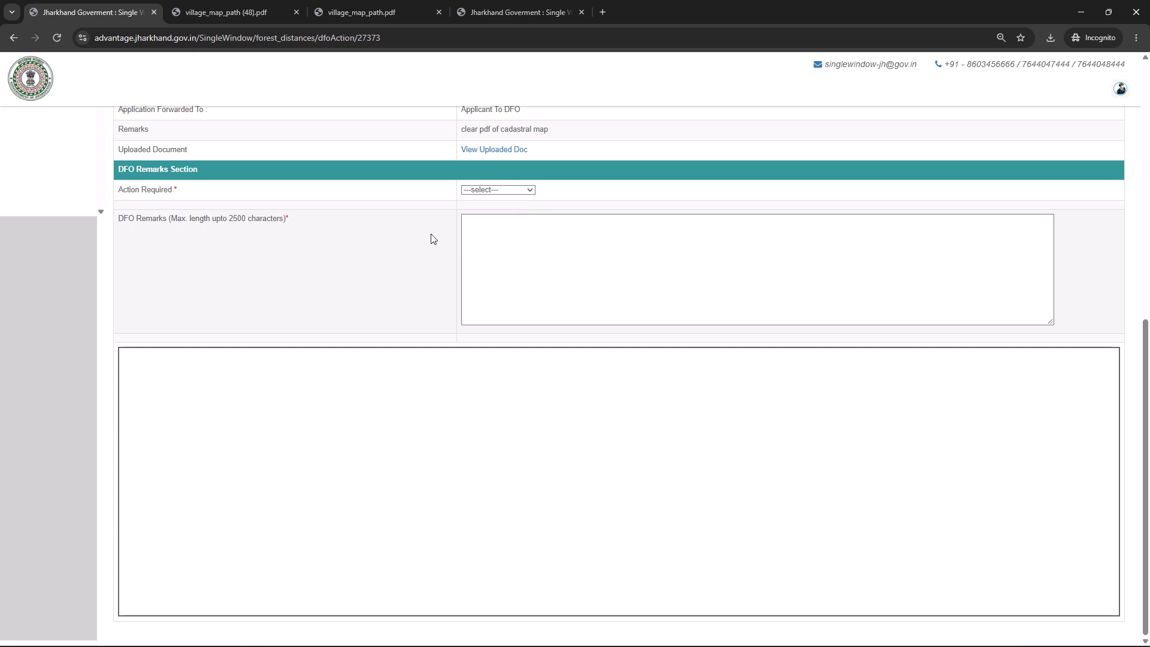
# Switch back to the DFO Decision section of MAA GARHDEVI NILAM STONE WORKS' application.
pyautogui.click(225, 0)
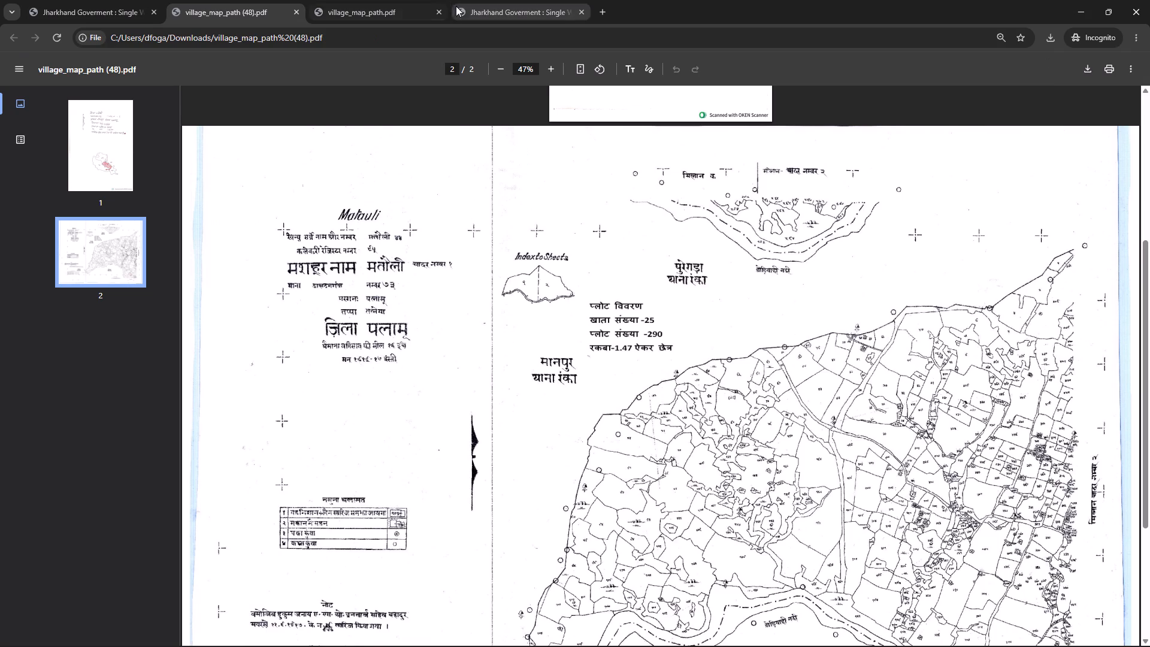
pyautogui.click(505, 0)
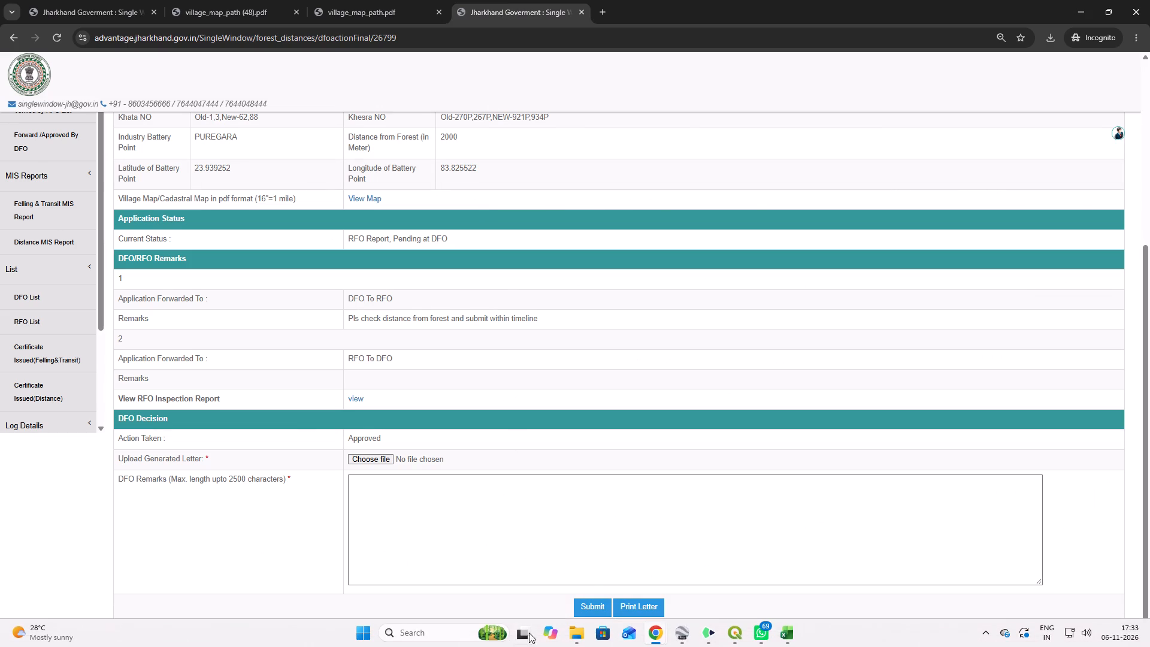
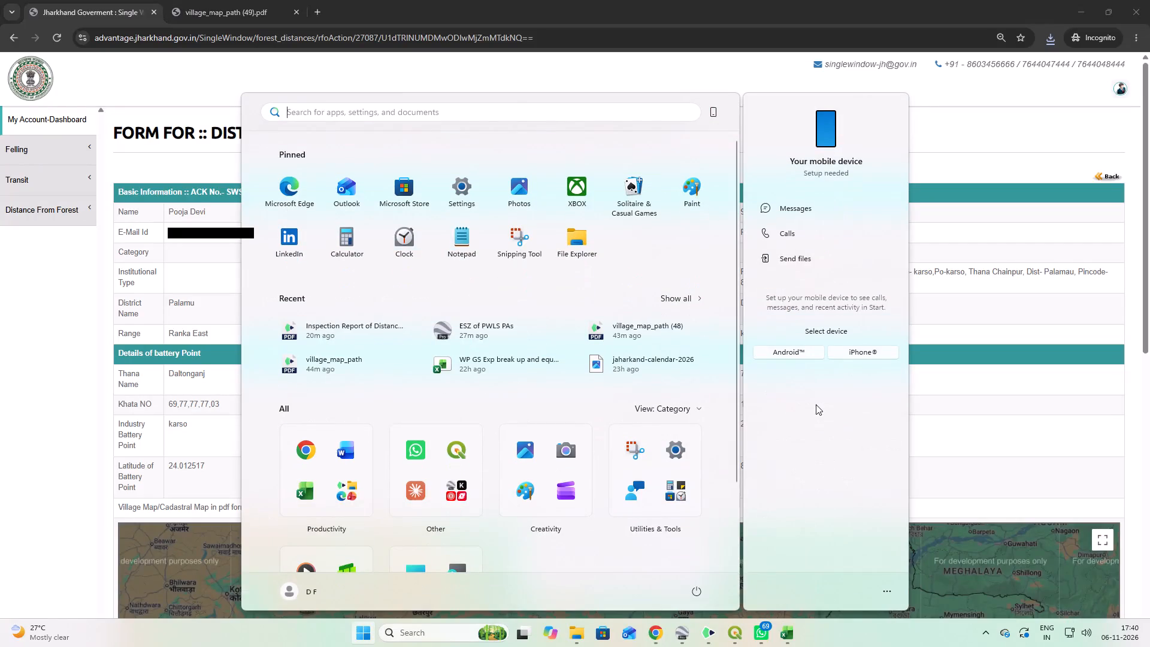
# Open the Ranka East Range (Palamau) workbook from the Notification Demarcation Godavarman folder and look up Karso village's notified plot 30.
pyautogui.write('goda')
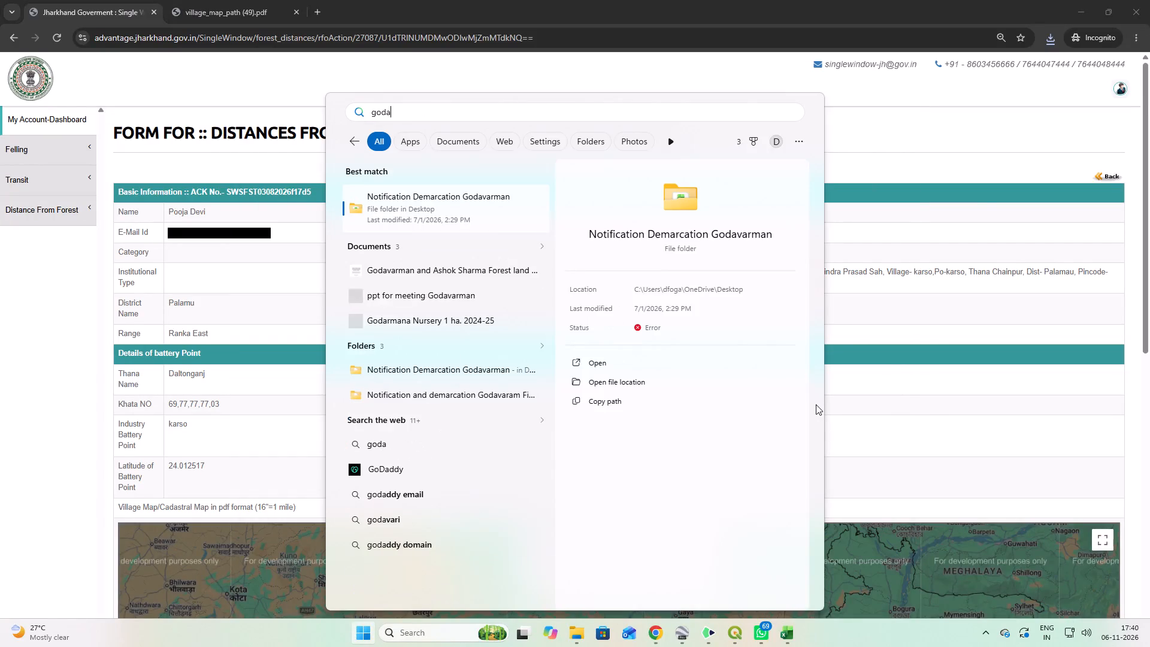
pyautogui.press('Return')
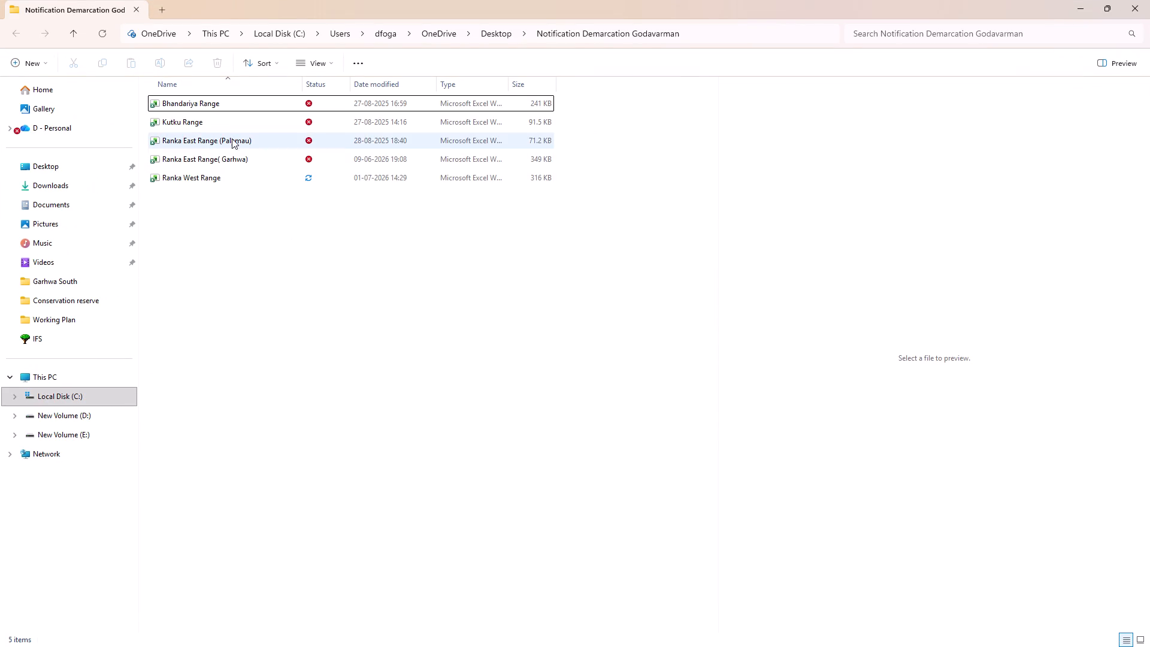
pyautogui.doubleClick(262, 147)
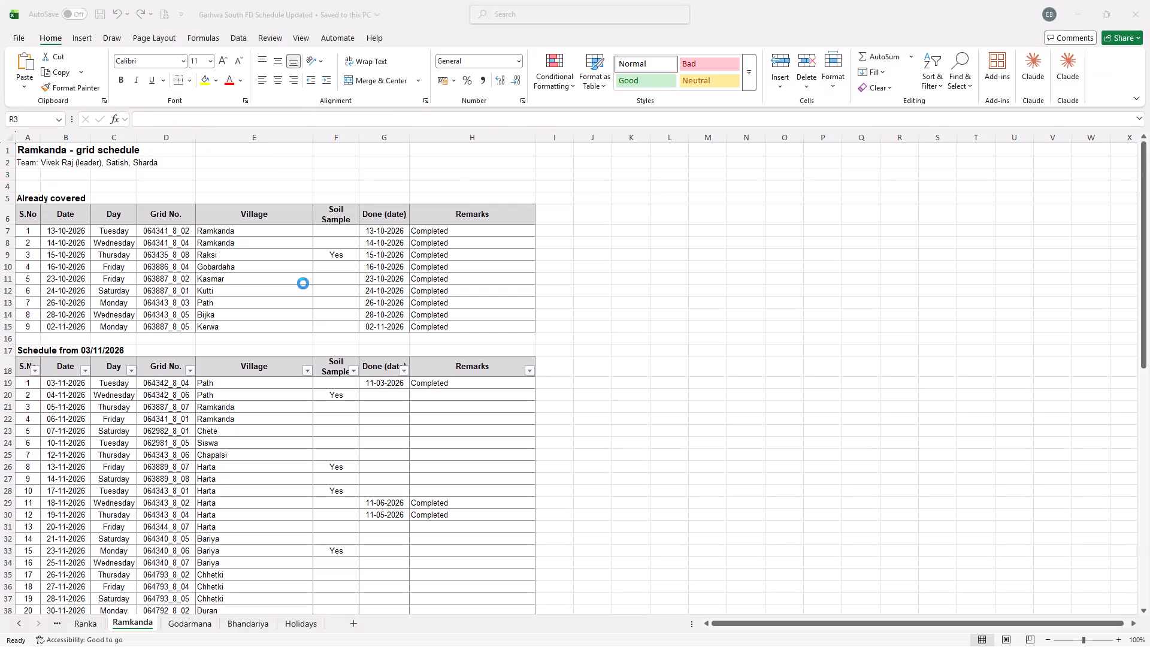
pyautogui.scroll(-3, 141, 307)
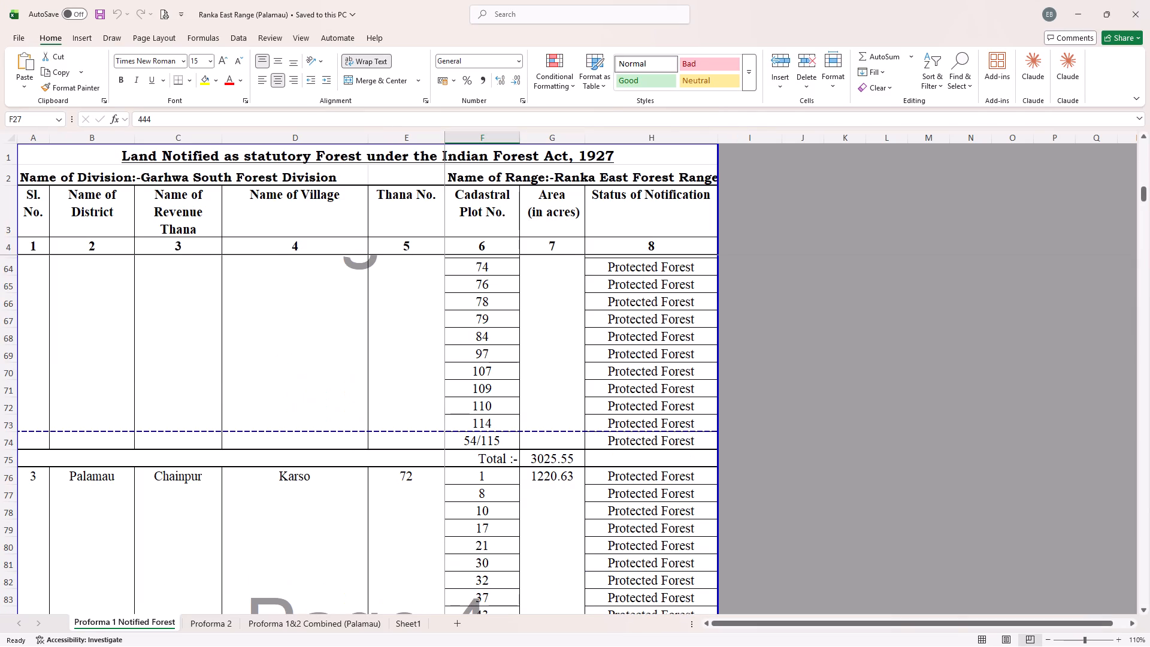
pyautogui.scroll(-1, 341, 425)
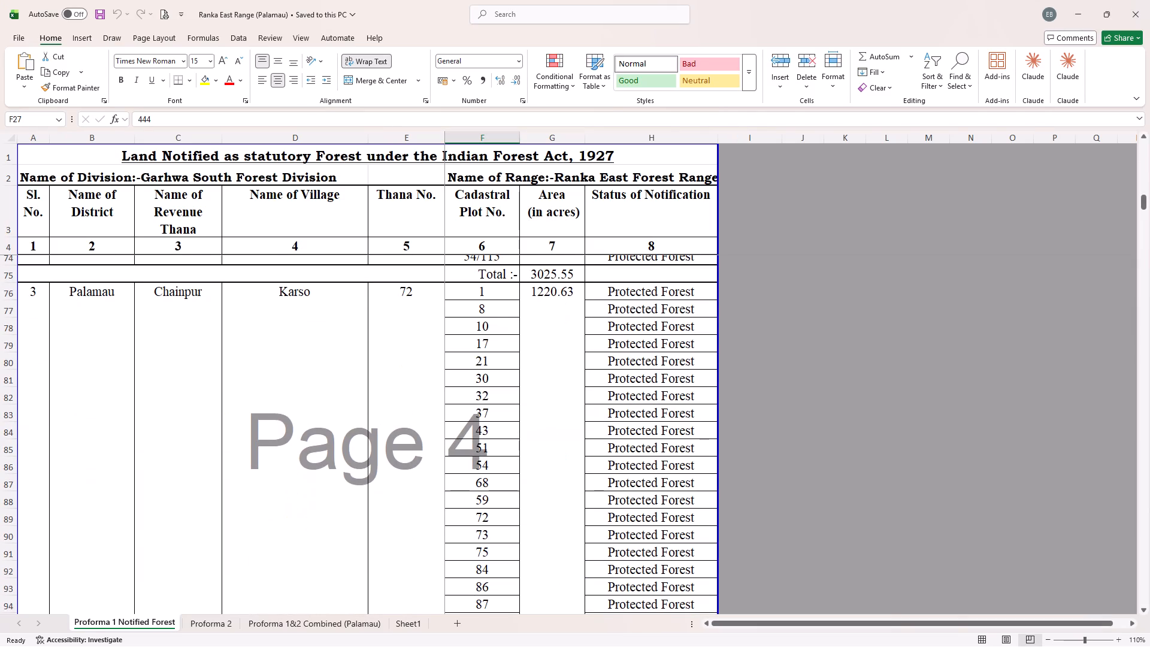
pyautogui.click(489, 376)
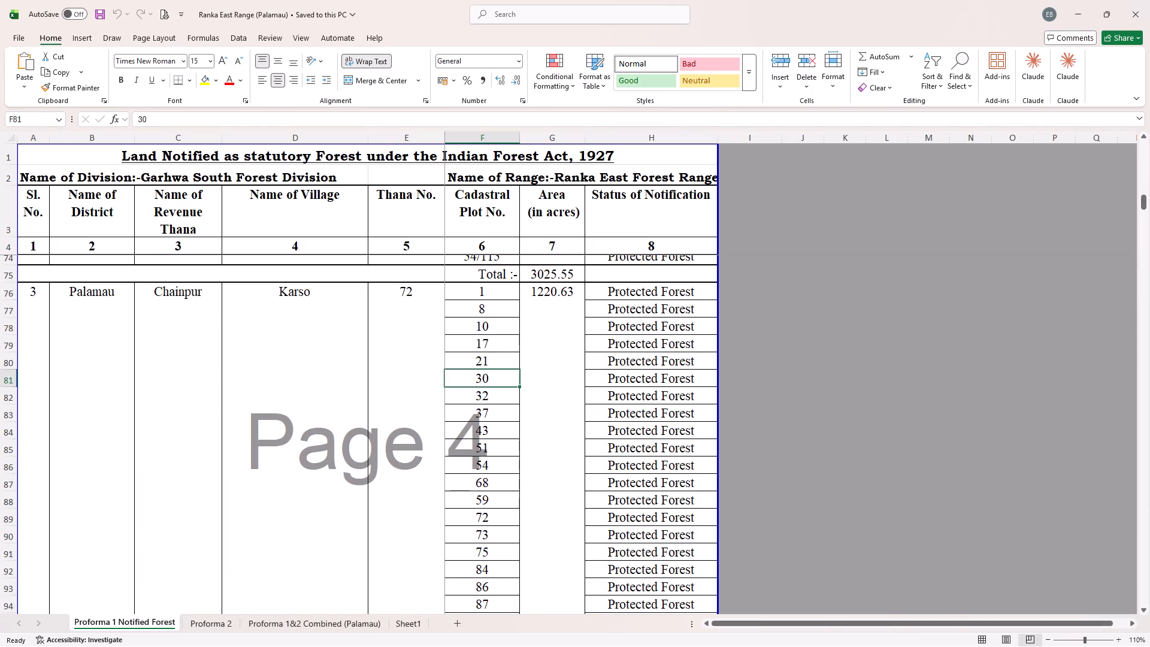
# Switch back to the Karso application, save its village map PDF as village_map_path (50), and examine the red-hatched site on the map.
pyautogui.hotkey('alt', 'Tab')
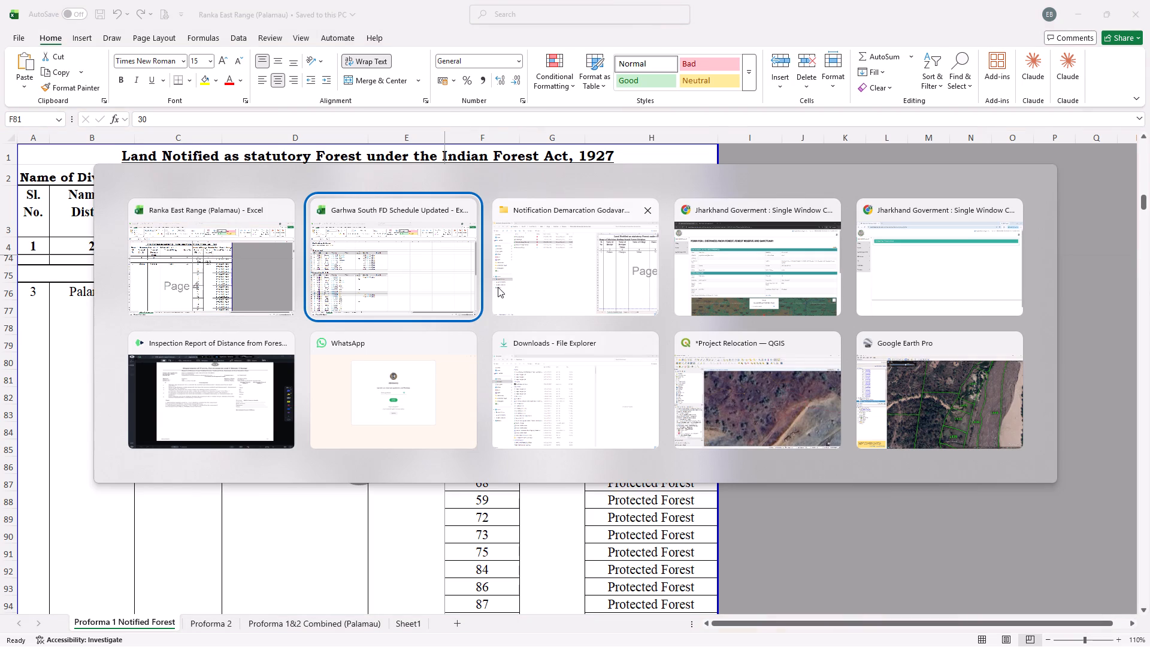
pyautogui.keyDown('alt'); pyautogui.click(701, 272); pyautogui.keyUp('alt')
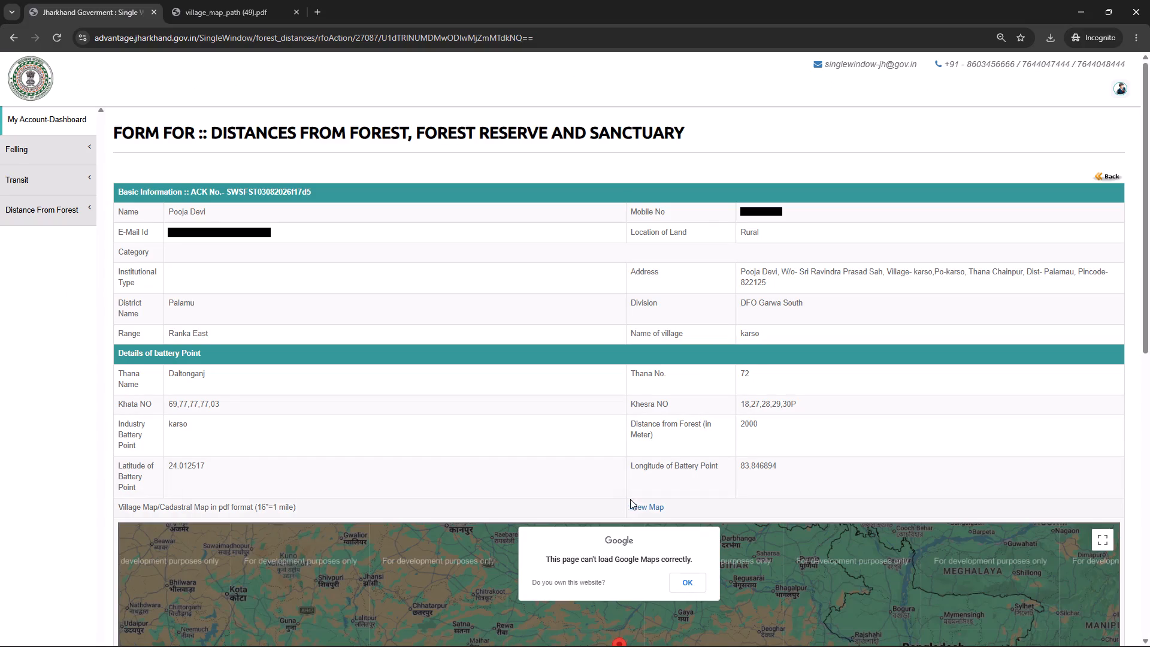
pyautogui.click(641, 504)
pyautogui.click(458, 294)
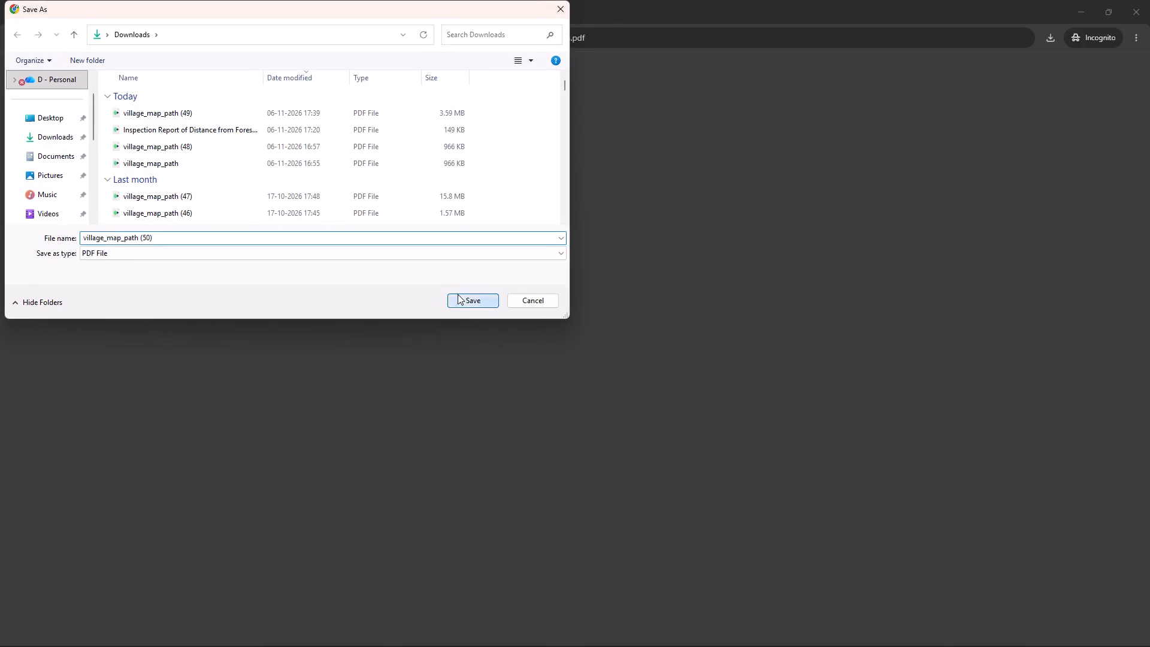
pyautogui.click(951, 97)
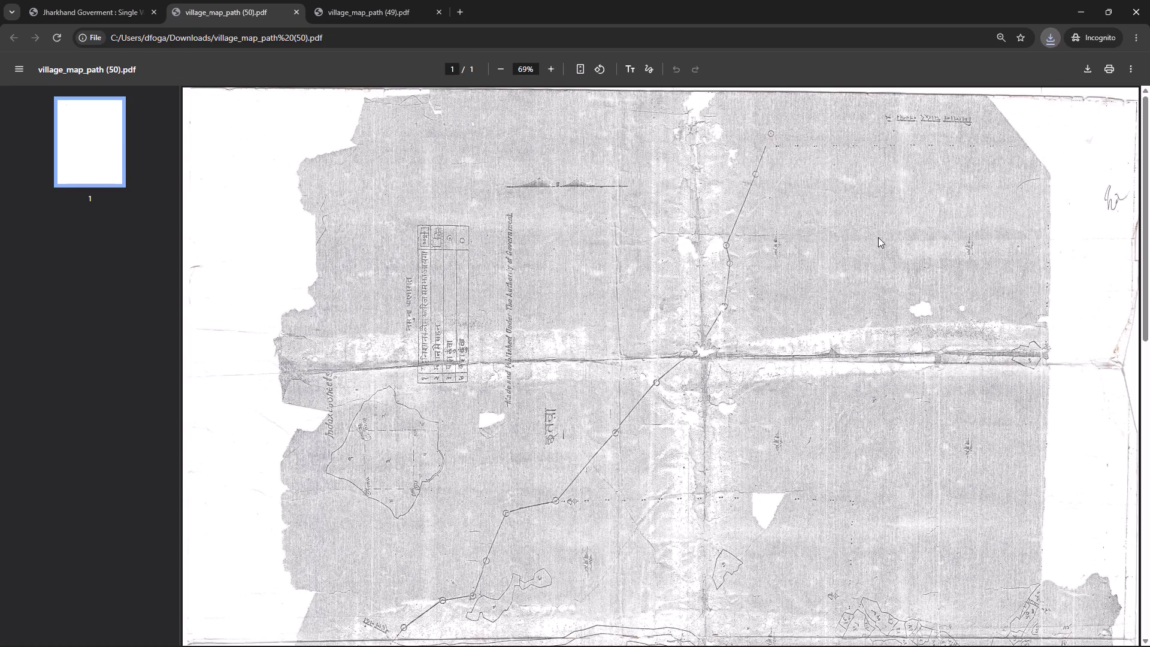
pyautogui.scroll(-1, 694, 472)
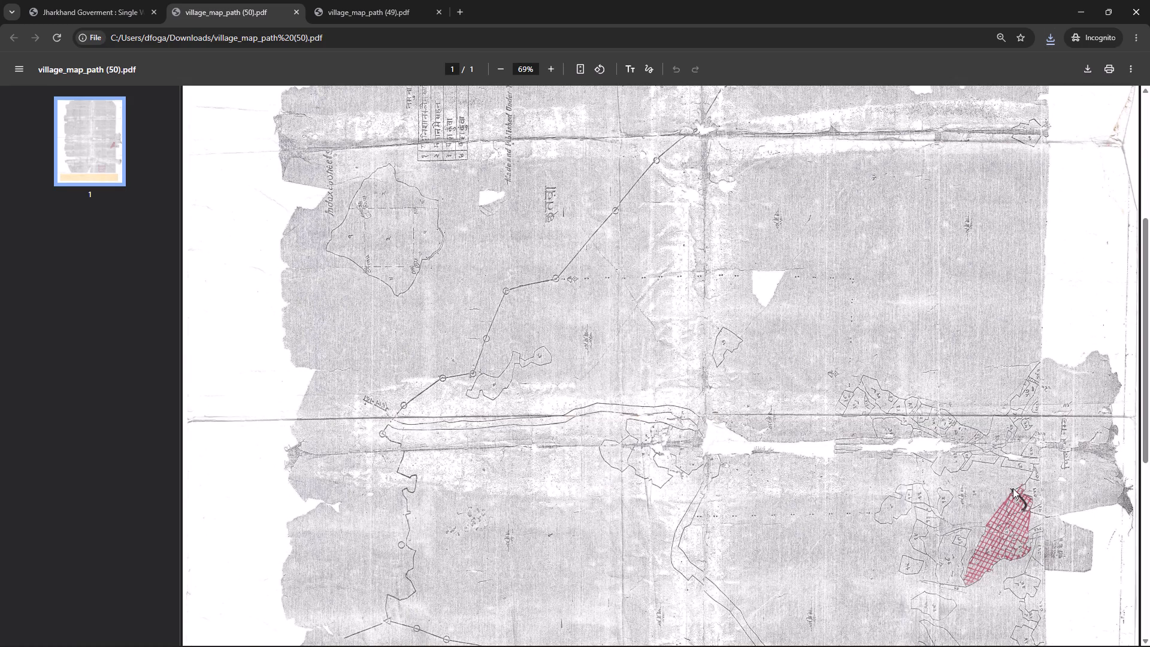
pyautogui.scroll(1, 1001, 445)
pyautogui.scroll(-1, 1012, 488)
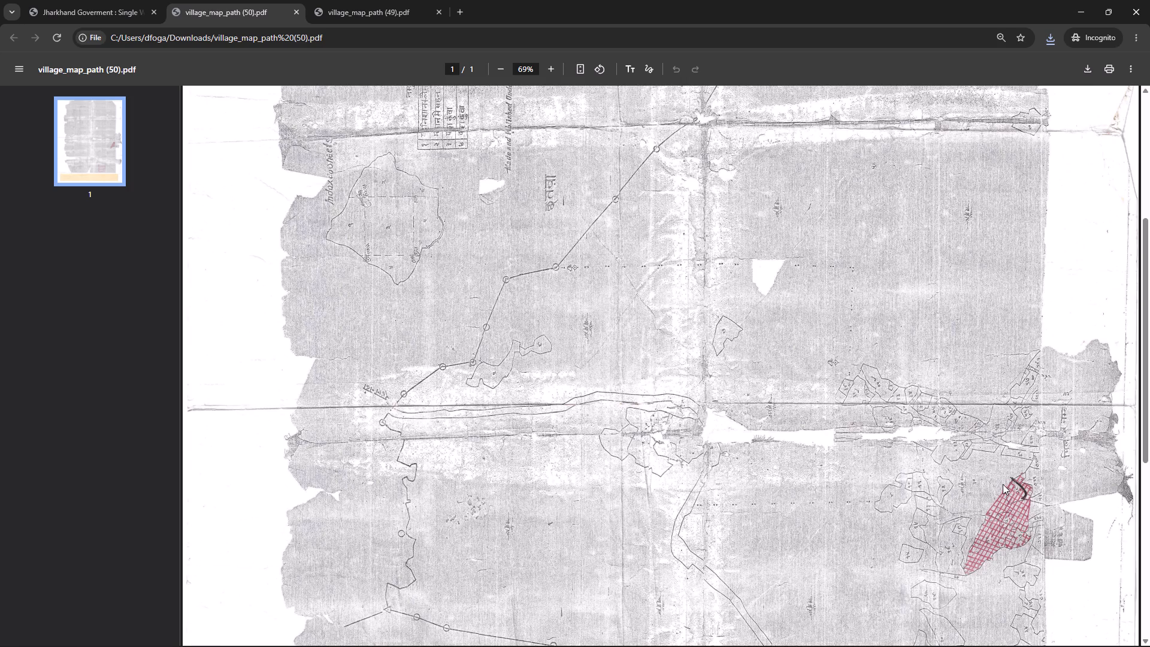
pyautogui.hotkey('alt', 'Tab')
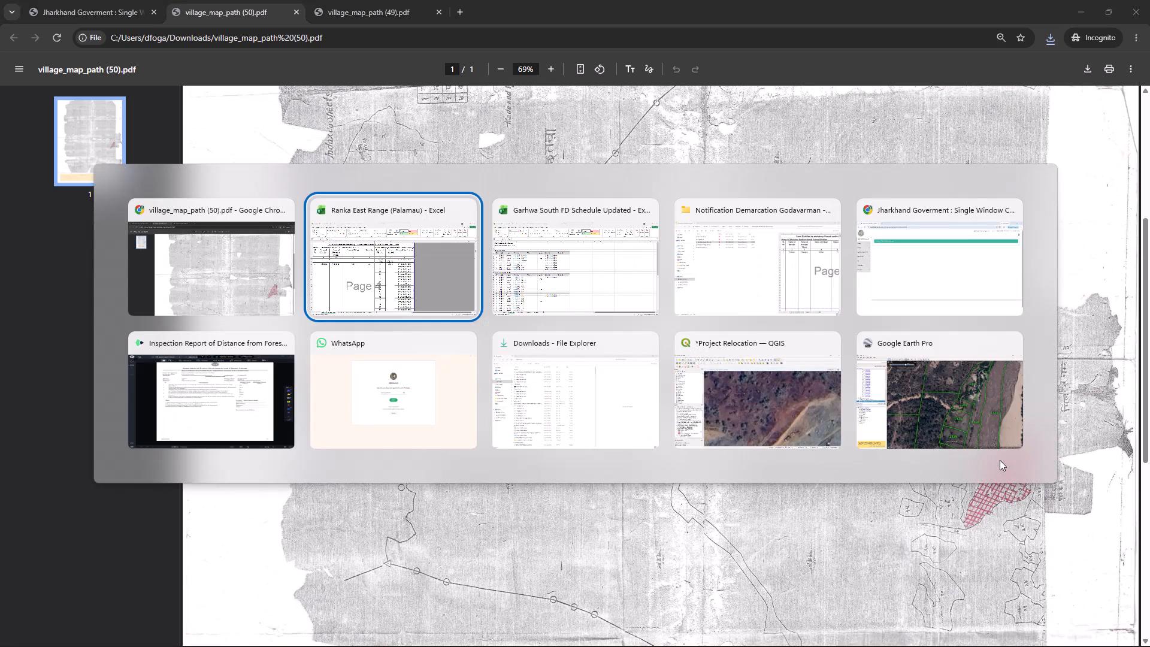
pyautogui.keyDown('alt'); pyautogui.click(186, 265); pyautogui.keyUp('alt')
# Compare the Karso application's Khesra numbers with the notified Karso plots in the Ranka East Range (Palamau) workbook.
pyautogui.click(132, 0)
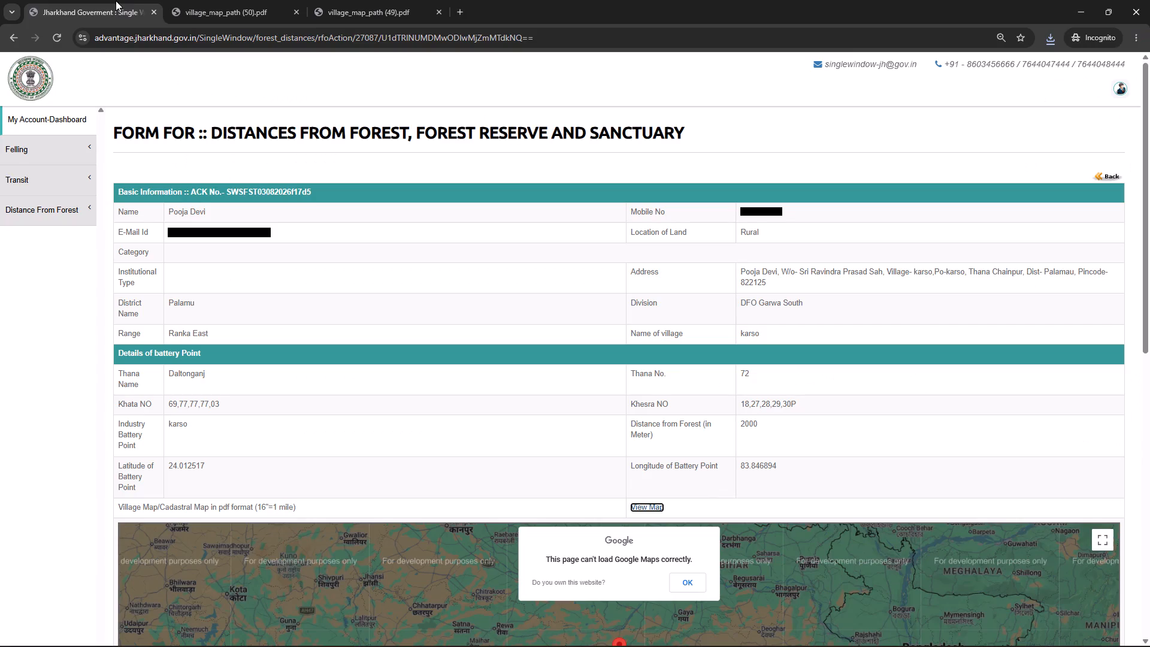
pyautogui.scroll(-1, 531, 364)
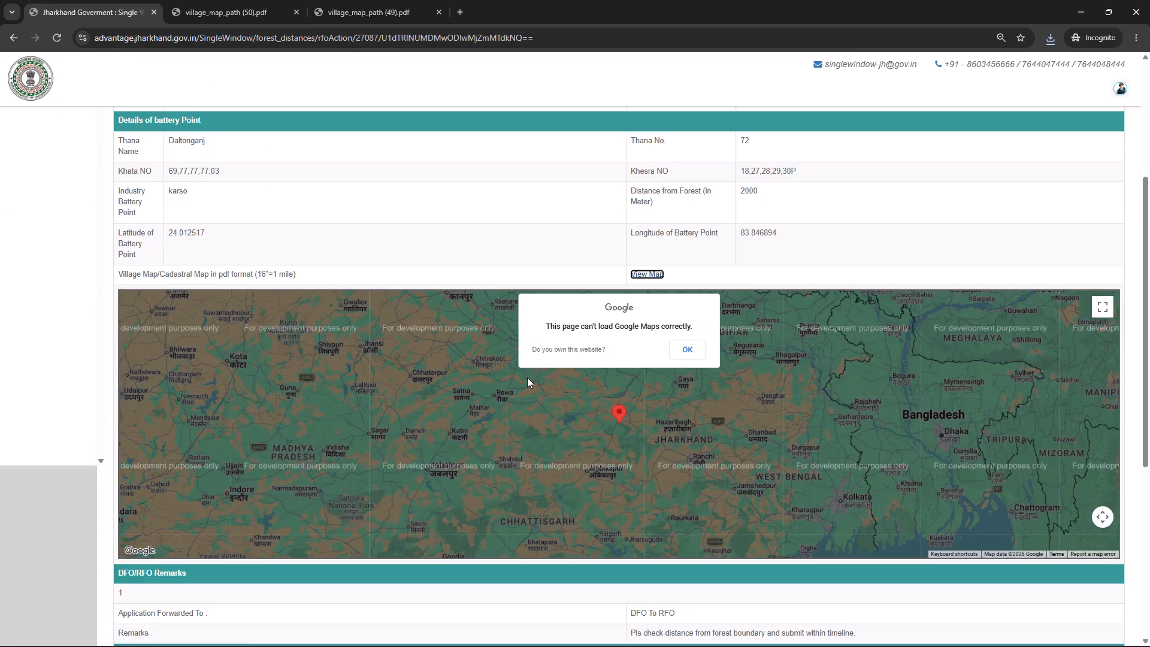
pyautogui.hotkey('alt', 'Tab')
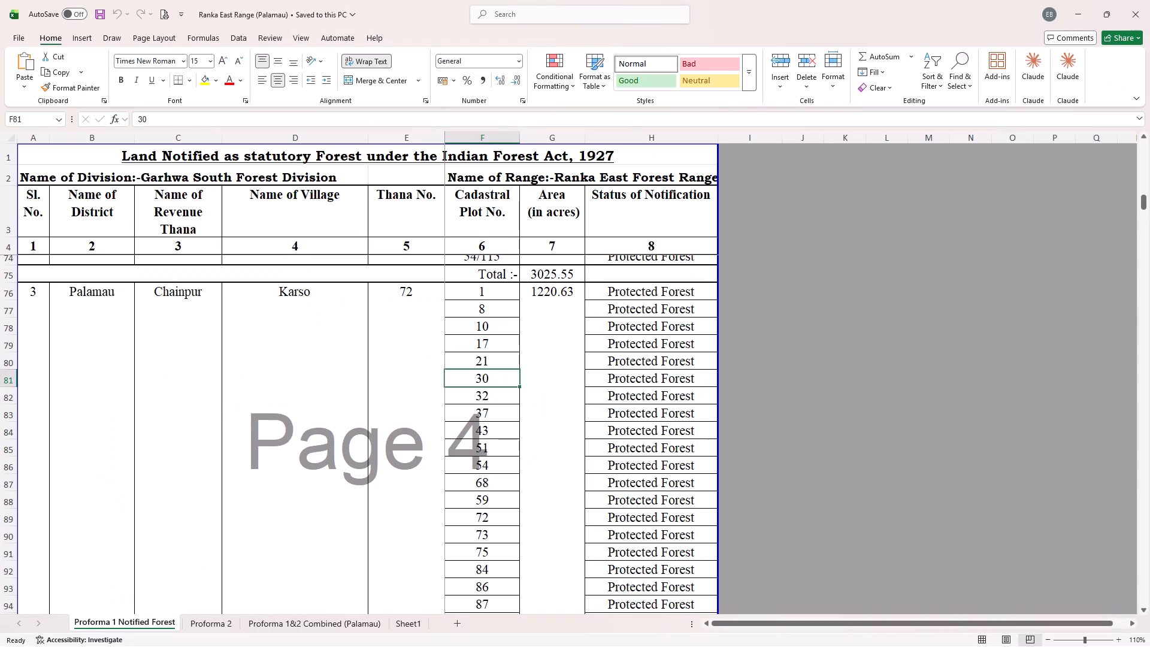
pyautogui.hotkey('alt', 'Tab')
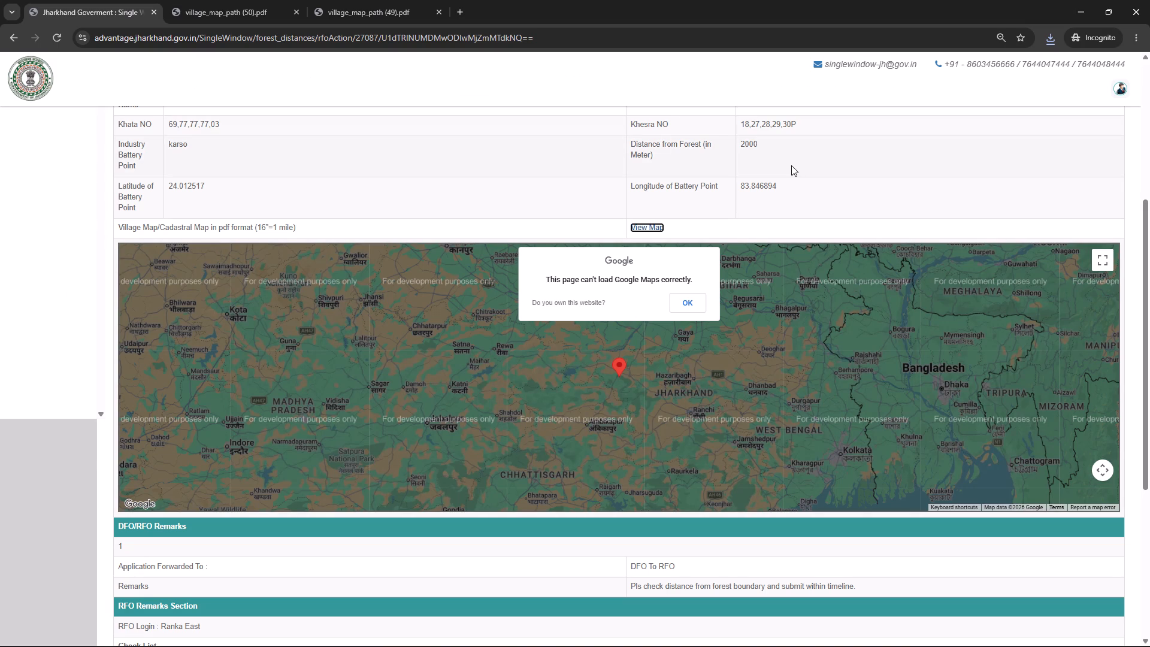
pyautogui.hotkey('alt', 'Tab')
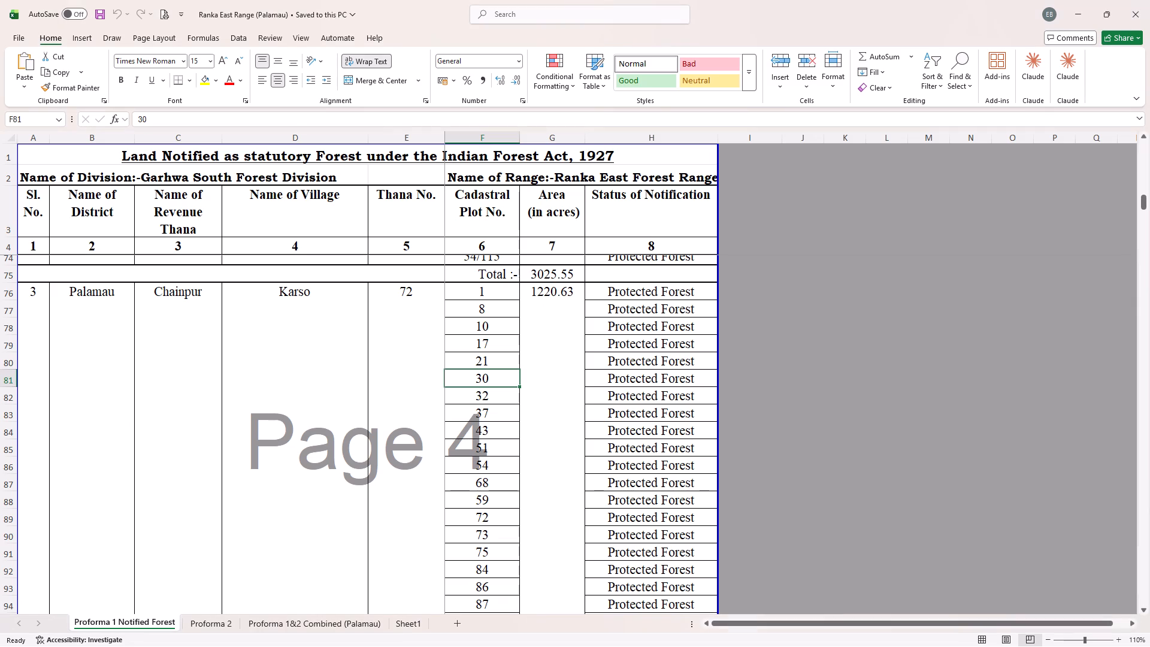
pyautogui.hotkey('alt', 'Tab')
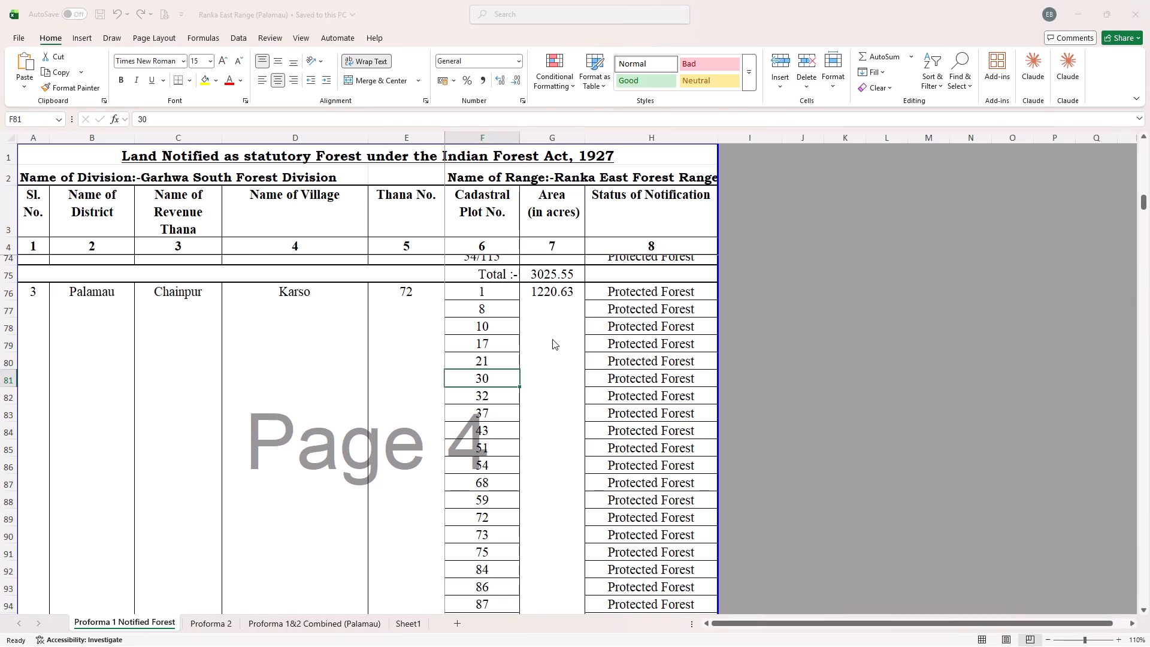
pyautogui.hotkey('alt', 'Tab')
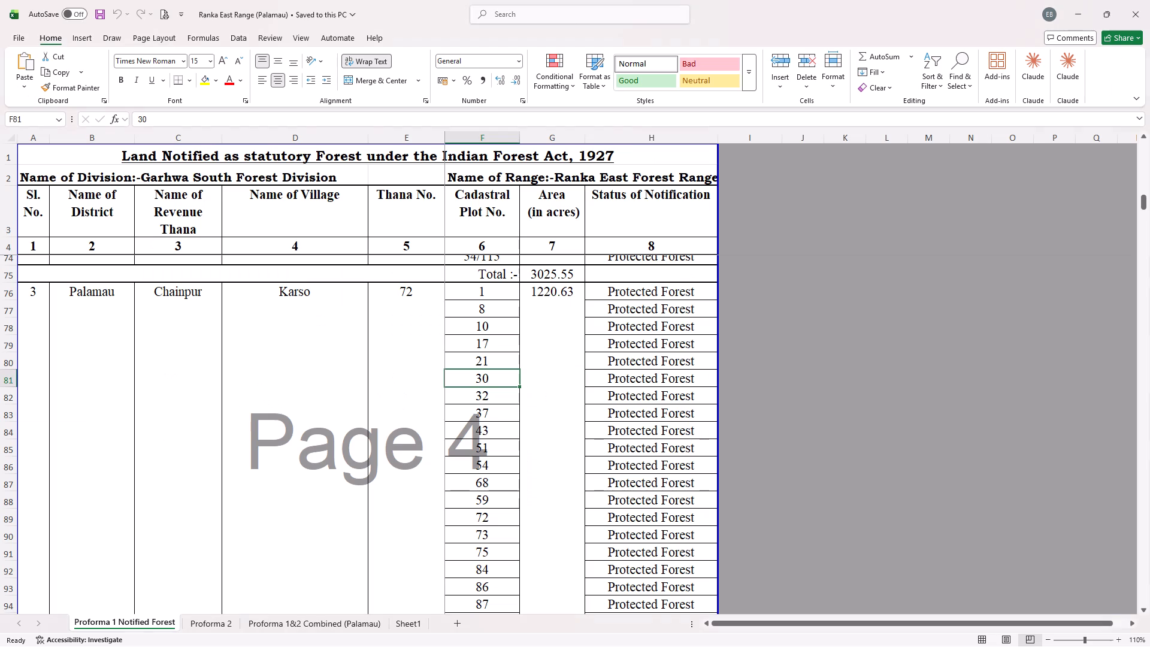
pyautogui.hotkey('alt', 'Tab')
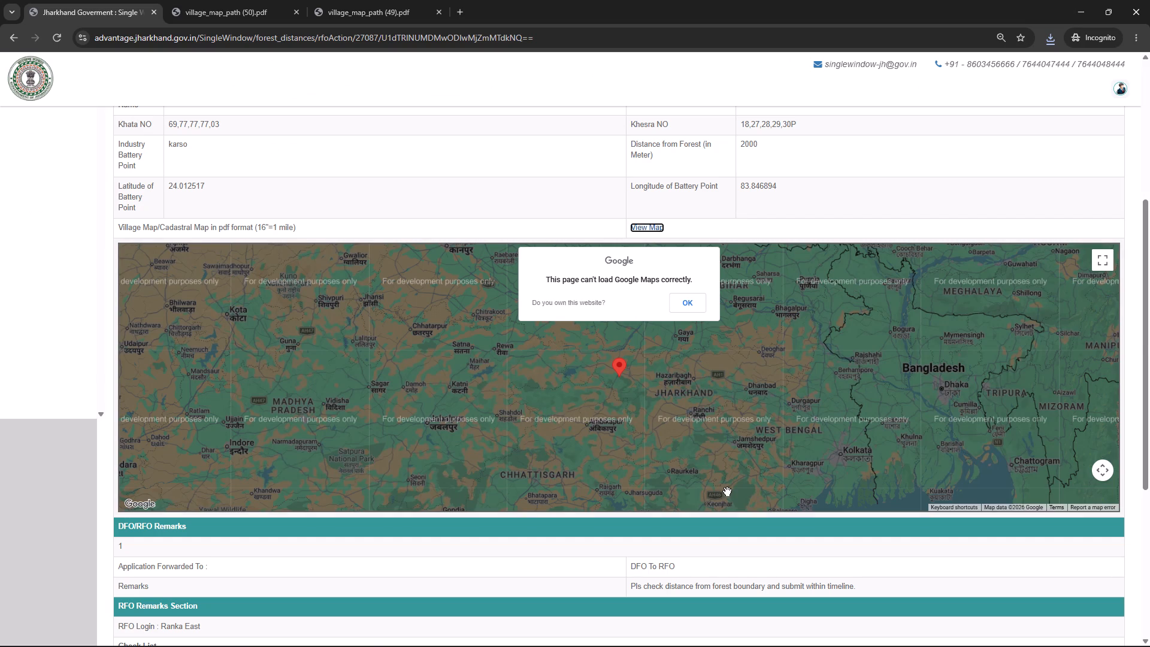
# Answer the Range Forest Officer checkpoints 1 to 3: outside notified forest land Yes, distance from forest 171 metres, No Mining Zone No.
pyautogui.scroll(-3, 727, 491)
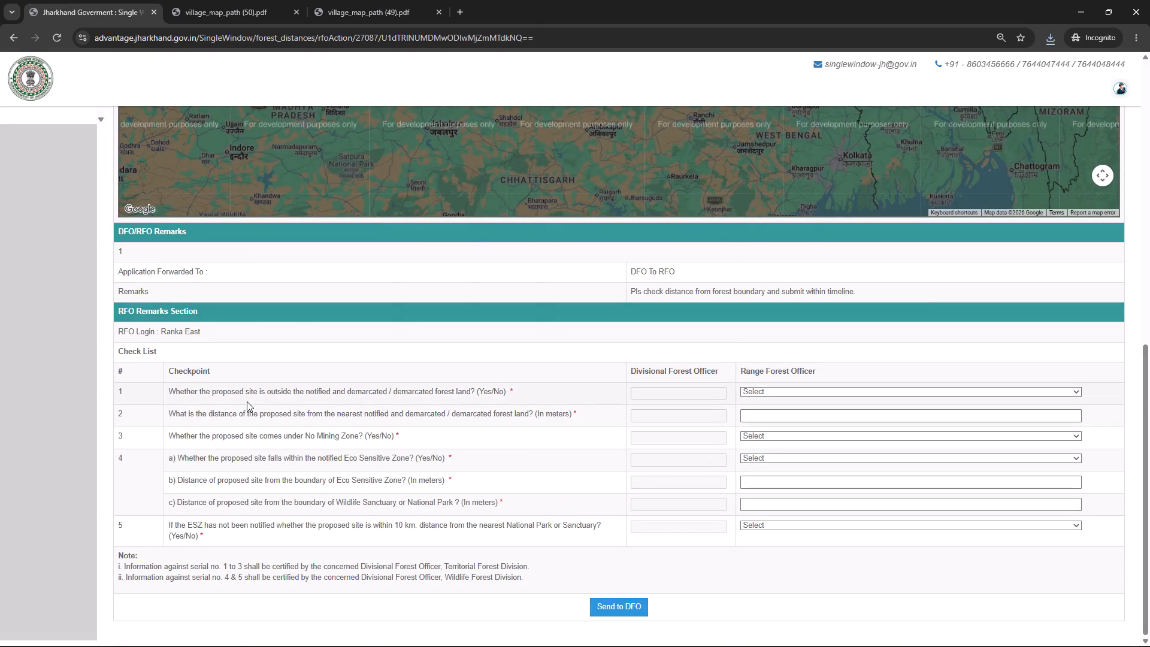
pyautogui.moveTo(282, 391); pyautogui.dragTo(317, 391)
pyautogui.click(319, 392)
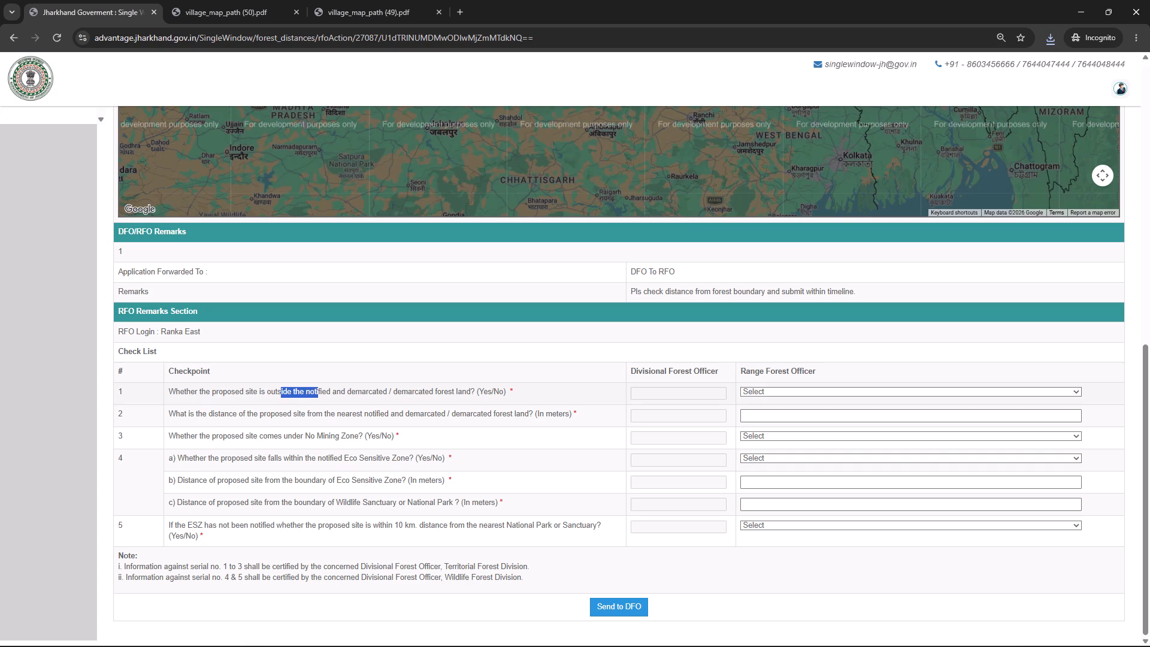
pyautogui.moveTo(307, 391); pyautogui.dragTo(391, 386)
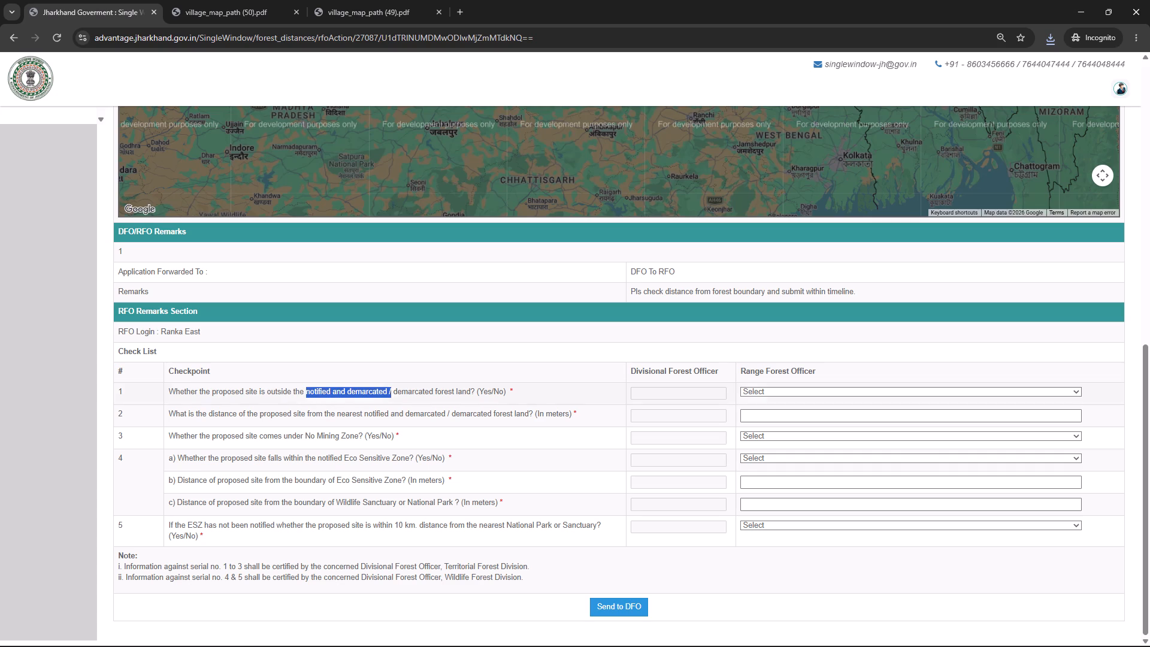
pyautogui.click(394, 394)
pyautogui.moveTo(394, 394); pyautogui.dragTo(479, 386)
pyautogui.click(797, 386)
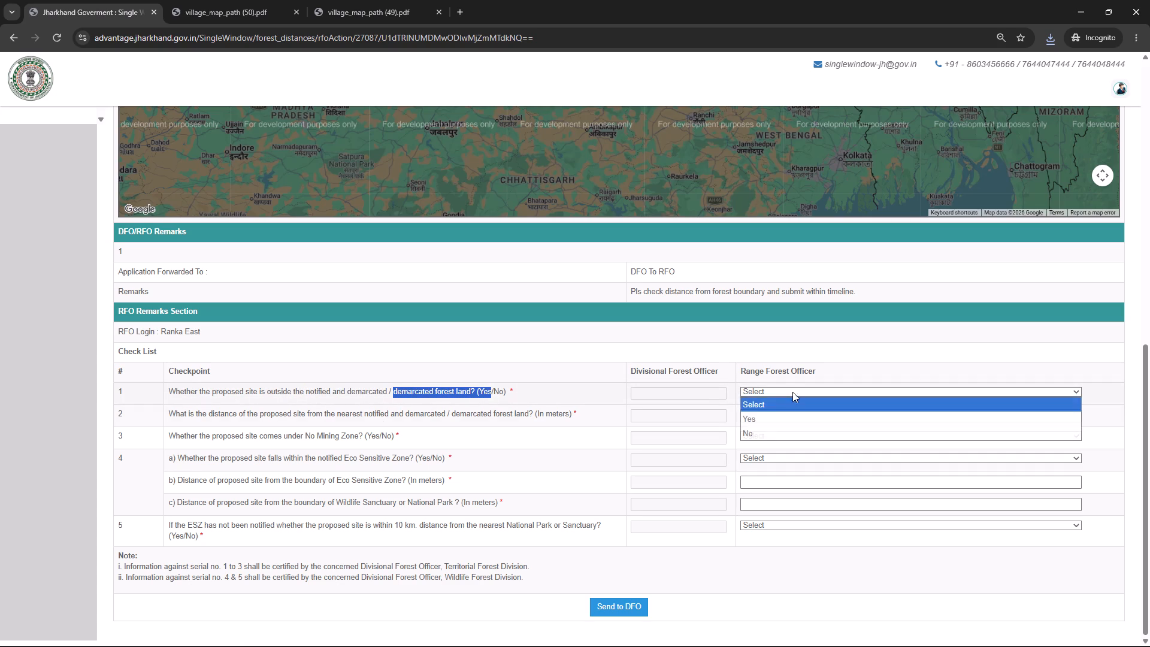
pyautogui.click(771, 423)
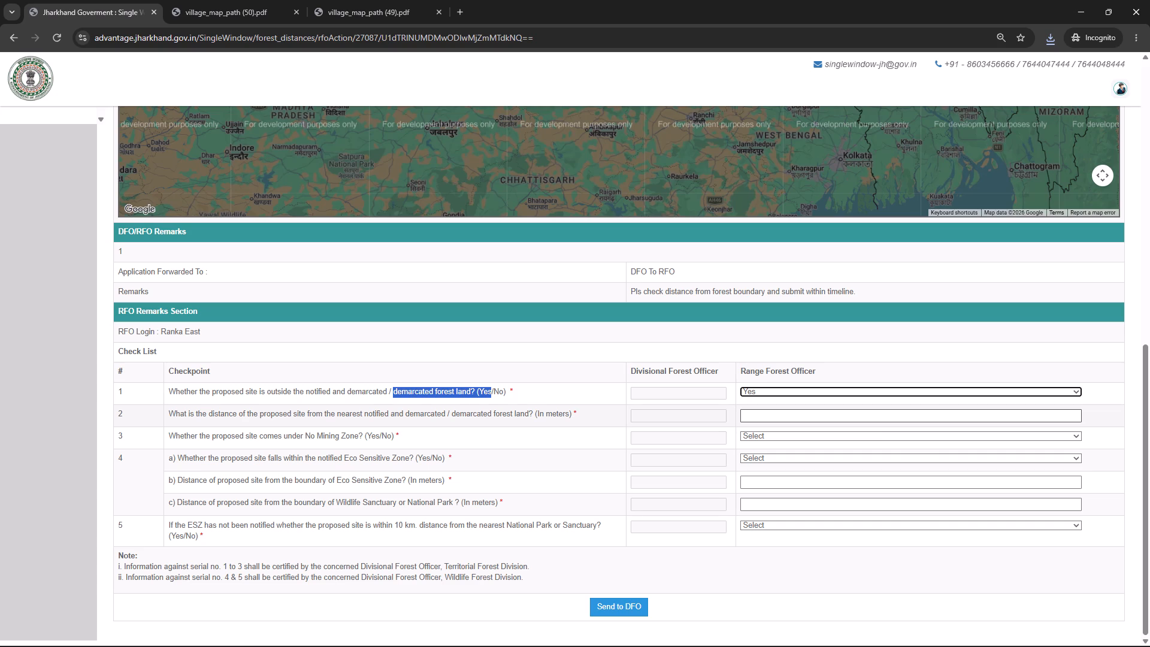
pyautogui.click(797, 417)
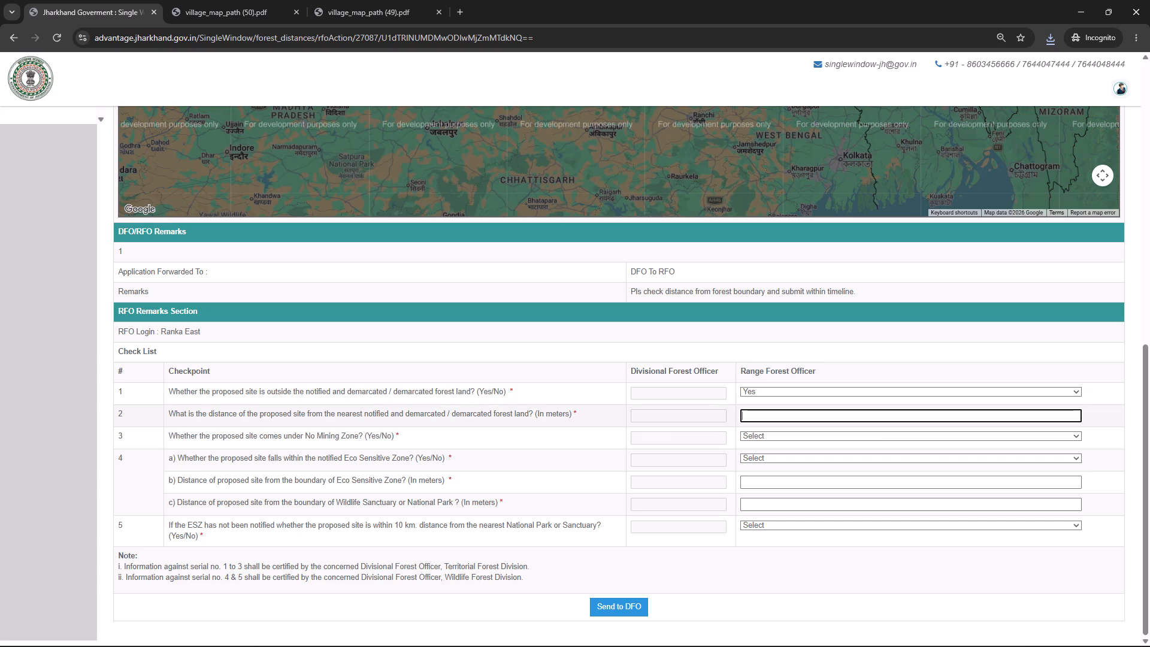
pyautogui.write('171')
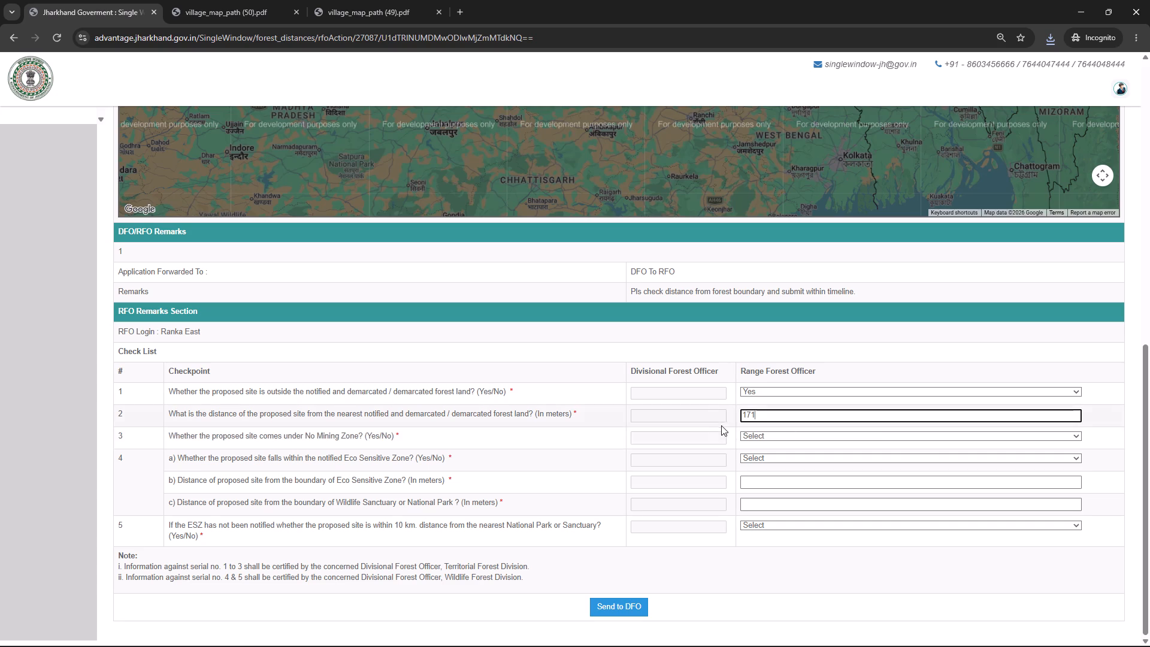
pyautogui.click(722, 425)
pyautogui.click(753, 435)
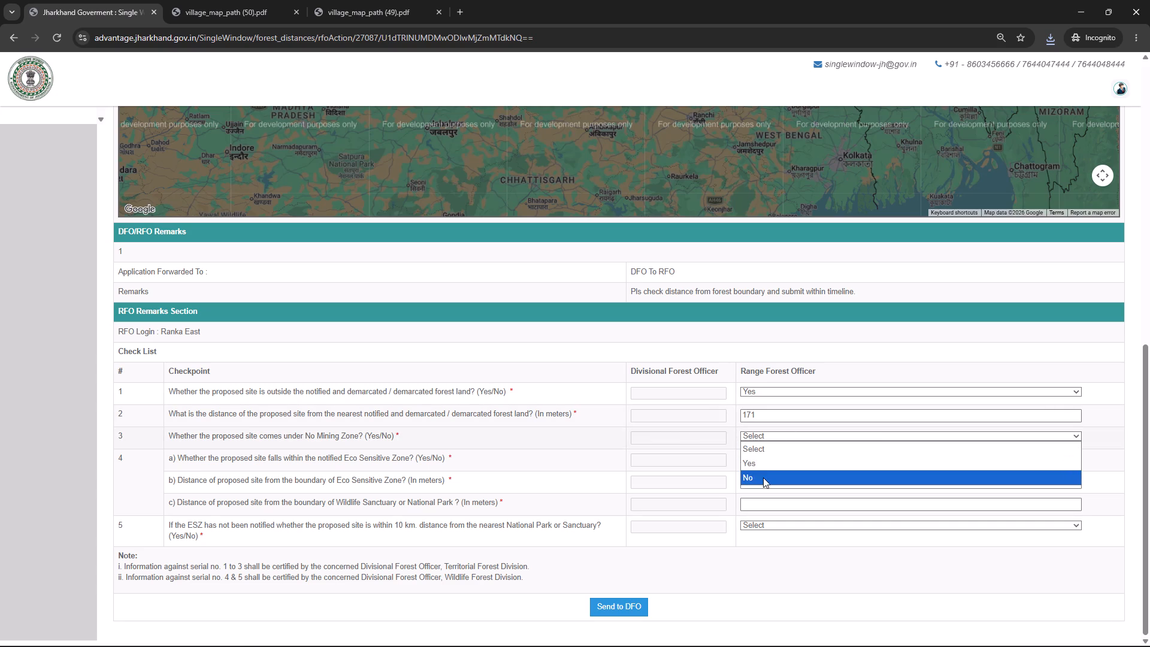
pyautogui.click(763, 477)
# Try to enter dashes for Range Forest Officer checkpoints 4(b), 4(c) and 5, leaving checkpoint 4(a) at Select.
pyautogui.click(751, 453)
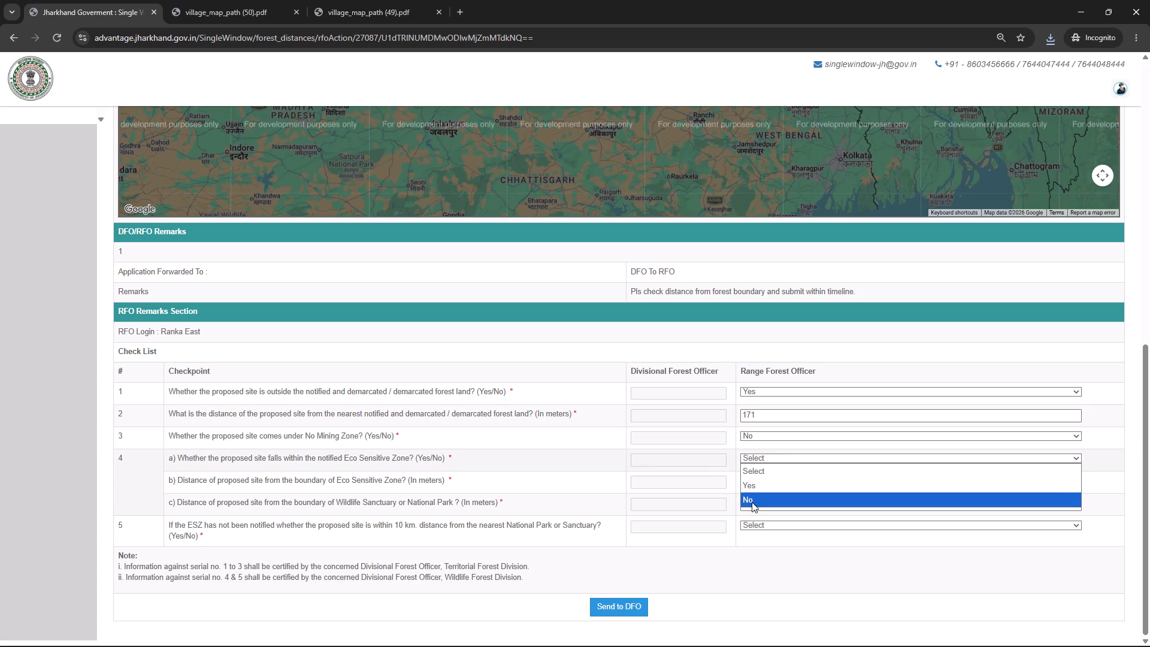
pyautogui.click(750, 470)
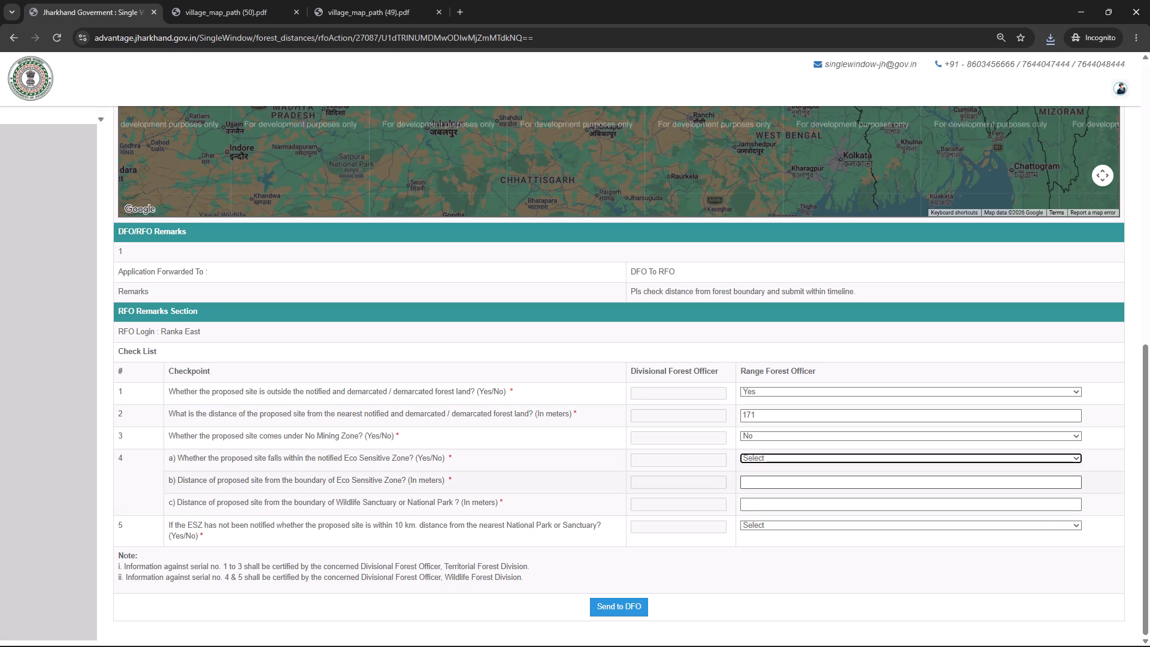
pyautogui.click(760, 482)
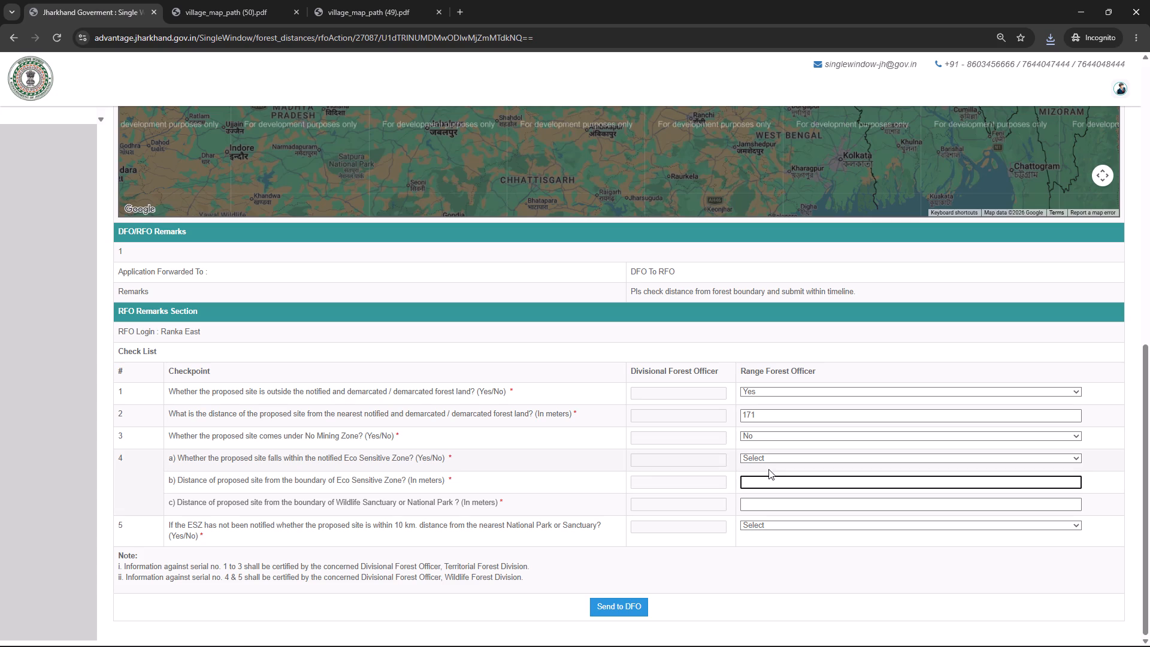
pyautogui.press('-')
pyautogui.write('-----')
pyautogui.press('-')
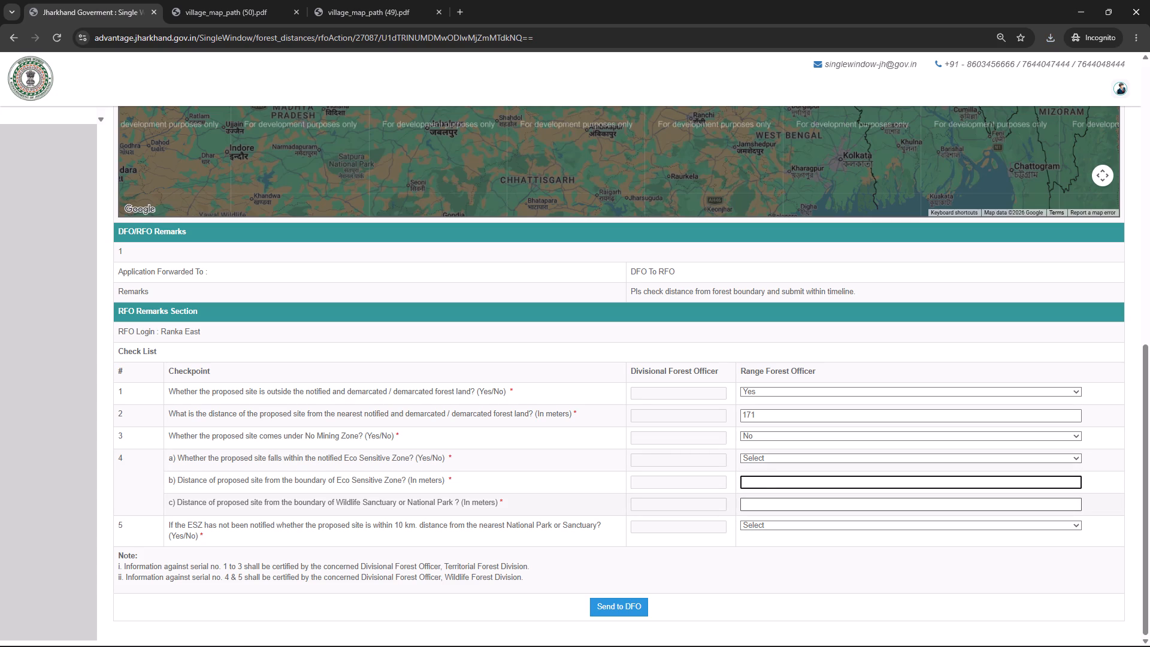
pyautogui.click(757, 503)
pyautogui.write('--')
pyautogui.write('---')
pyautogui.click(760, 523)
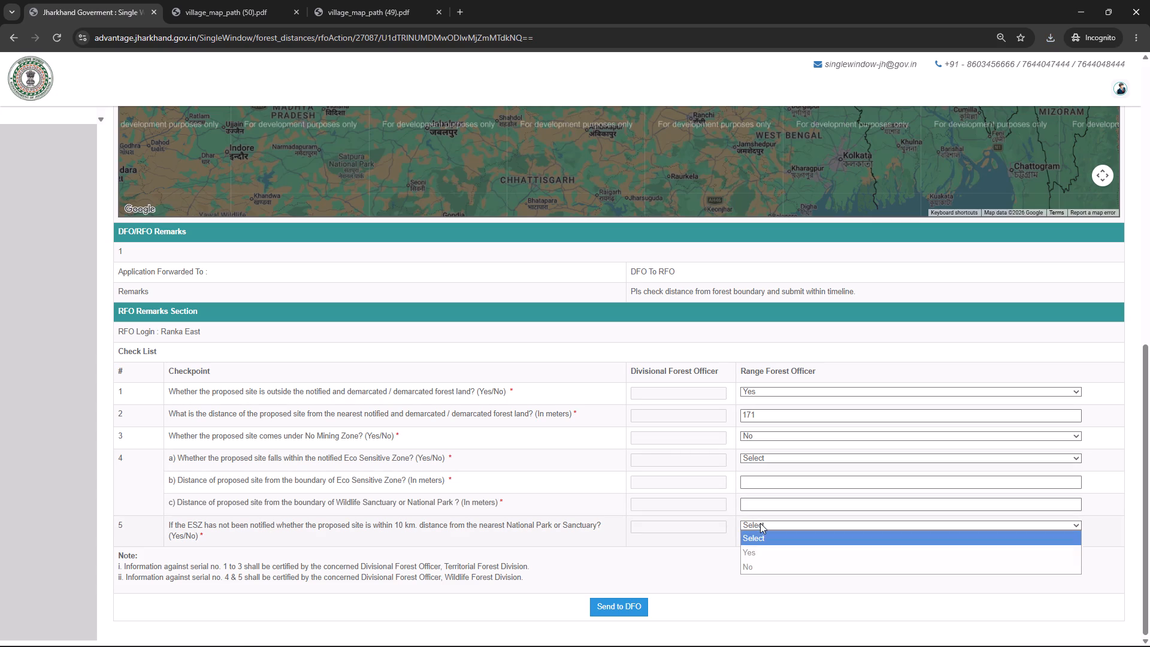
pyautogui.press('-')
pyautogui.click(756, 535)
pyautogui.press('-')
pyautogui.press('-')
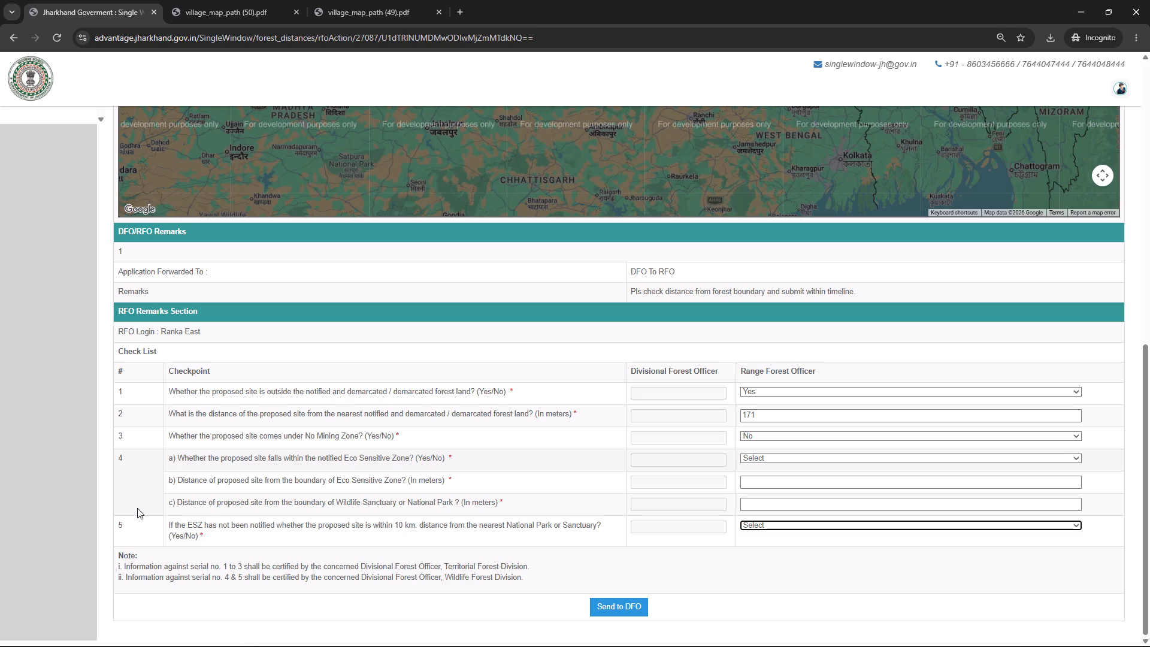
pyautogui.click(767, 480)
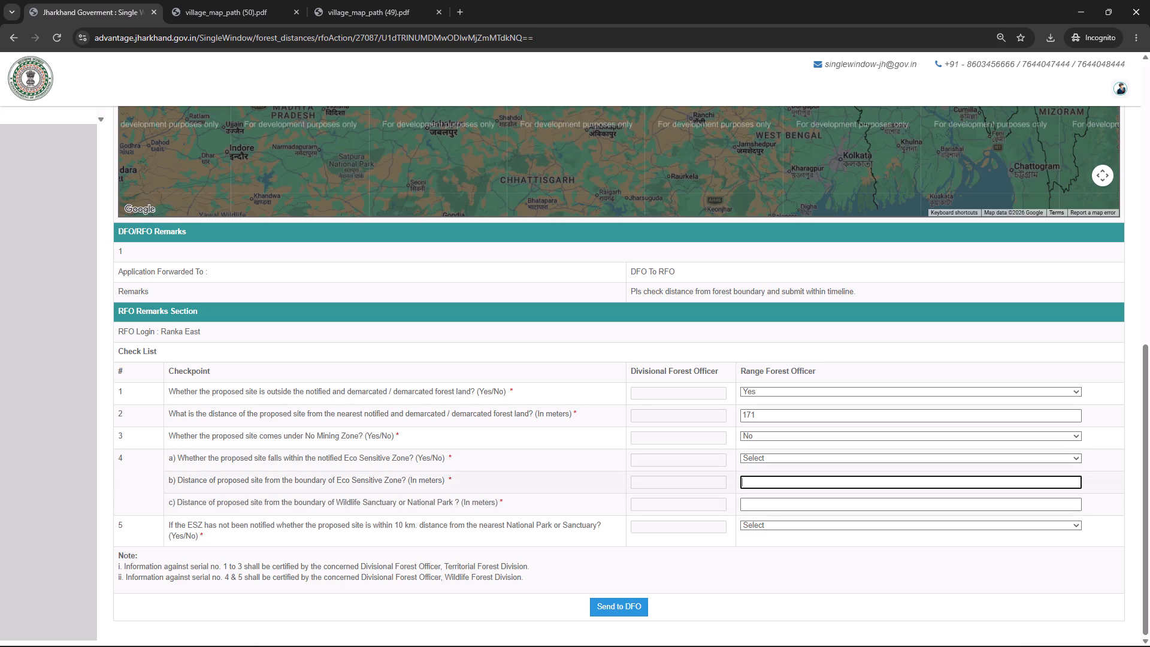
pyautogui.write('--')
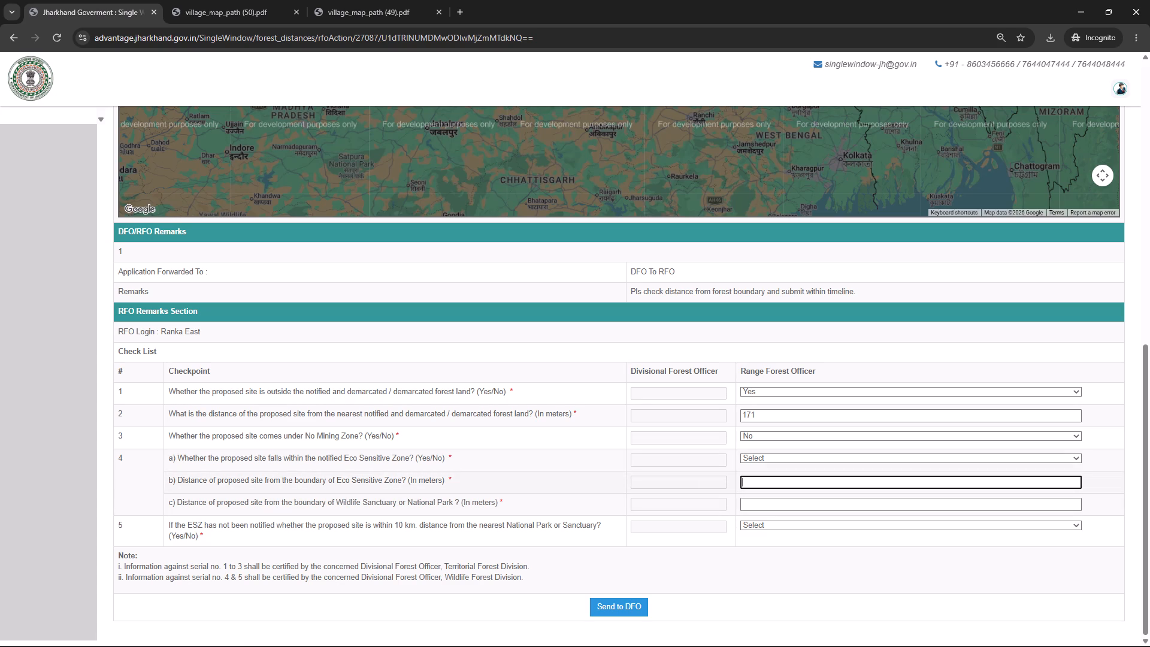
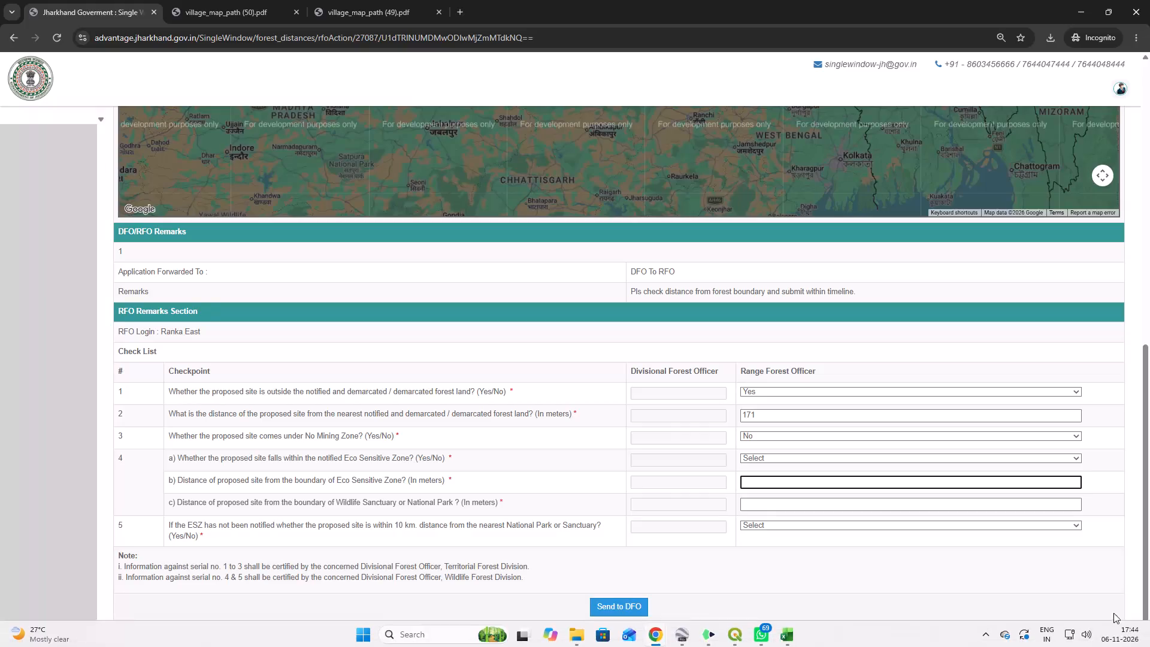
# Open the Range Forest Officer answer choices for checkpoint 4(a), whether the proposed site falls within the notified Eco Sensitive Zone.
pyautogui.scroll(1, 555, 505)
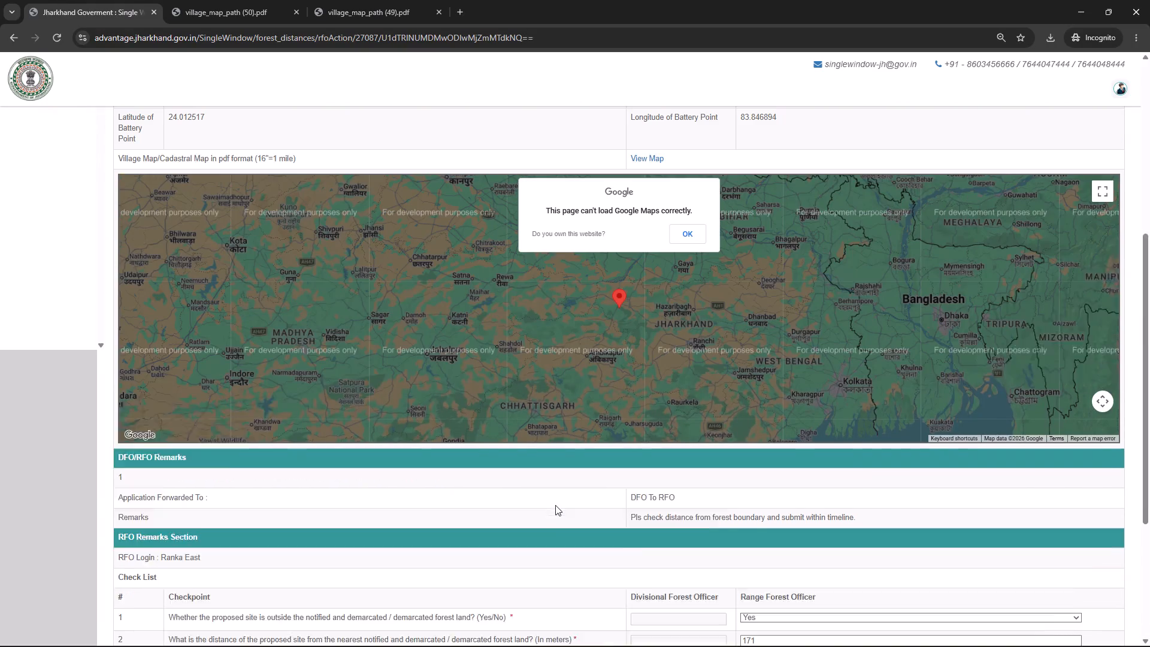
pyautogui.scroll(-1, 557, 507)
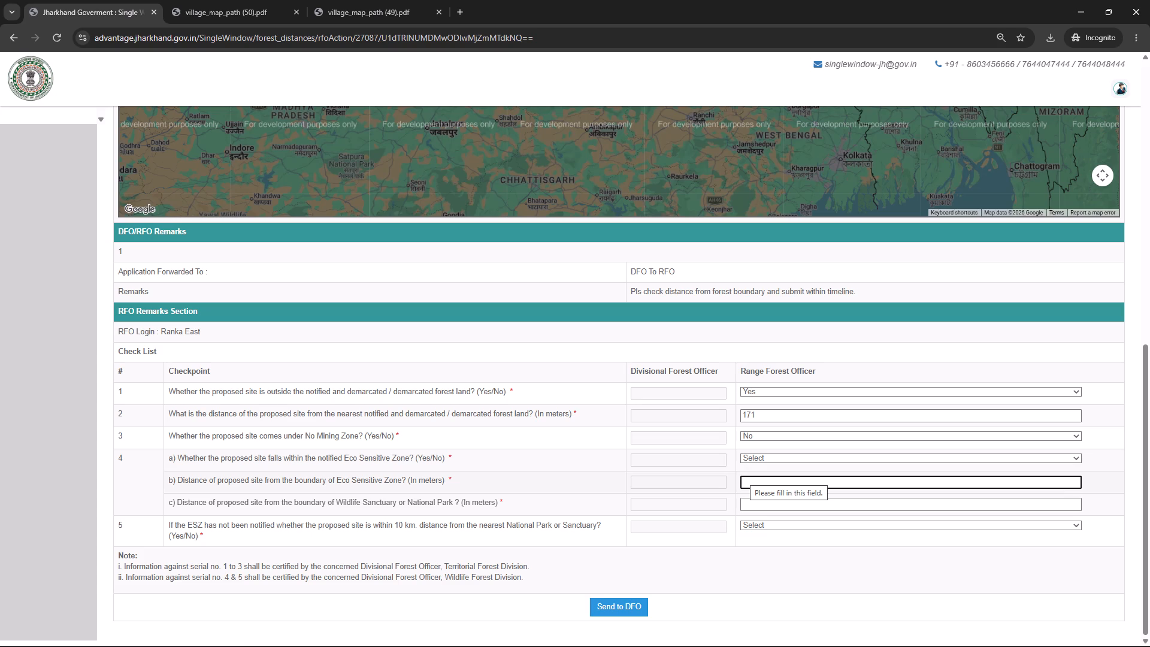
pyautogui.click(760, 459)
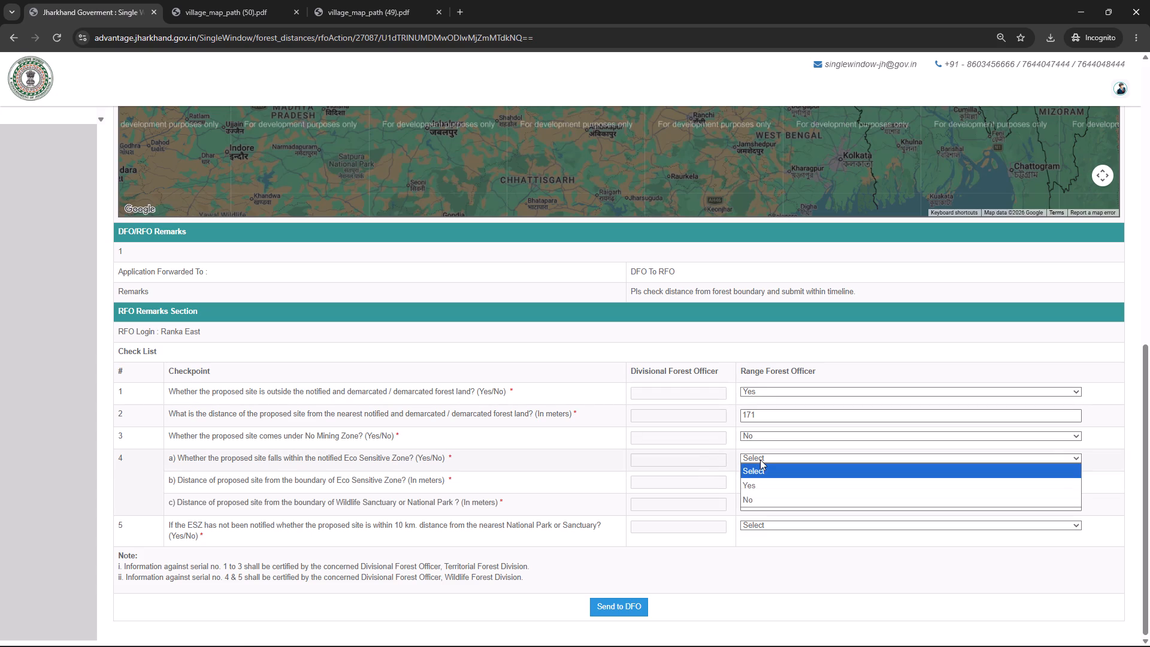
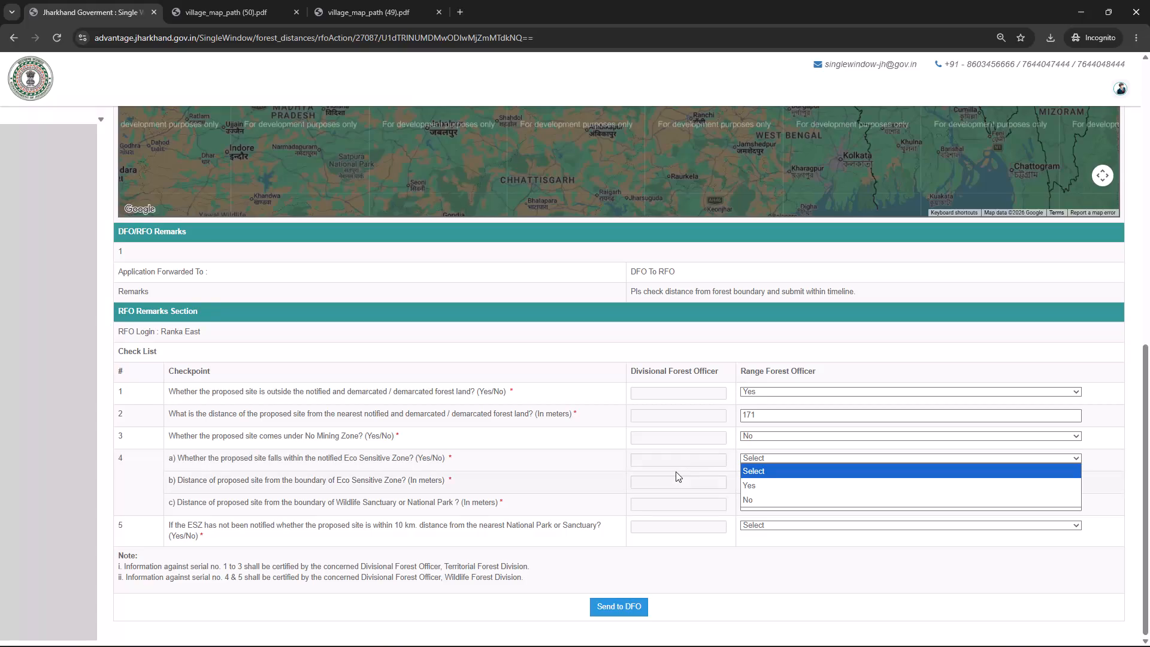
# Complete the Range Forest Officer entries for checkpoint 4 with No for (a) and 0 meters for distances (b) and (c).
pyautogui.click(749, 503)
pyautogui.click(759, 476)
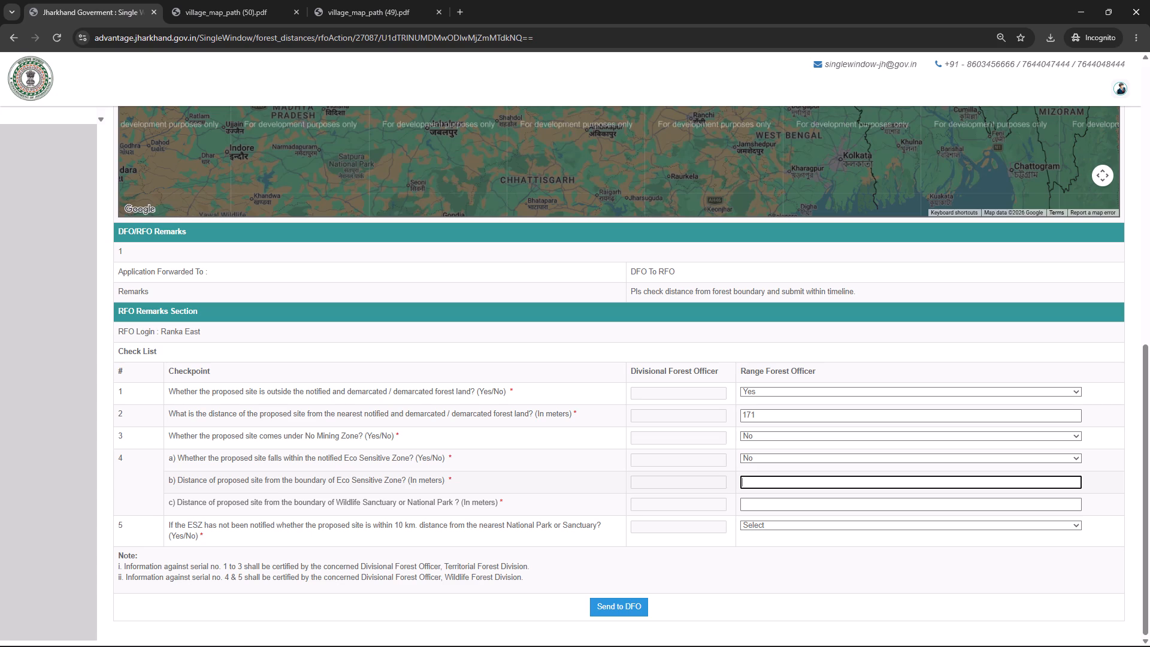
pyautogui.press('0')
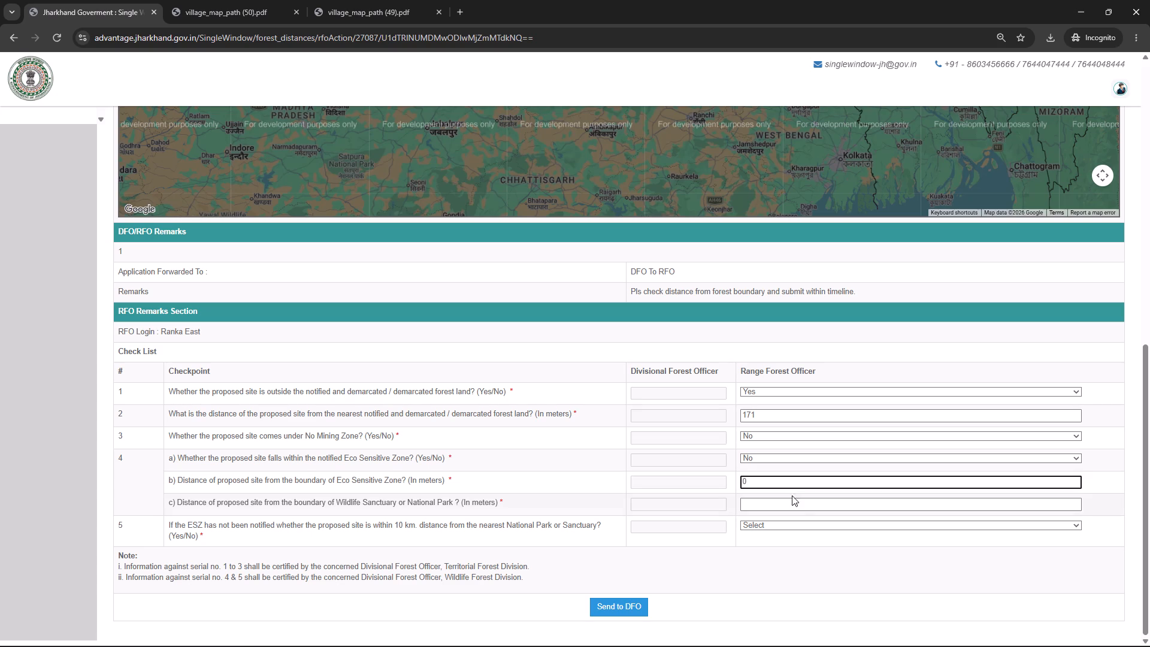
pyautogui.click(782, 506)
pyautogui.press('0')
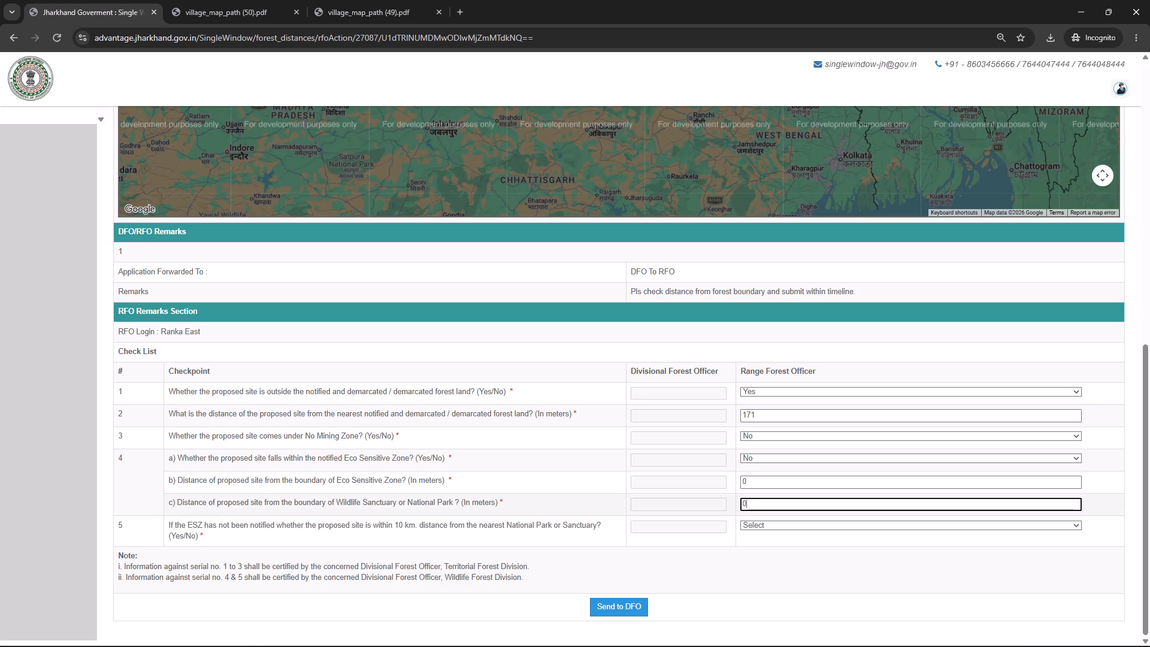
pyautogui.click(722, 541)
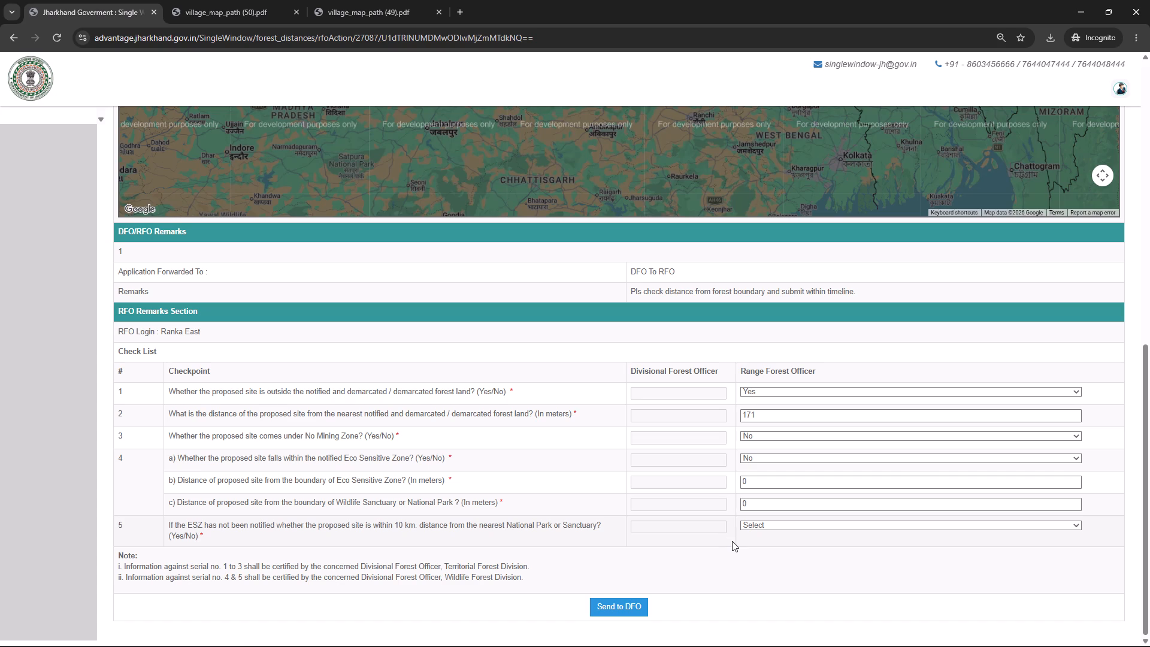
# Switch to the Ranka East Range (Palamau) workbook in Excel, showing the Proforma 1 Notified Forest sheet.
pyautogui.click(1149, 0)
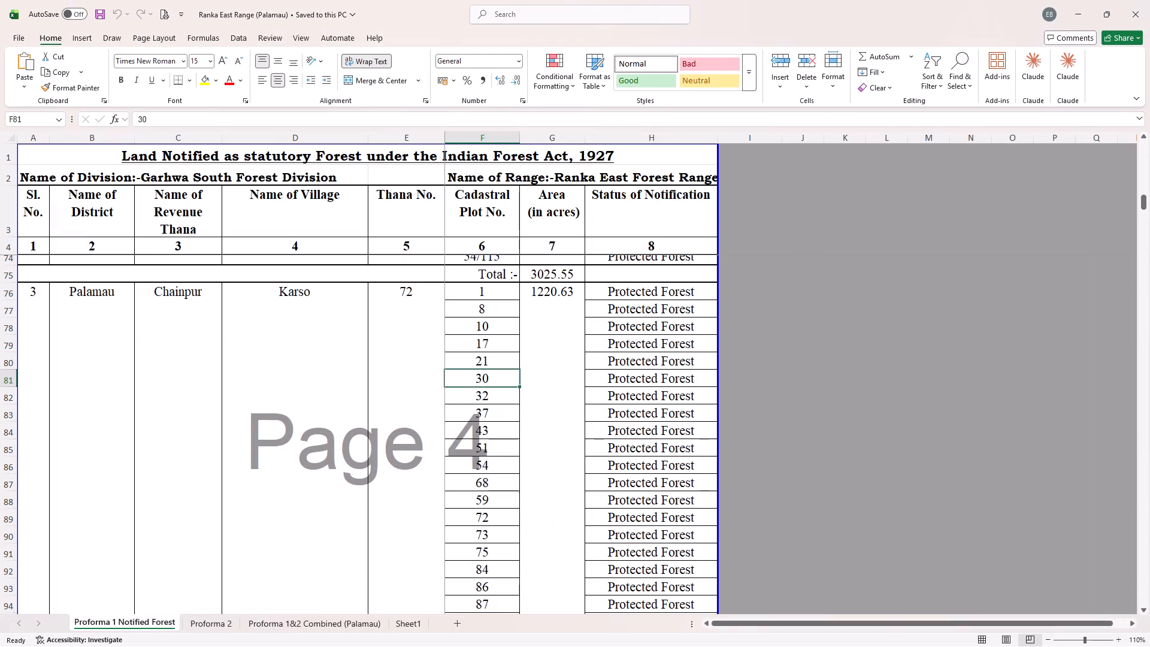
pyautogui.click(880, 380)
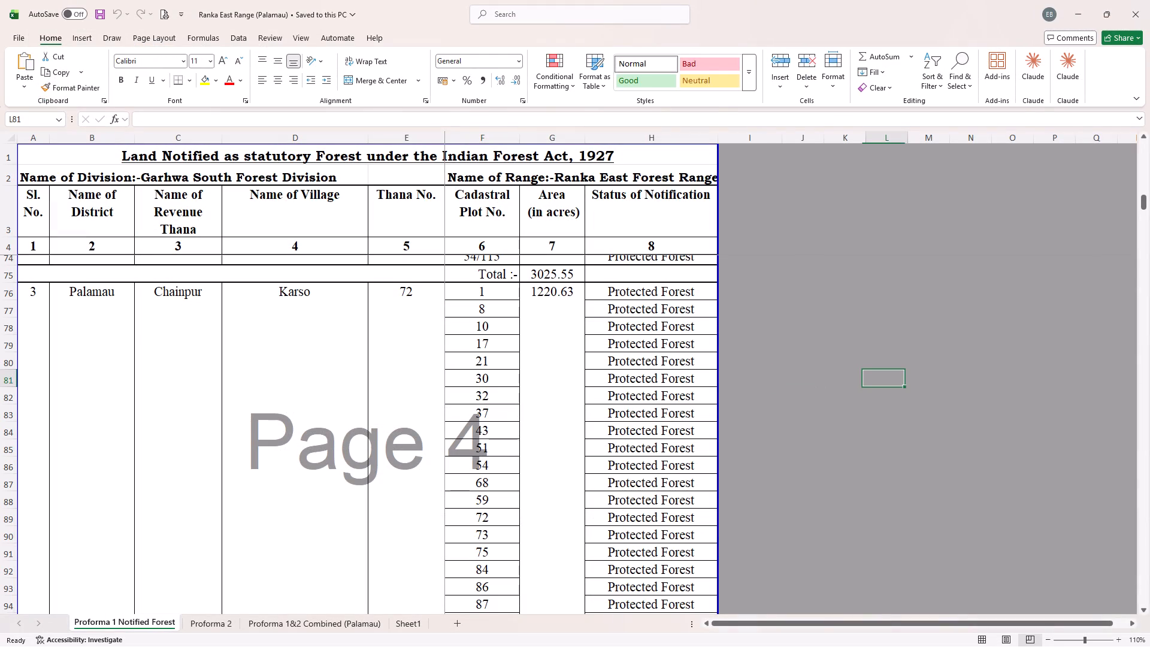
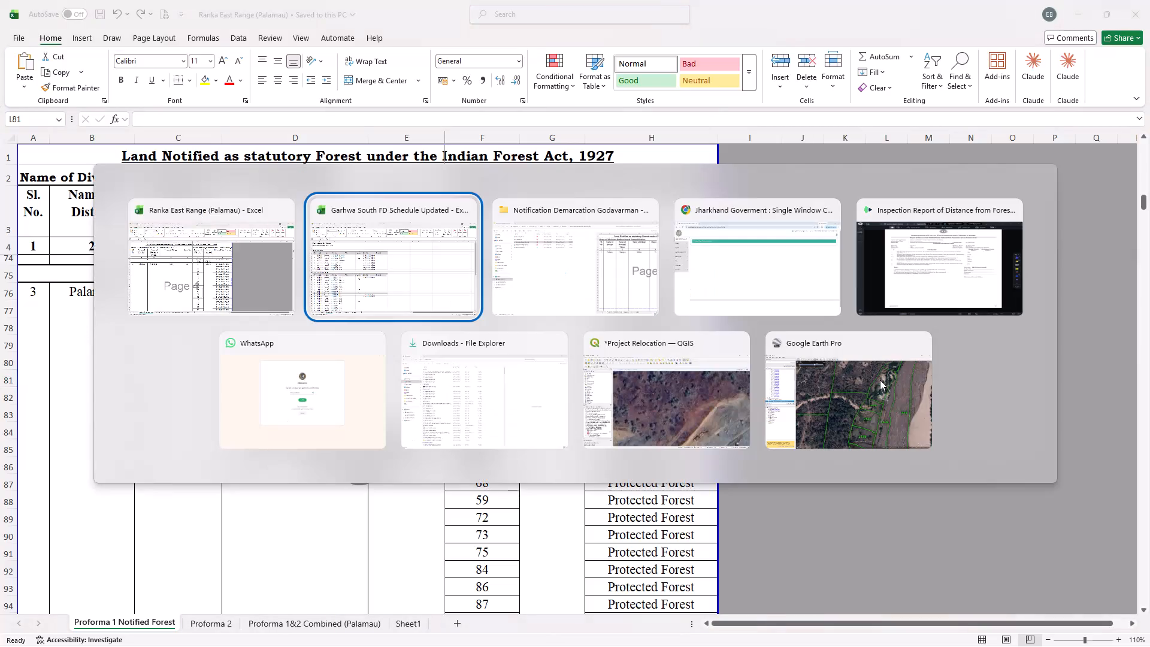
# Switch from the Ranka East notified forest workbook to the Jharkhand Government Single Window portal in Chrome.
pyautogui.hotkey('alt', 'Tab')
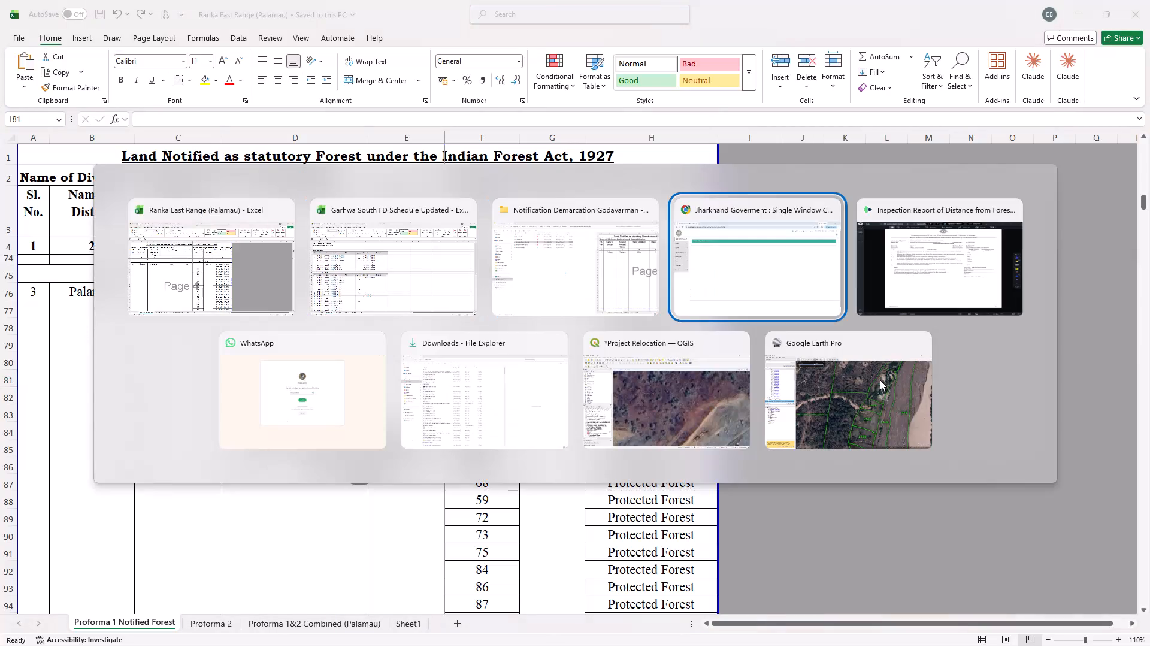